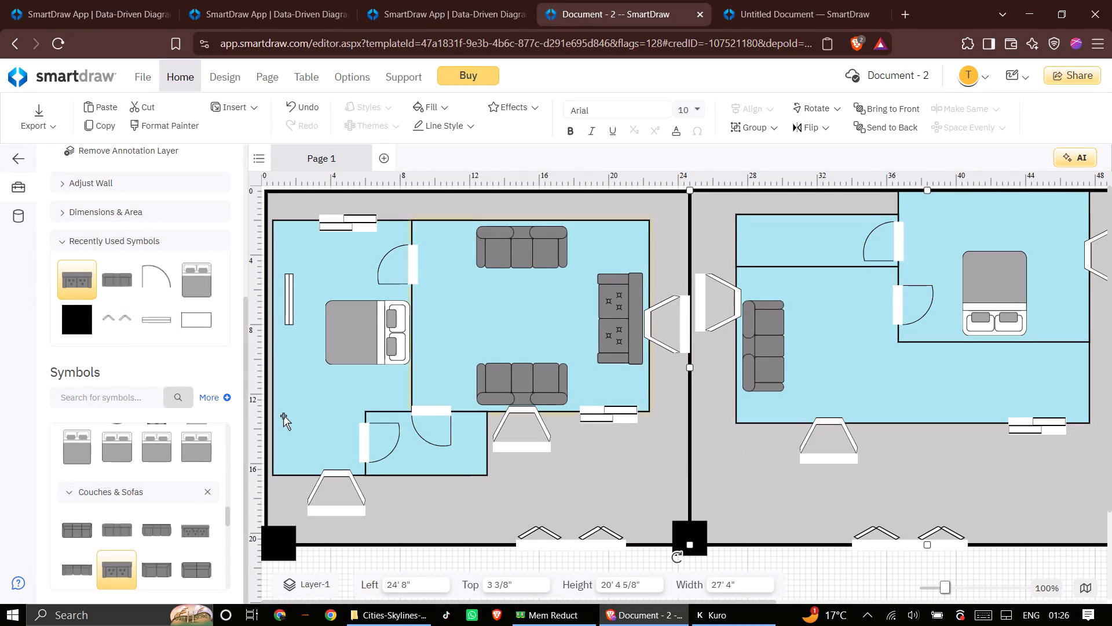
Add a Loveseat symbol just below the second unit's living area and resize it to 6' wide by 2' 4" high.
left_click_drag(156, 569, 290, 508)
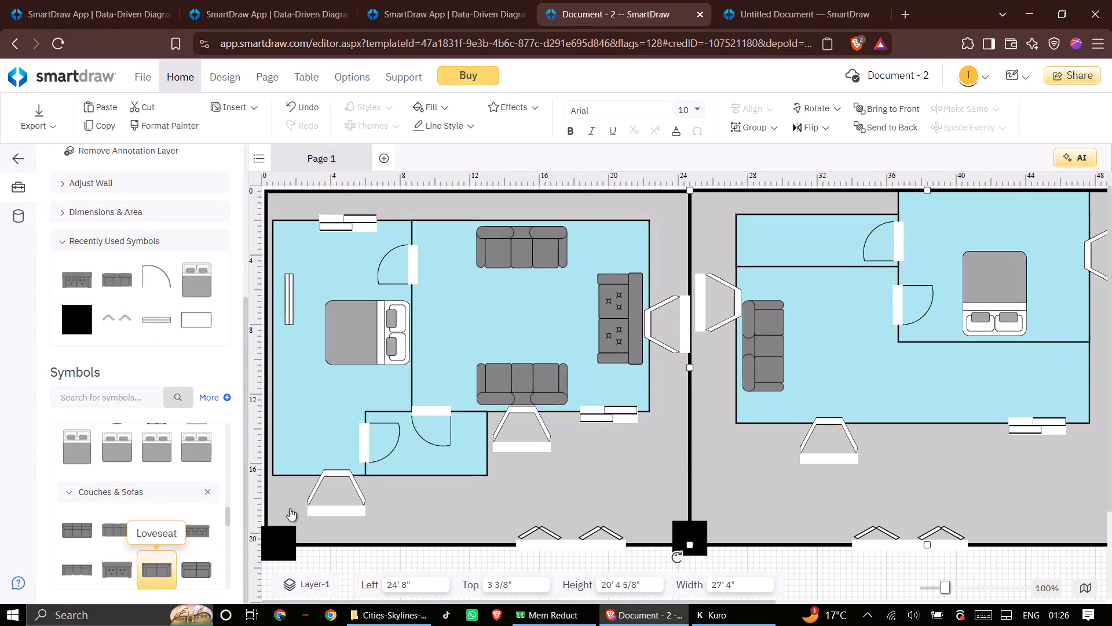
left_click_drag(290, 508, 584, 460)
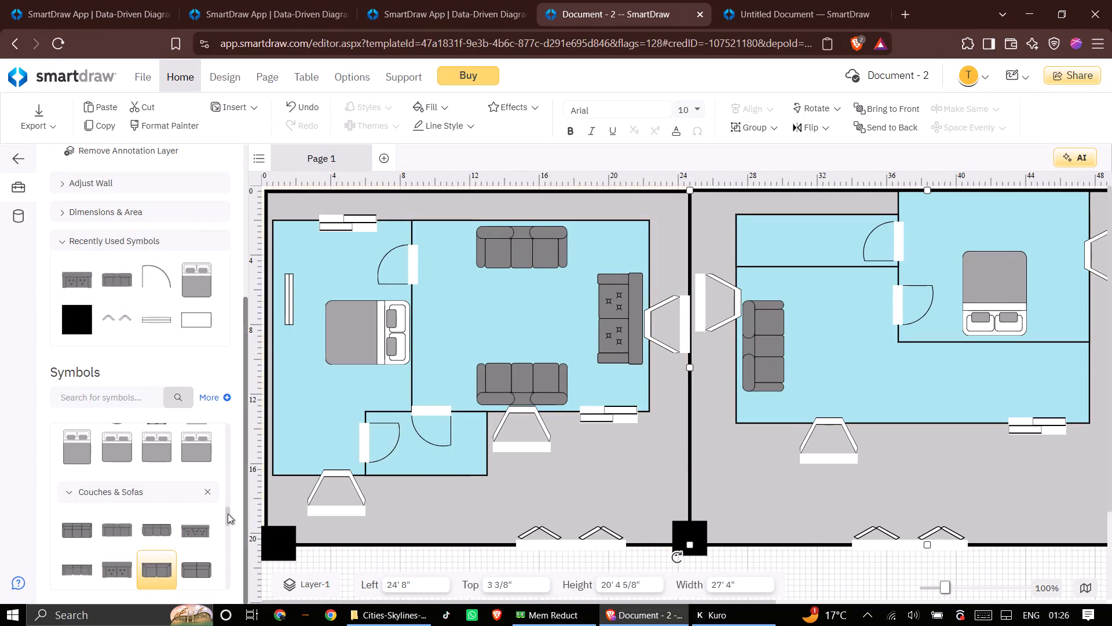
left_click_drag(154, 570, 275, 493)
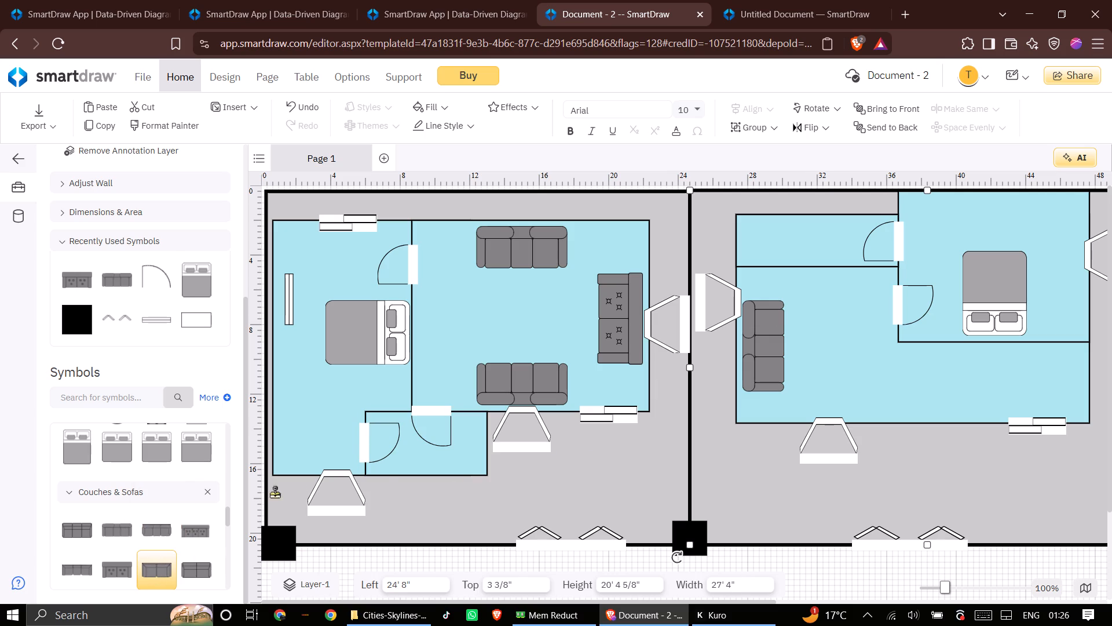
left_click_drag(275, 493, 866, 451)
left_click_drag(800, 452, 821, 449)
left_click_drag(872, 483, 873, 468)
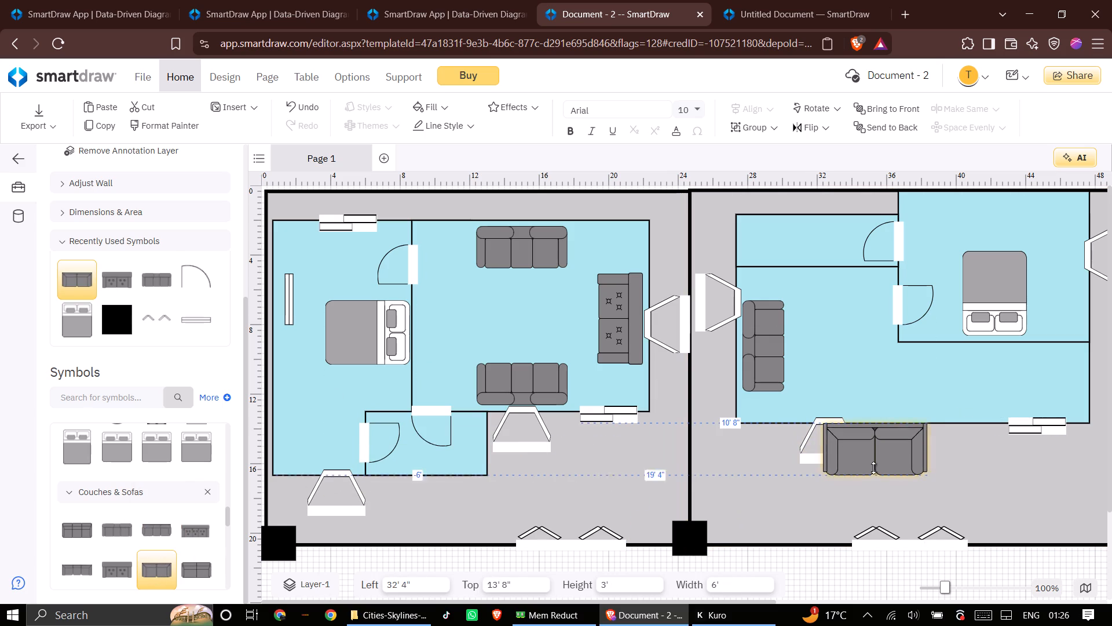
left_click_drag(873, 468, 875, 465)
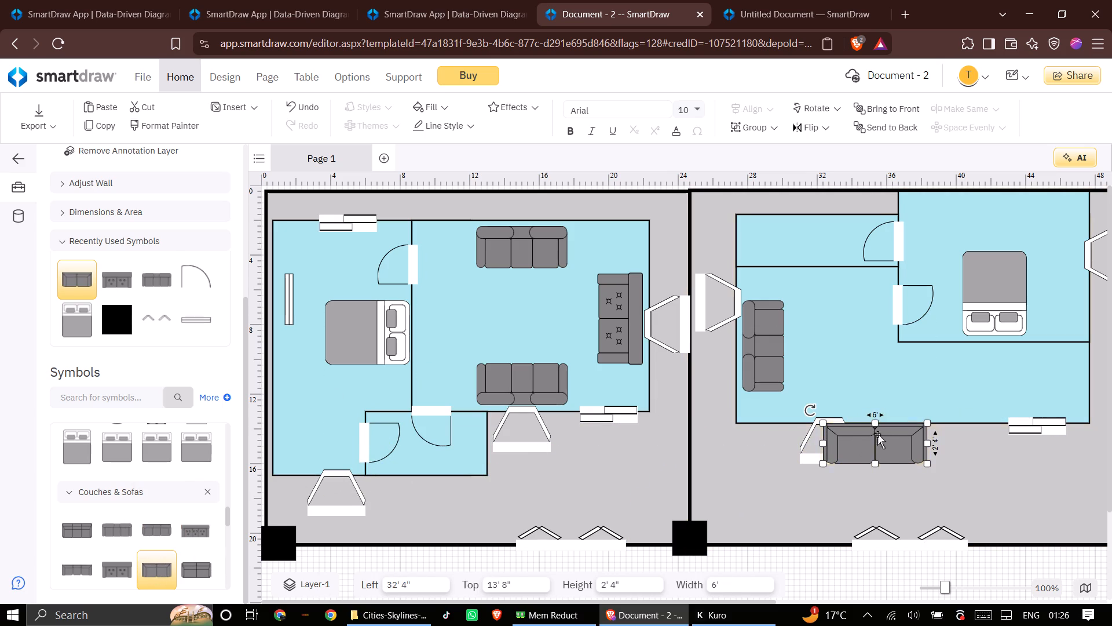
Move the loveseat into the second unit's living area, rotate it 180°, and set it against the lower wall above the window.
left_click_drag(848, 443, 864, 387)
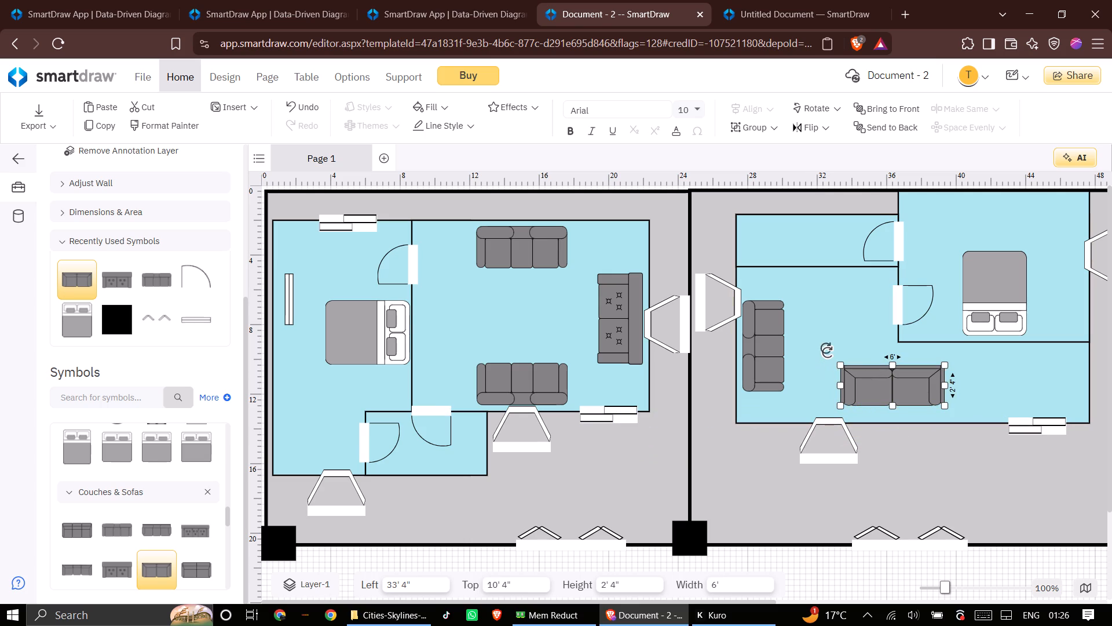
left_click_drag(826, 357, 1012, 424)
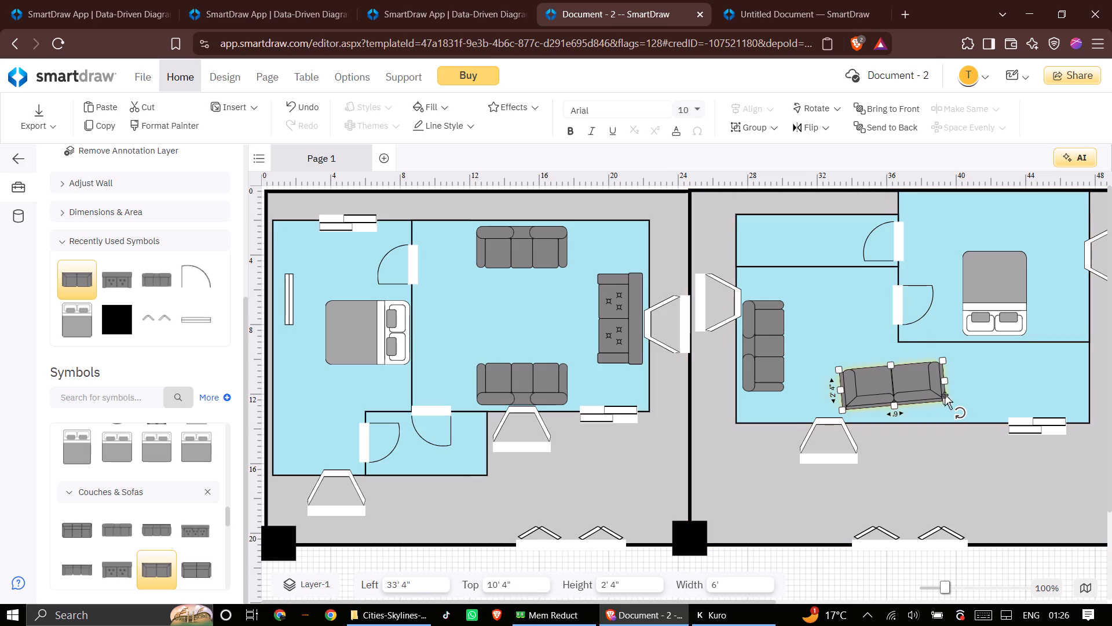
left_click(959, 410)
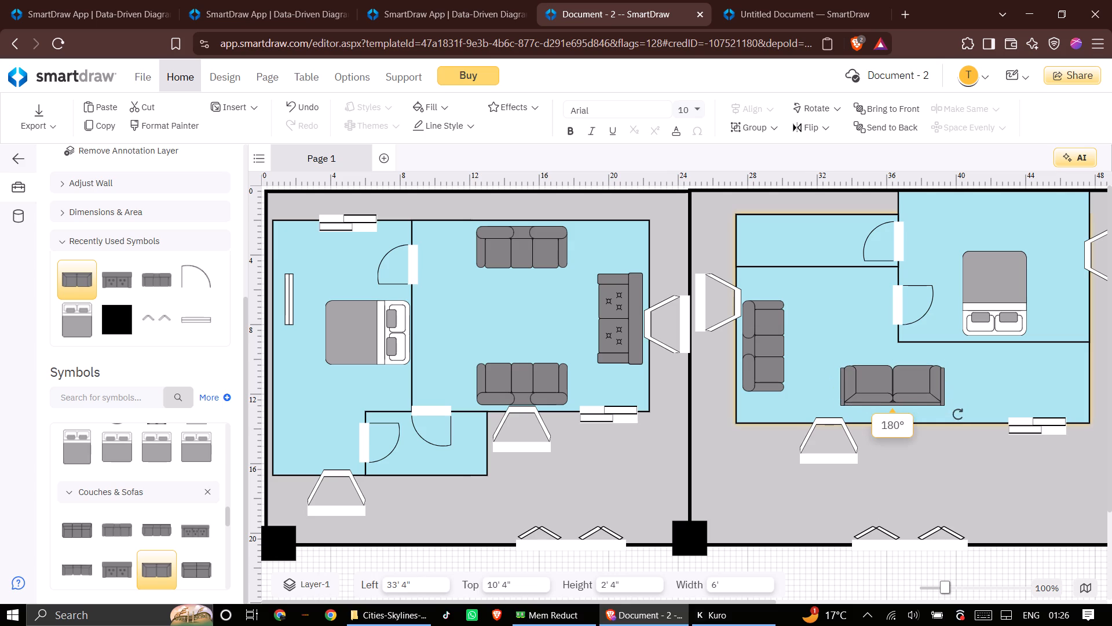
left_click_drag(895, 373, 907, 387)
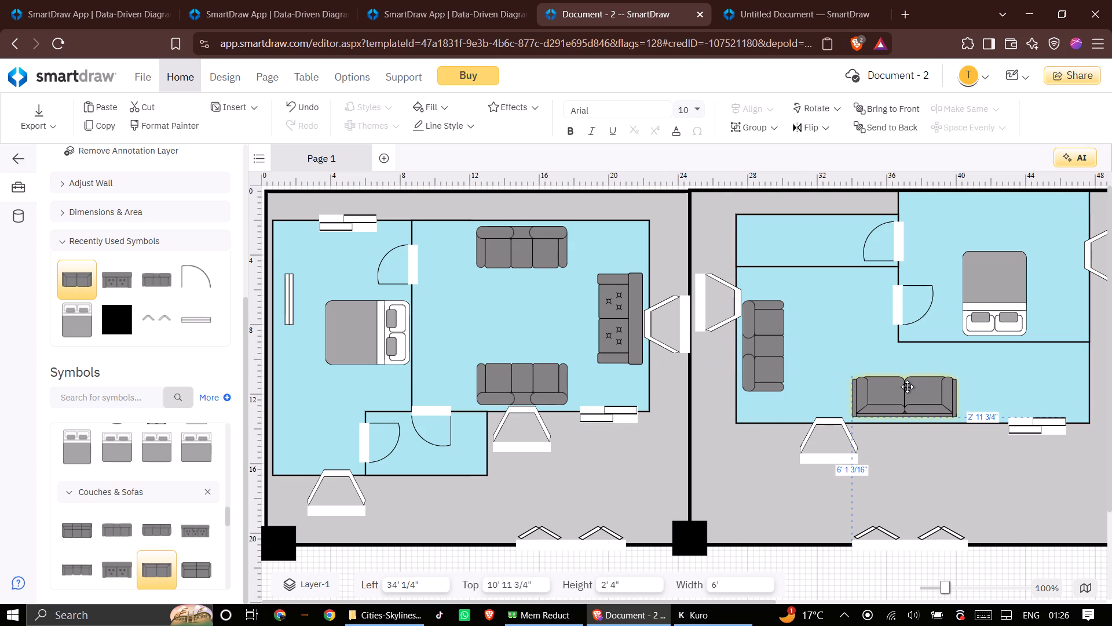
left_click_drag(907, 387, 869, 377)
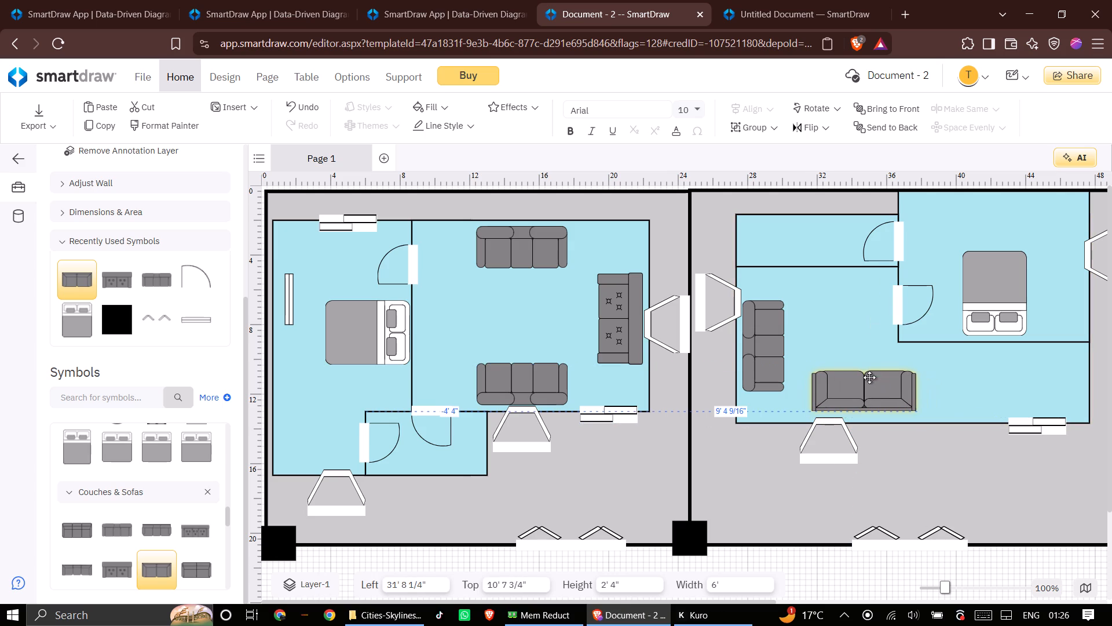
left_click_drag(869, 377, 869, 382)
left_click(887, 463)
Examine the furnished layouts of both units and the outer walls across the floor plan.
middle_click_drag(965, 476, 870, 508)
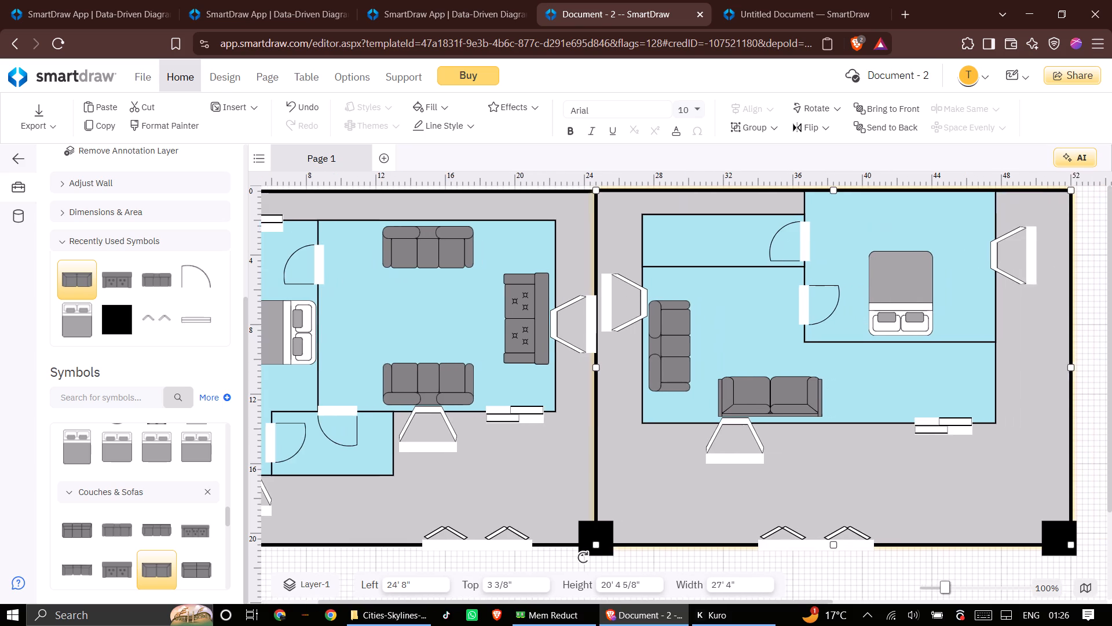
middle_click_drag(870, 508, 1074, 552)
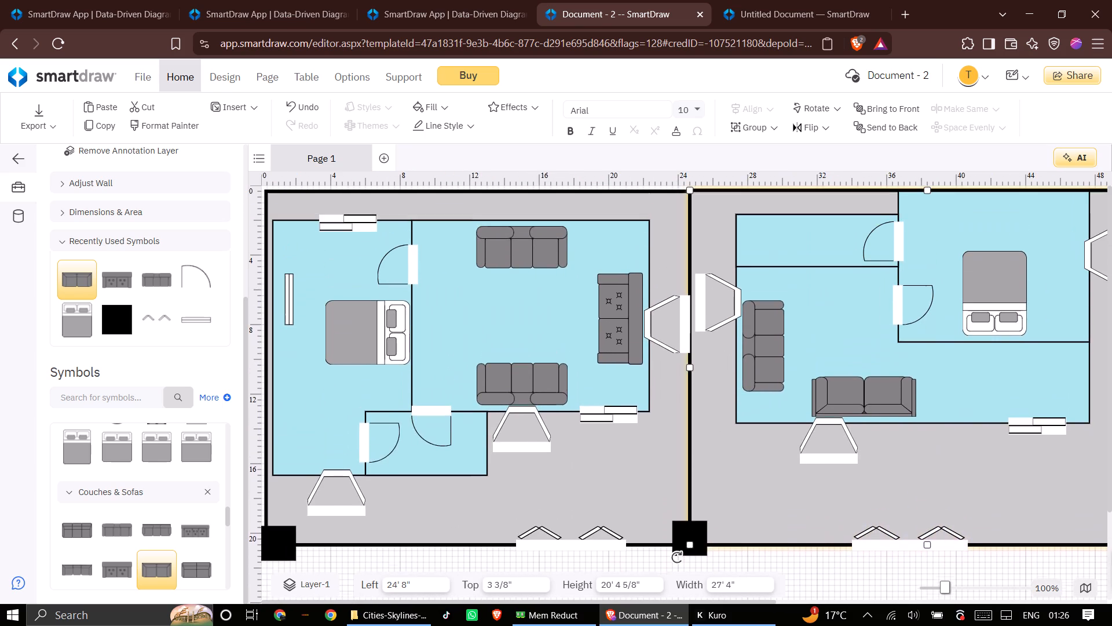
middle_click_drag(1074, 552, 842, 581)
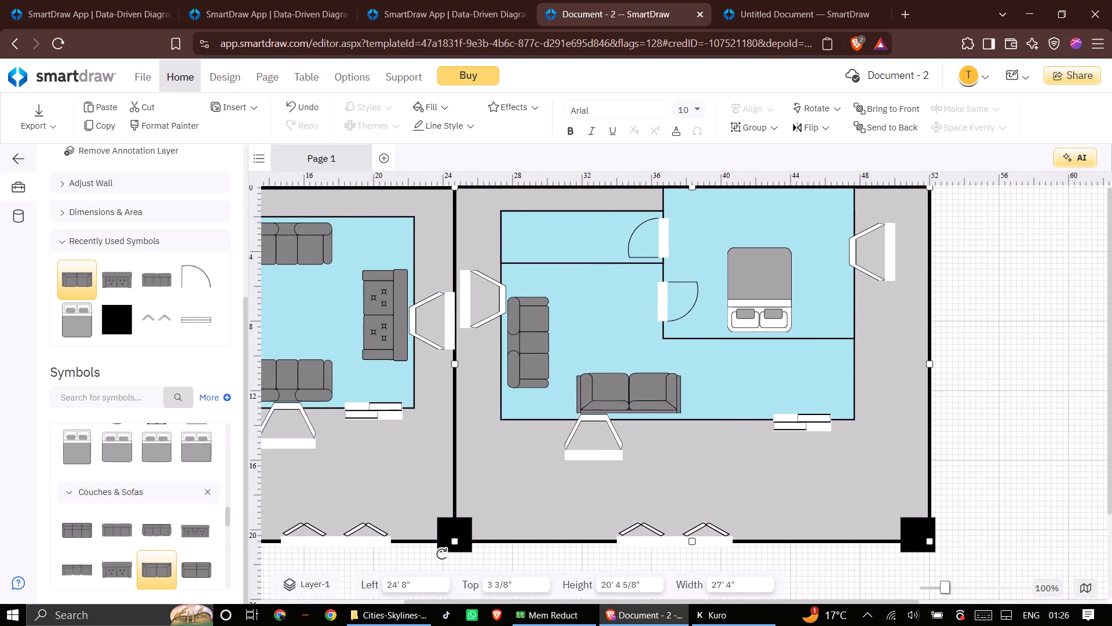
middle_click_drag(842, 581, 826, 567)
scroll(826, 567, "down", 1)
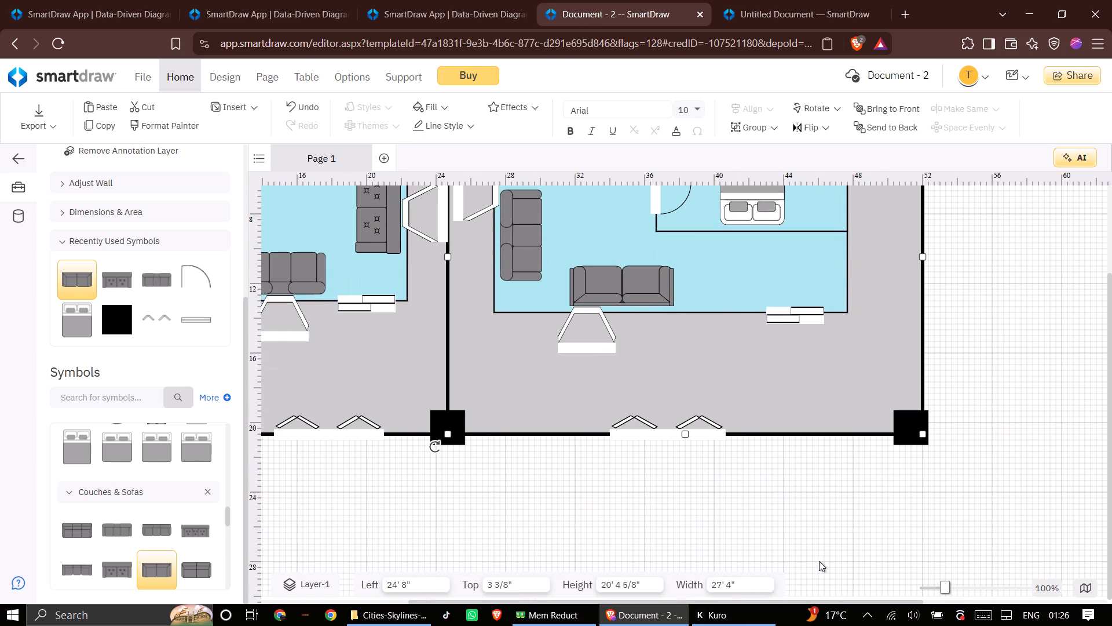
scroll(529, 493, "up", 2)
middle_click_drag(536, 480, 904, 488)
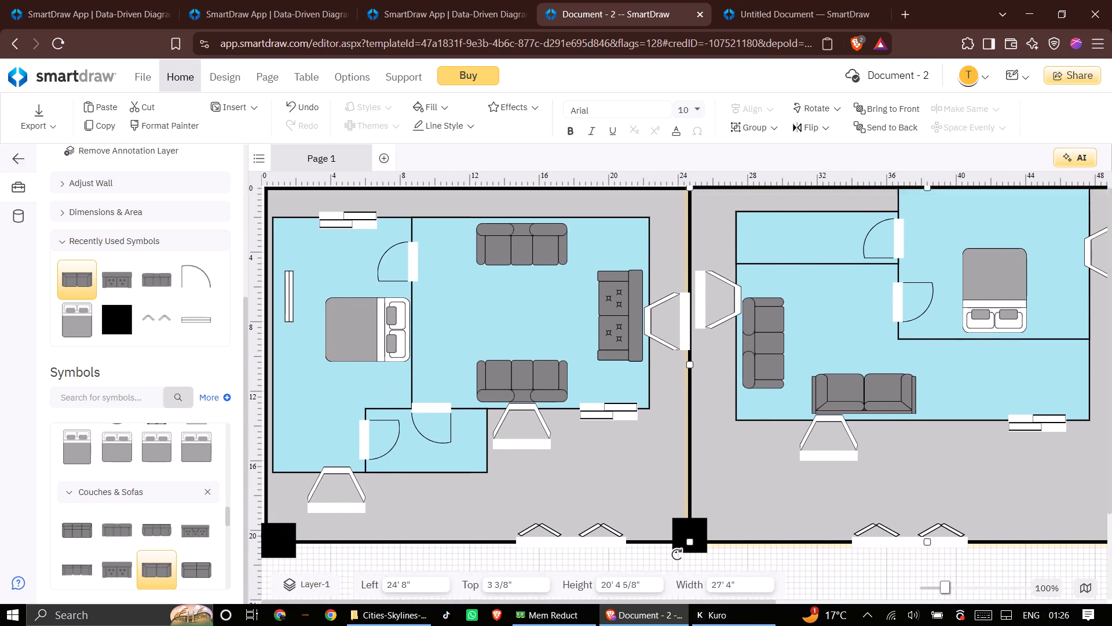
middle_click_drag(904, 488, 904, 520)
middle_click_drag(835, 498, 769, 521)
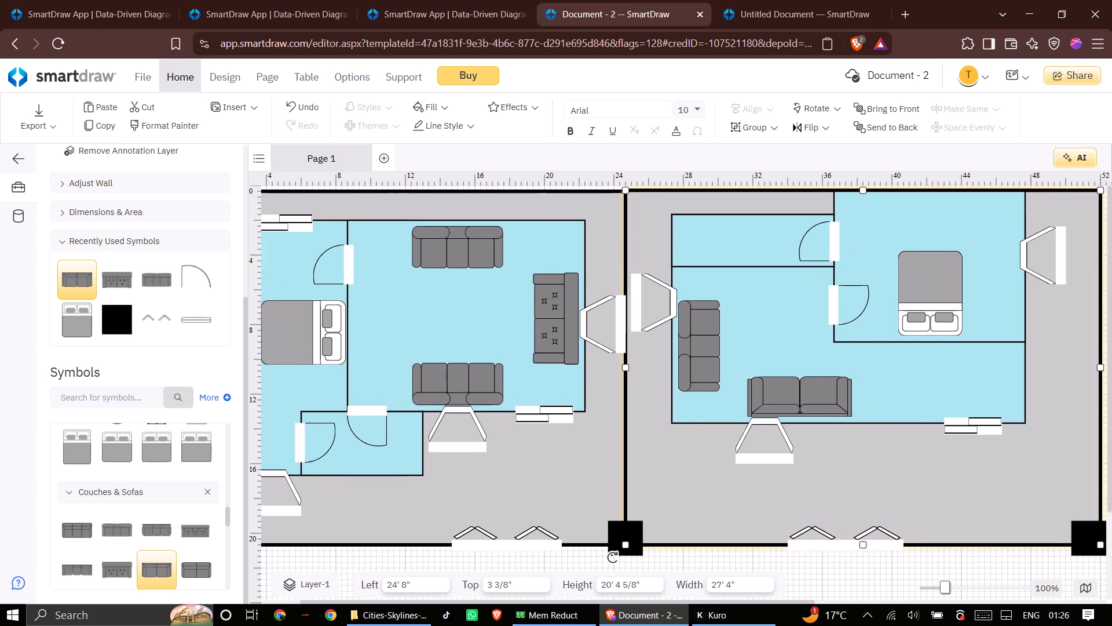
middle_click_drag(769, 521, 730, 556)
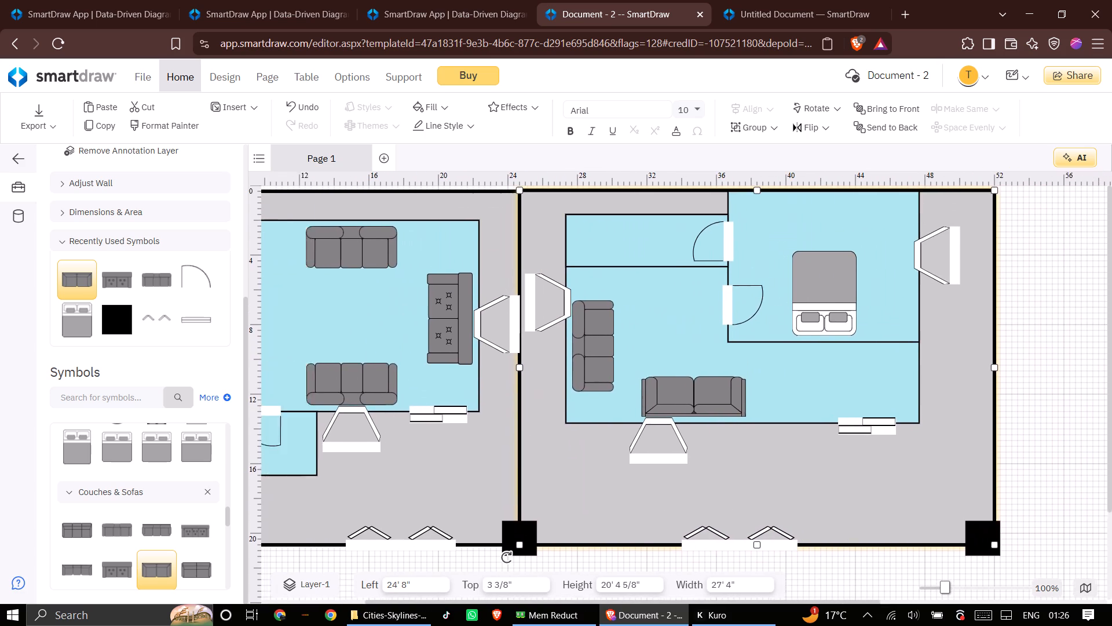
middle_click_drag(730, 556, 905, 559)
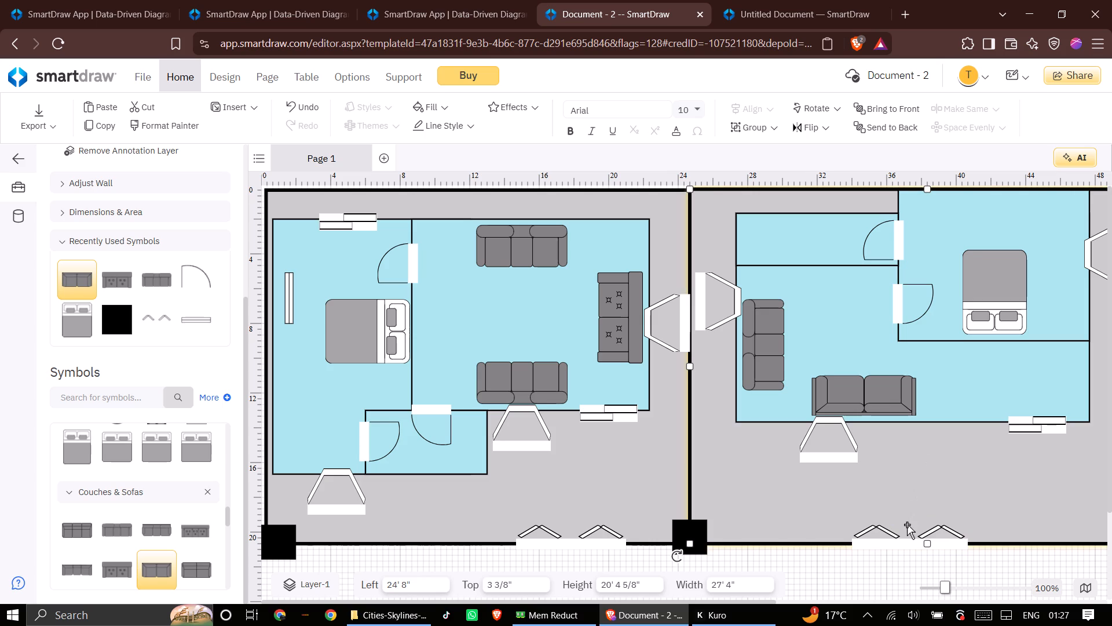
middle_click_drag(809, 502, 572, 505)
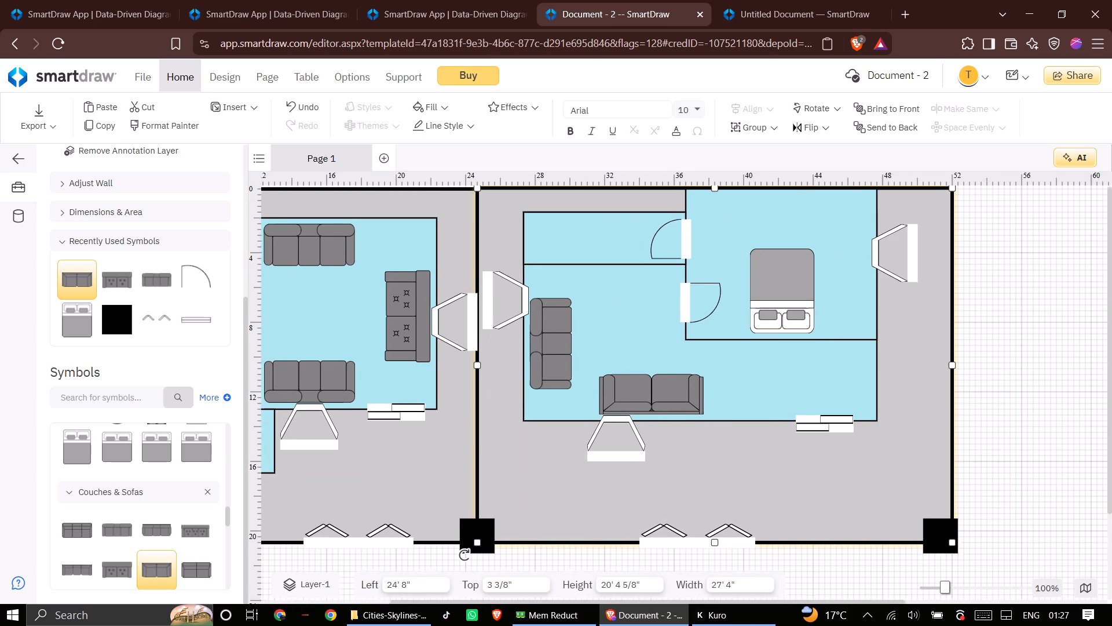
middle_click_drag(572, 505, 935, 499)
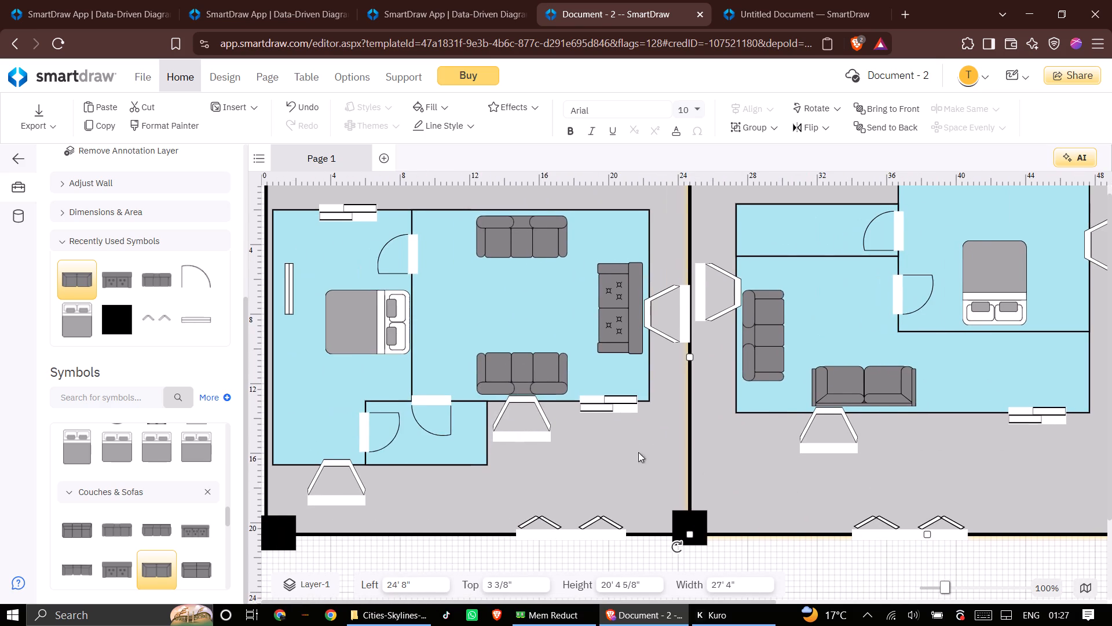
scroll(332, 484, "up", 2)
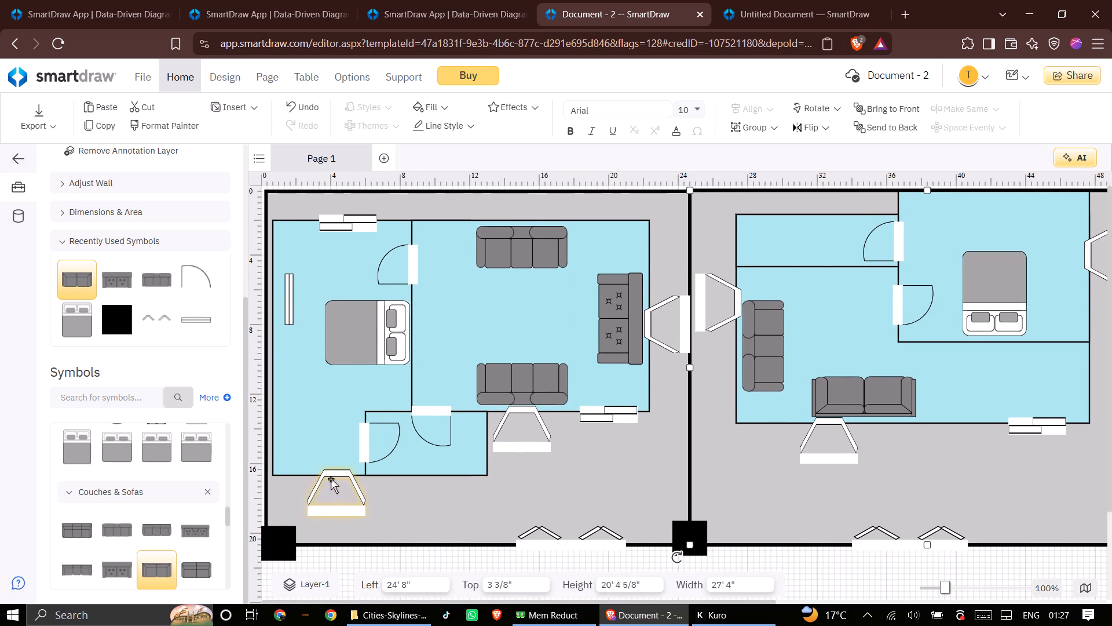
scroll(302, 479, "down", 2)
scroll(400, 469, "up", 1)
middle_click_drag(910, 458, 702, 465)
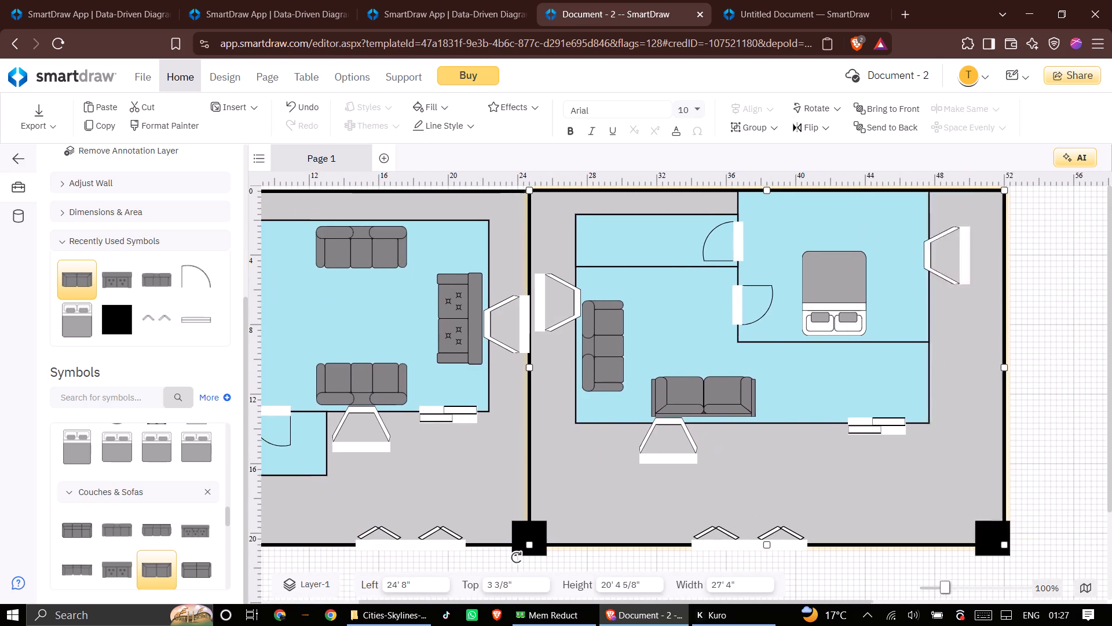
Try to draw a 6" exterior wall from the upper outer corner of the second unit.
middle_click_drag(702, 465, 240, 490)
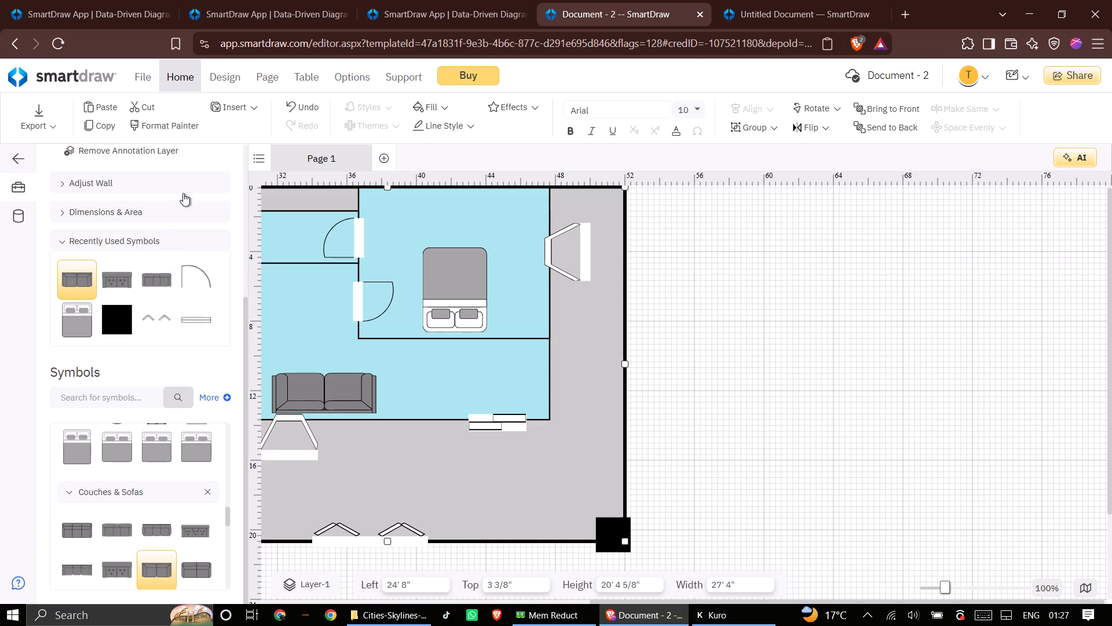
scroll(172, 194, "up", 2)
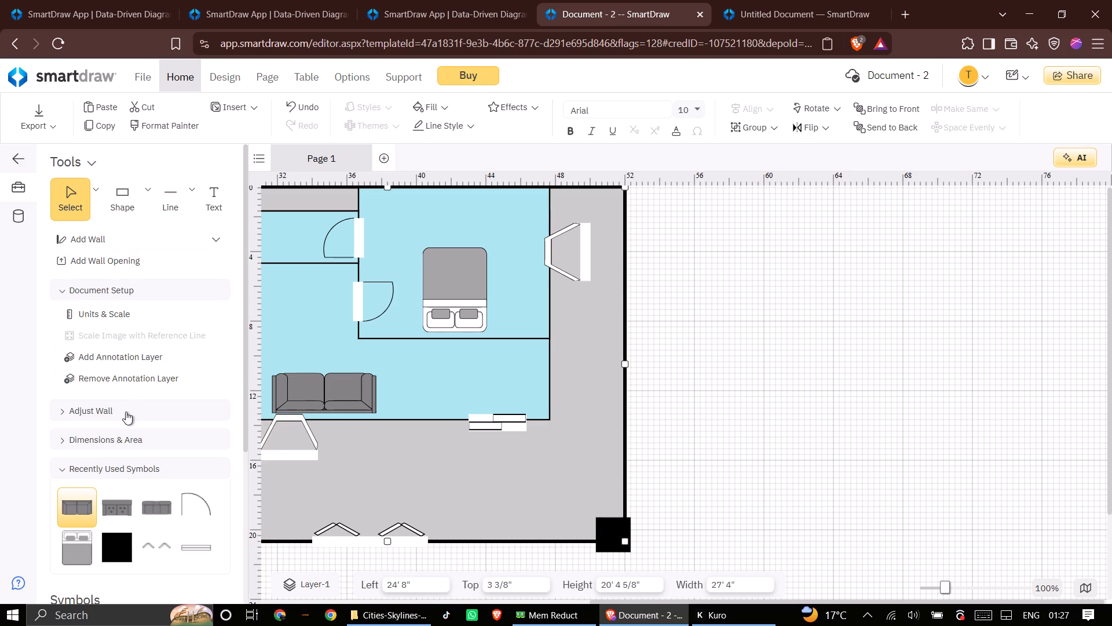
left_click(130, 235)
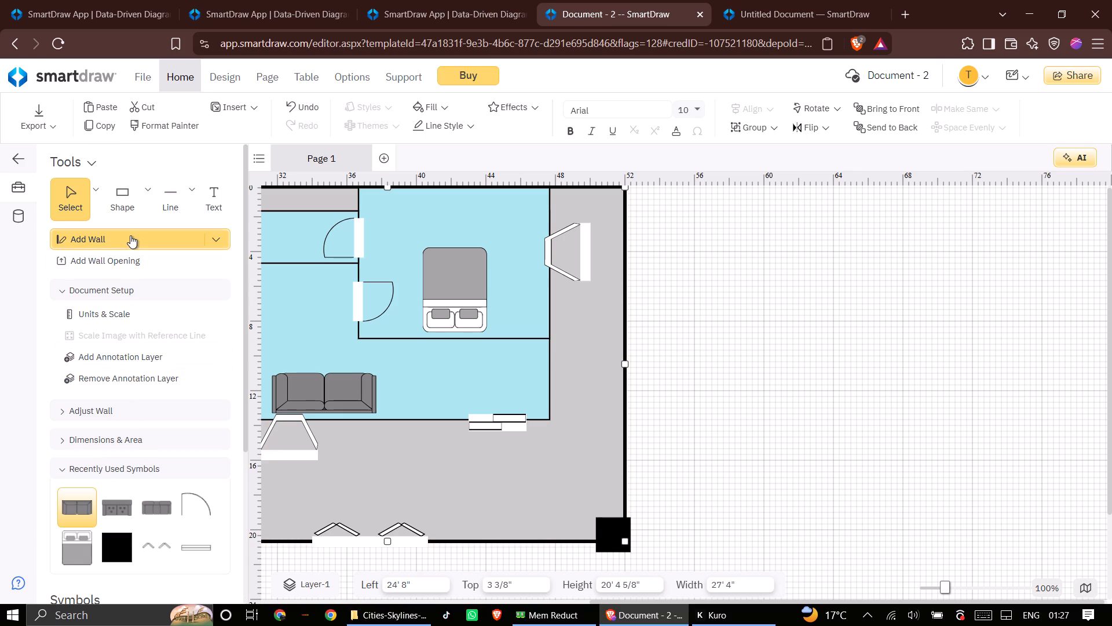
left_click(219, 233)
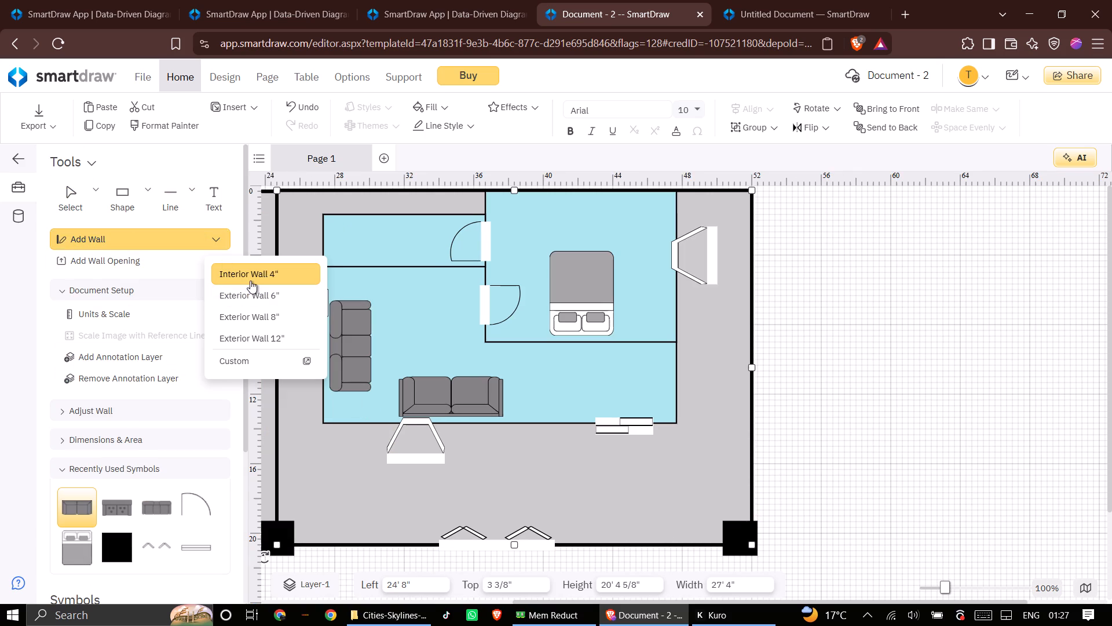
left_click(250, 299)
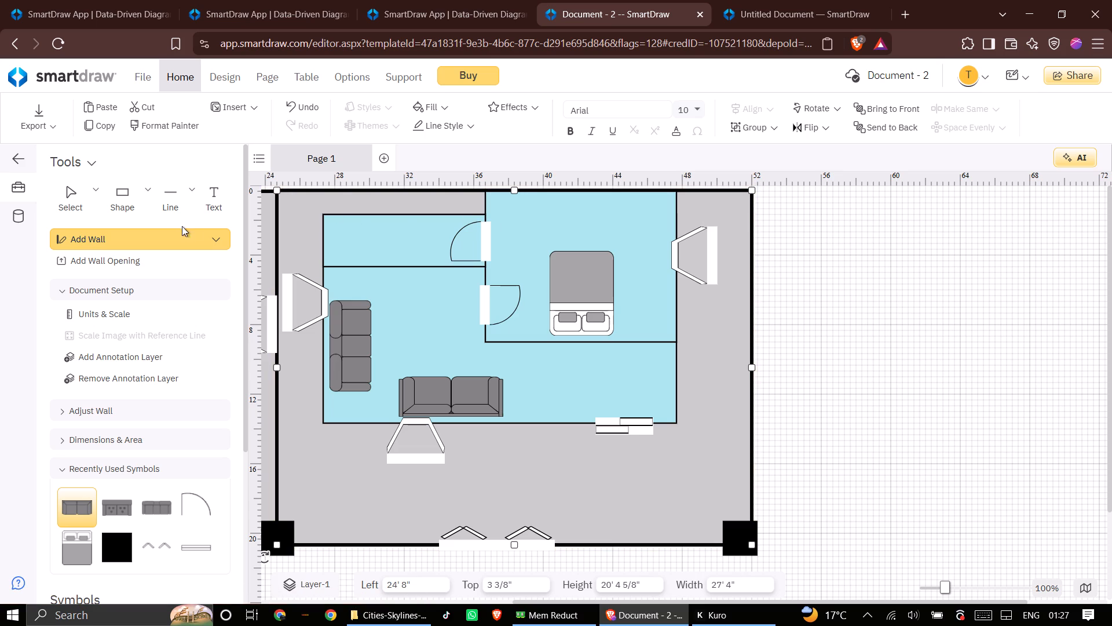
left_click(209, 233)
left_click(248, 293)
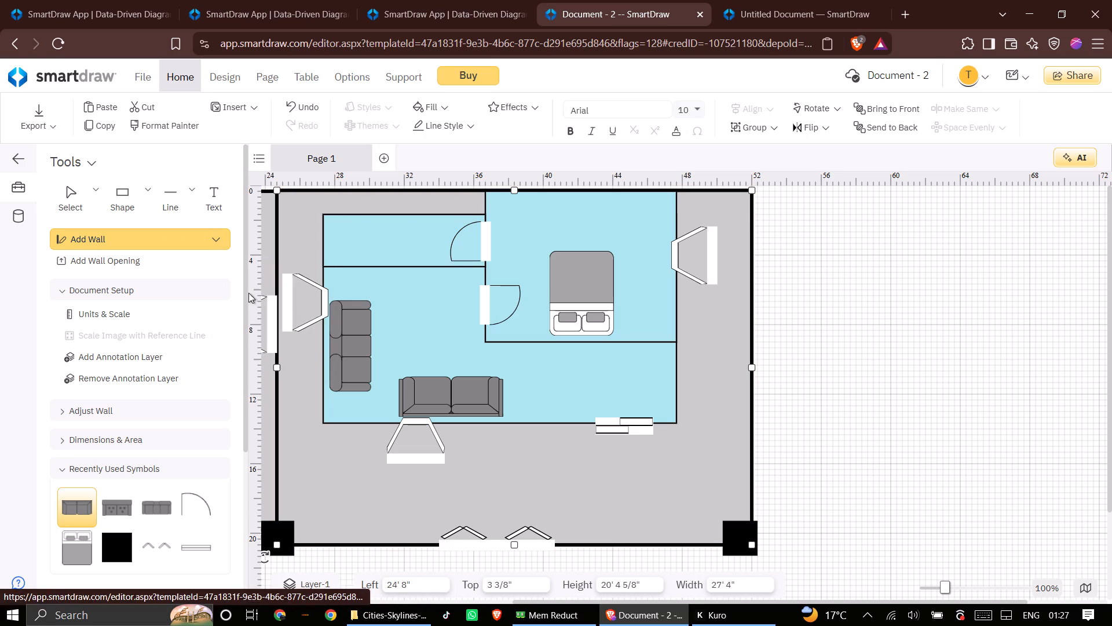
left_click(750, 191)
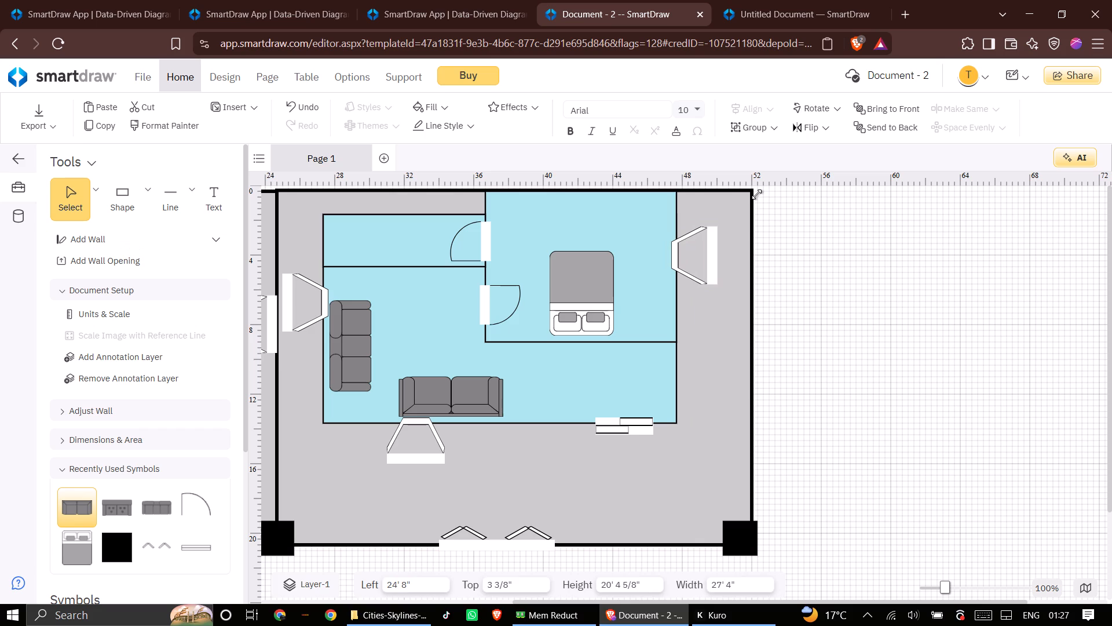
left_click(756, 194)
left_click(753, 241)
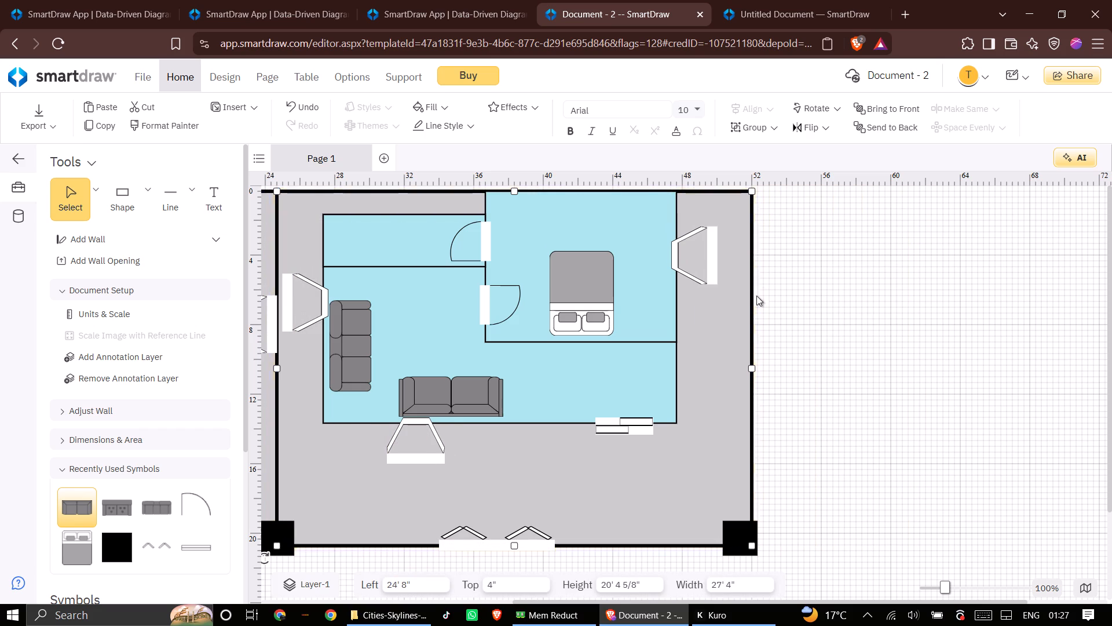
Place a 6' by 3' rectangle in the empty area beside the second unit, at 54' left and 1' top.
left_click(134, 206)
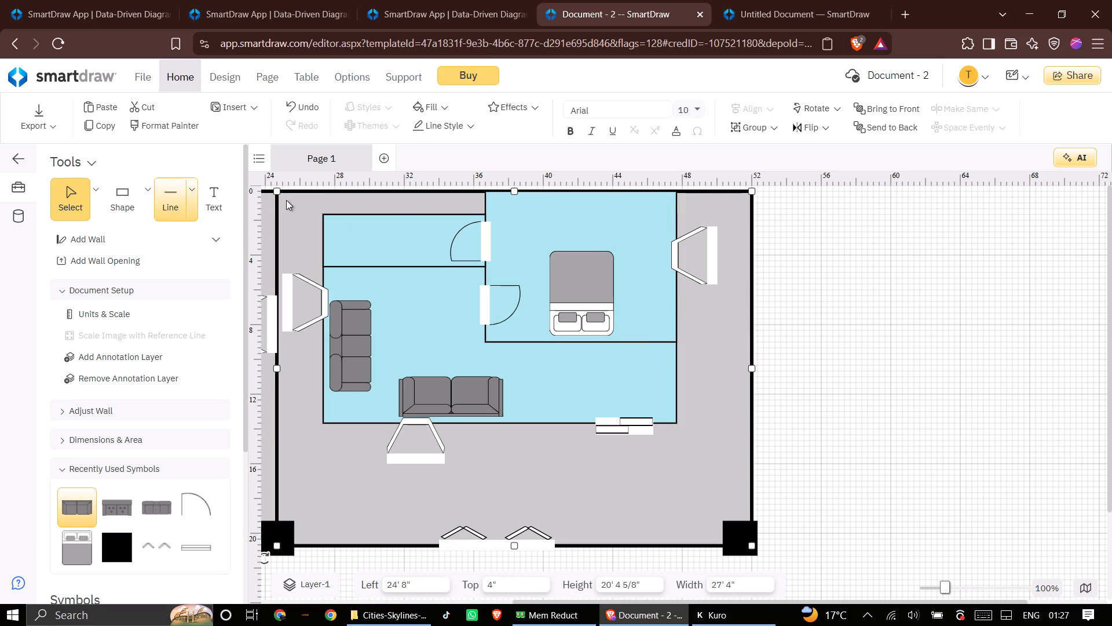
left_click(142, 195)
left_click(148, 195)
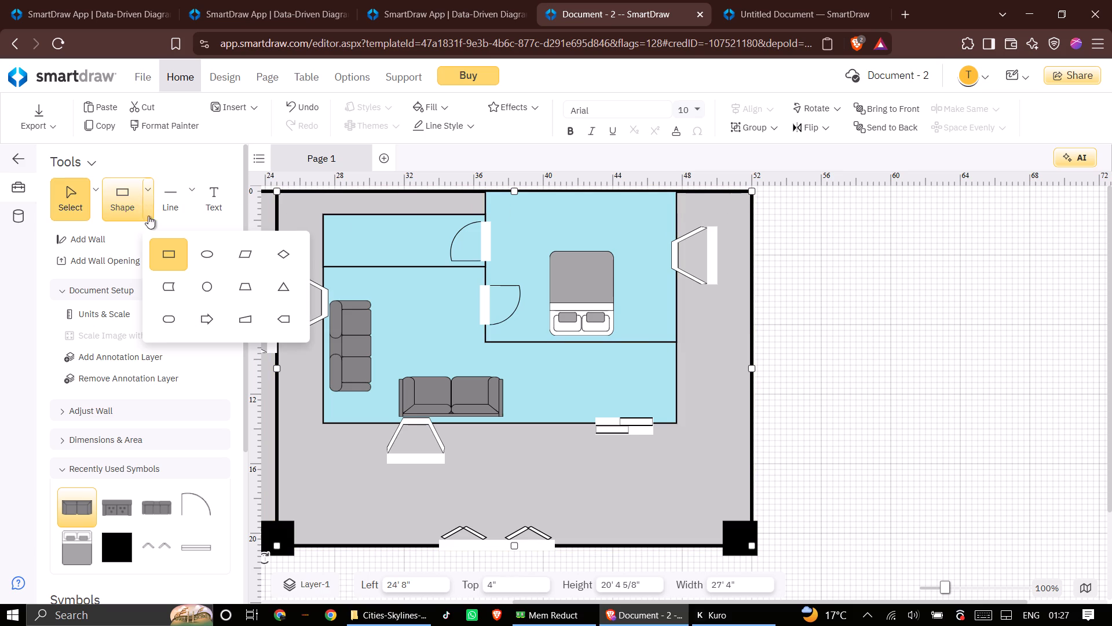
left_click(155, 257)
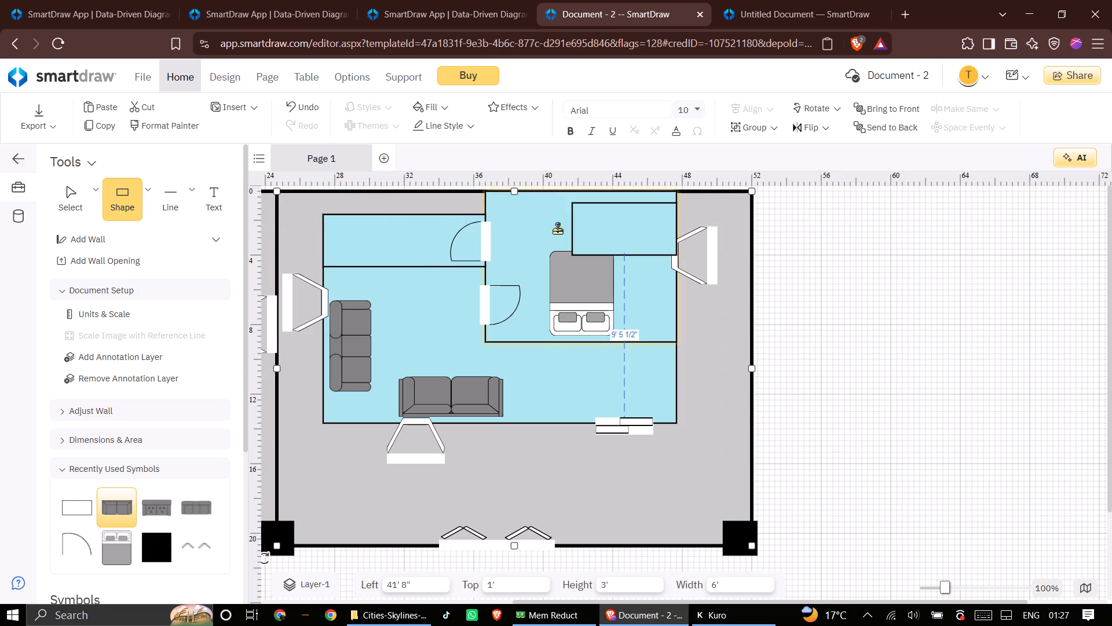
left_click(841, 231)
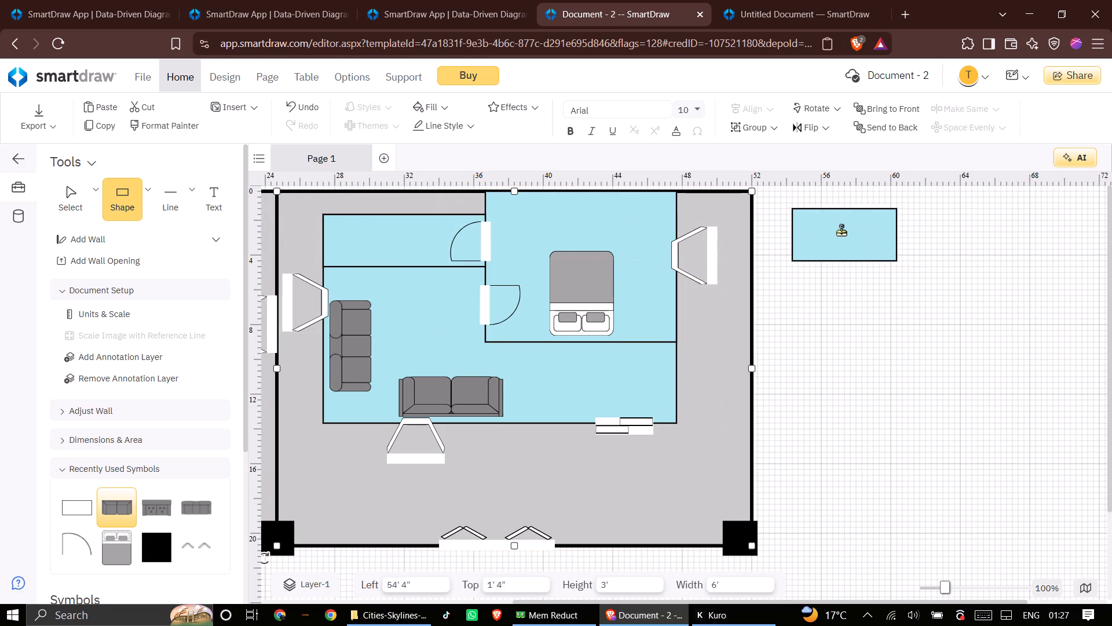
Give the new rectangle a light grey fill and a thicker black outline.
left_click(433, 111)
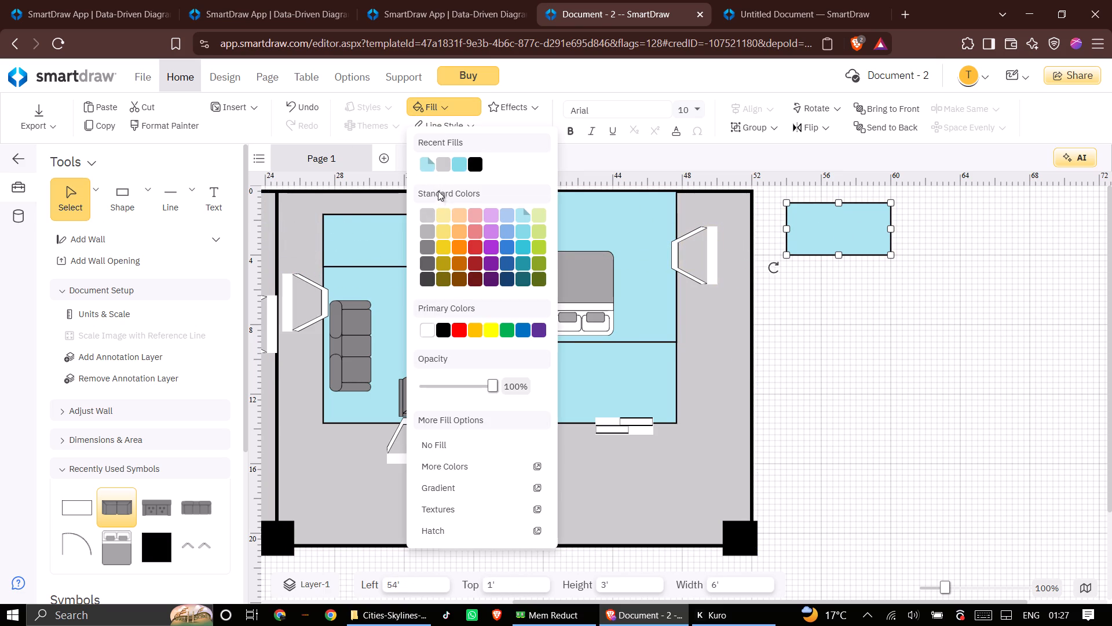
left_click(439, 170)
left_click(455, 128)
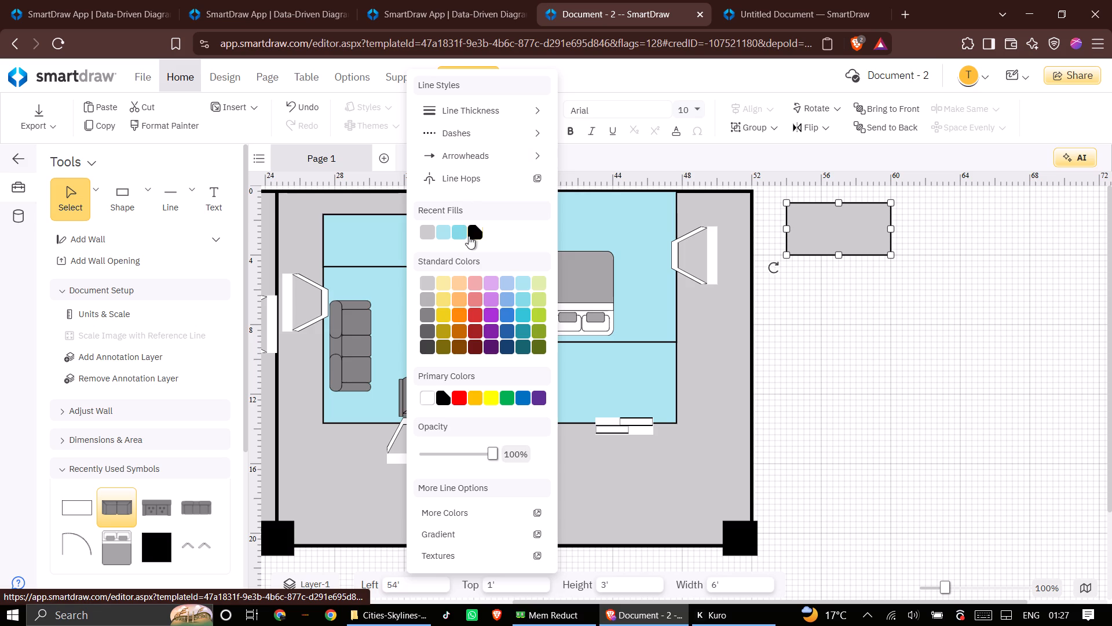
left_click(469, 235)
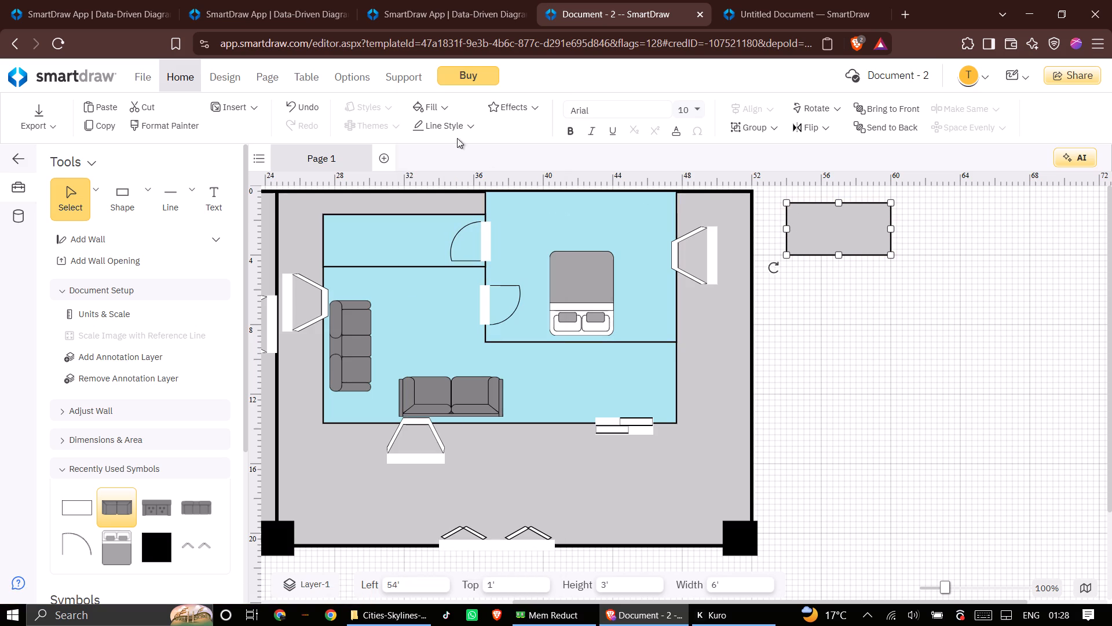
left_click(449, 126)
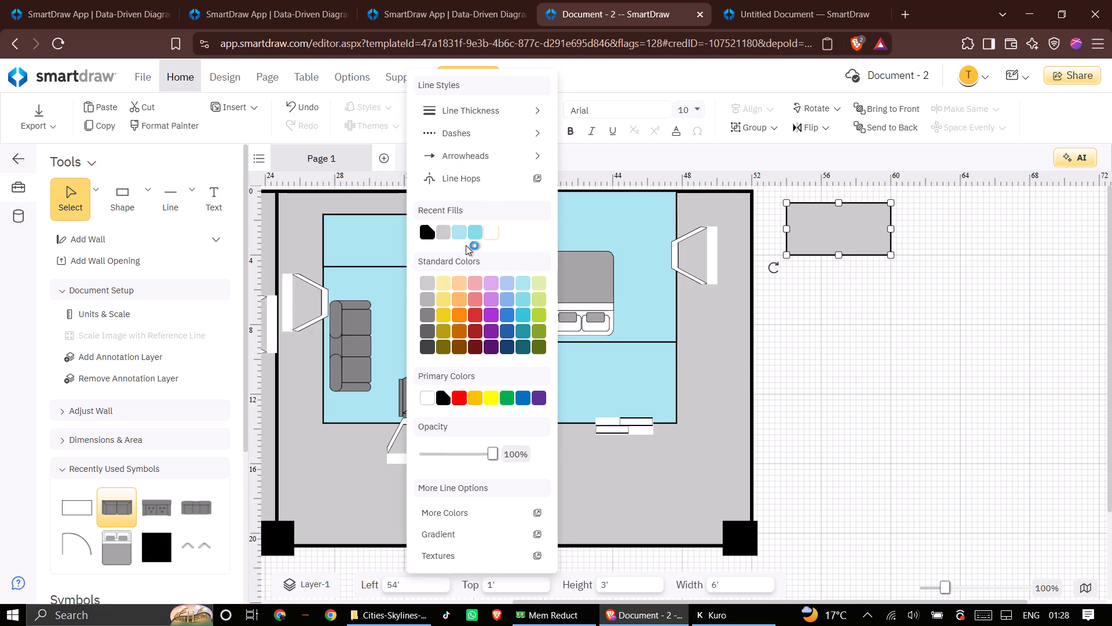
left_click(466, 115)
left_click(591, 231)
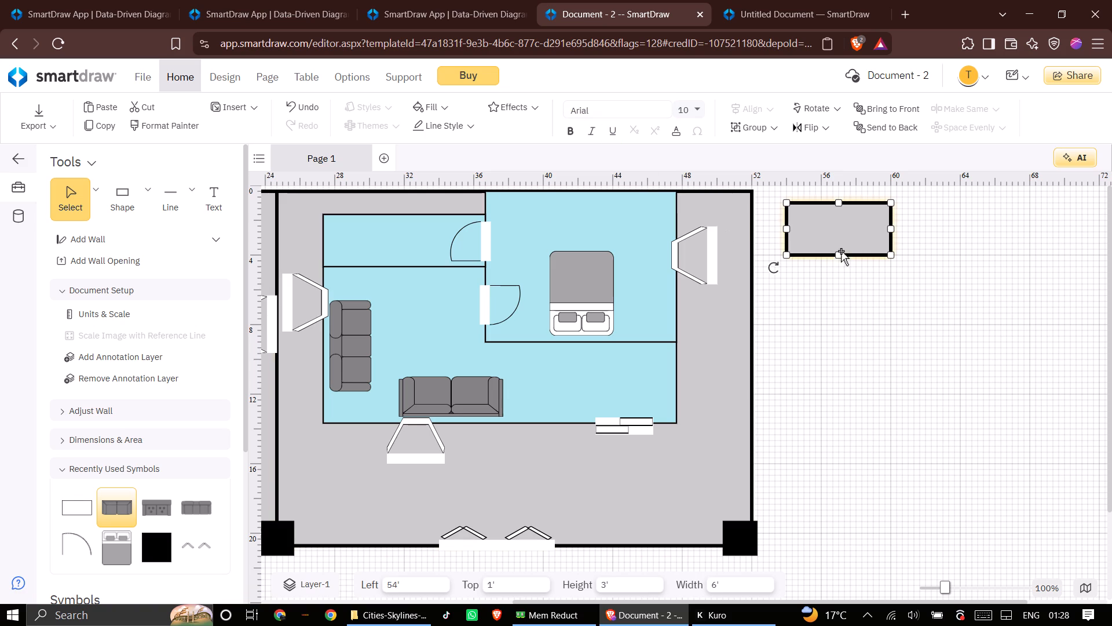
Resize the rectangle to 26' 4" wide by 20' 4 5/8" high, starting at the second unit's outer wall at 52' left and 4" top.
left_click_drag(841, 257, 849, 541)
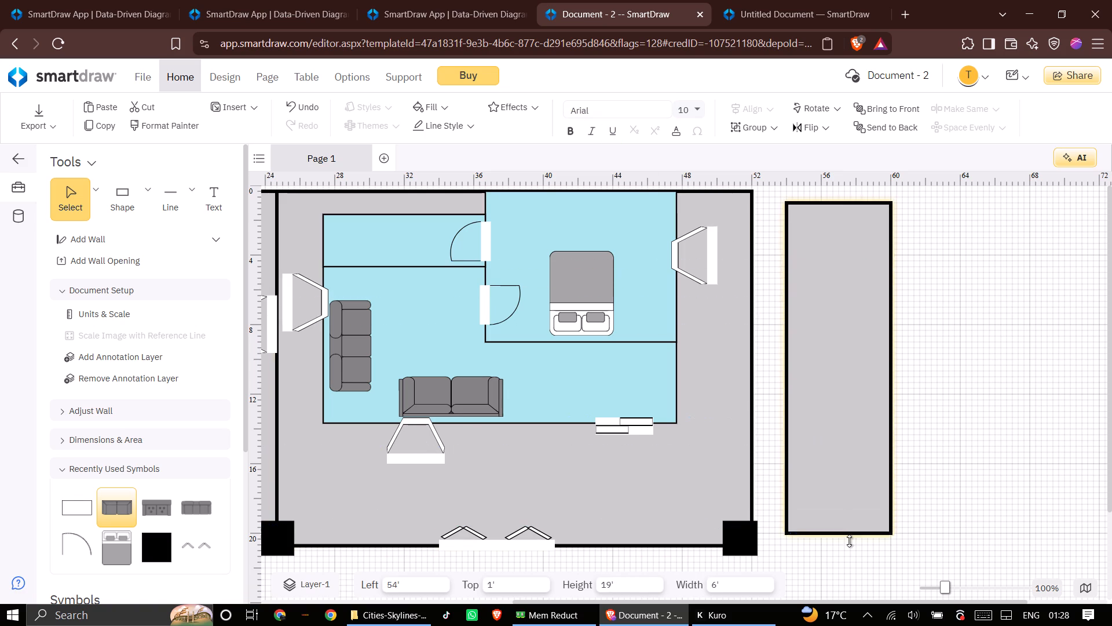
left_click_drag(849, 541, 850, 544)
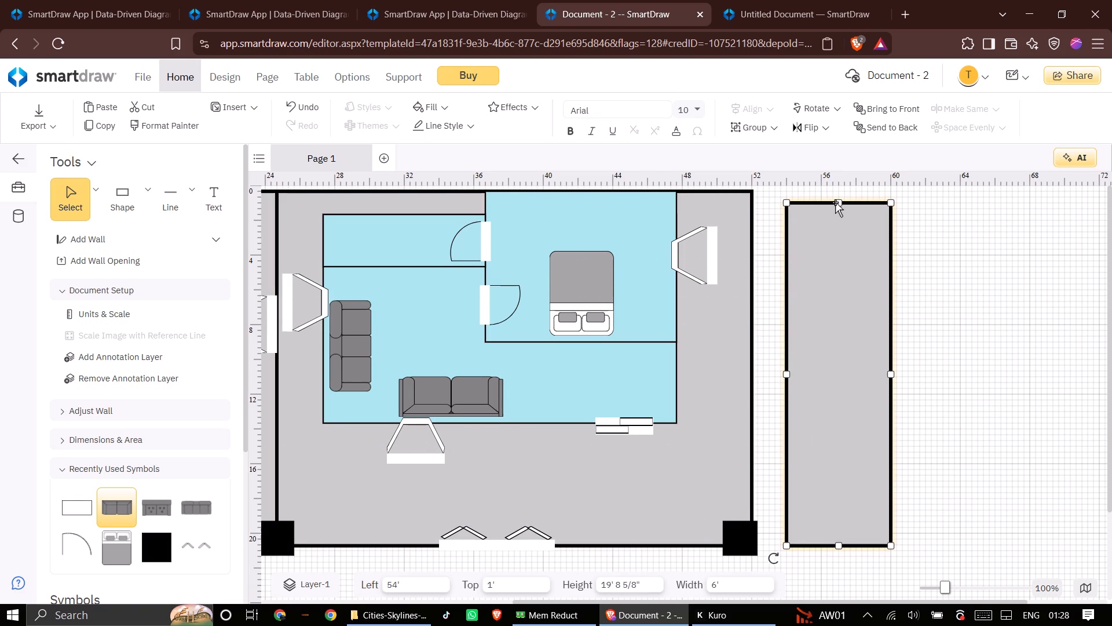
left_click_drag(836, 202, 836, 192)
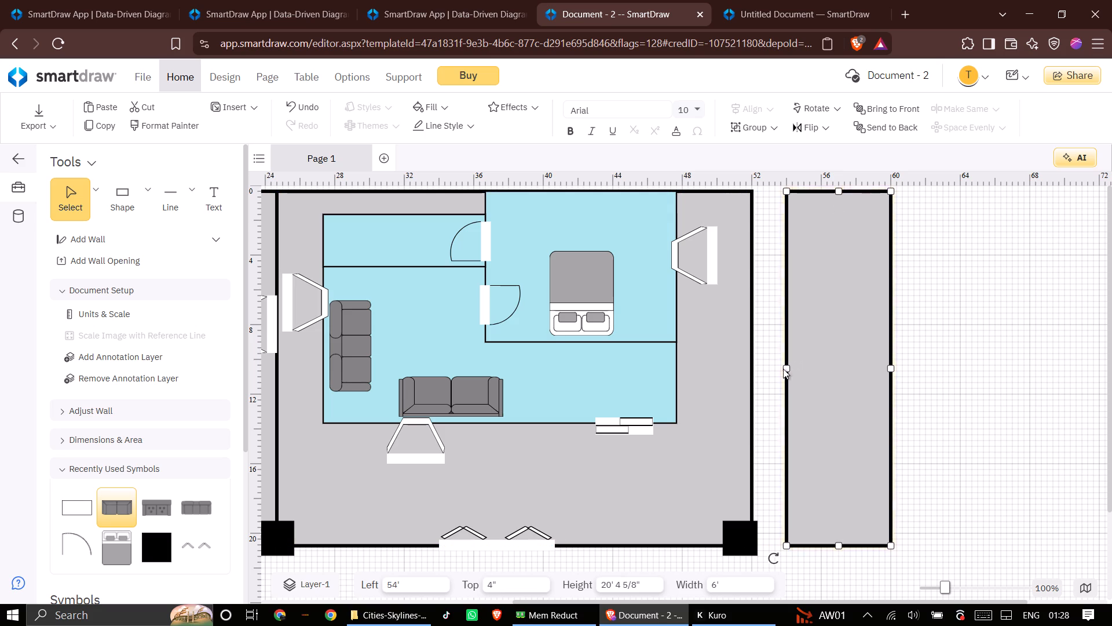
left_click_drag(785, 369, 763, 354)
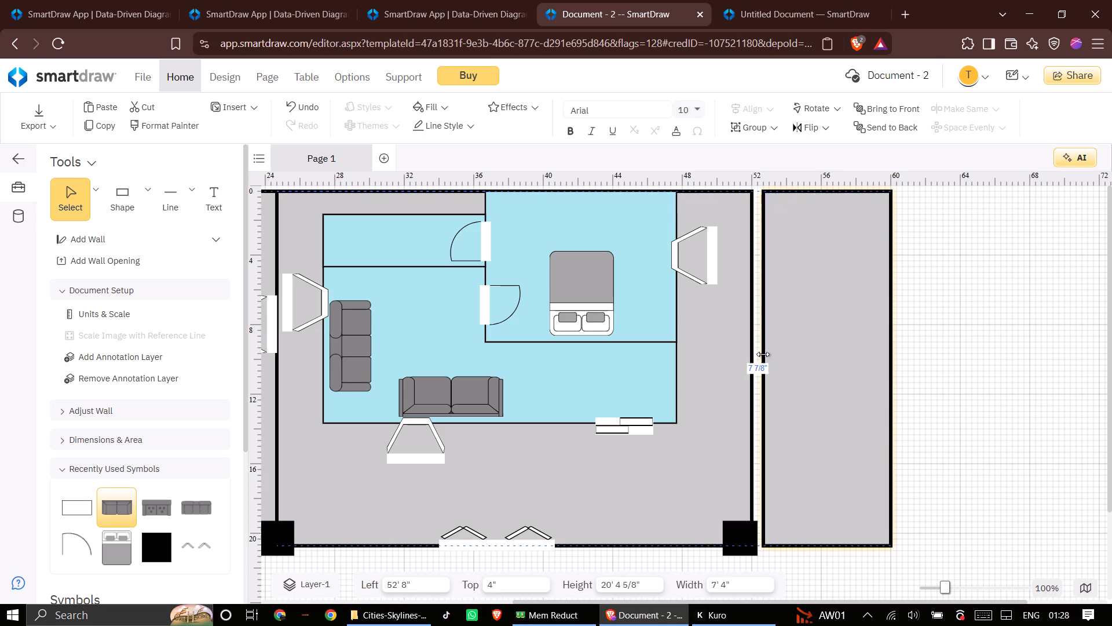
left_click_drag(763, 354, 753, 358)
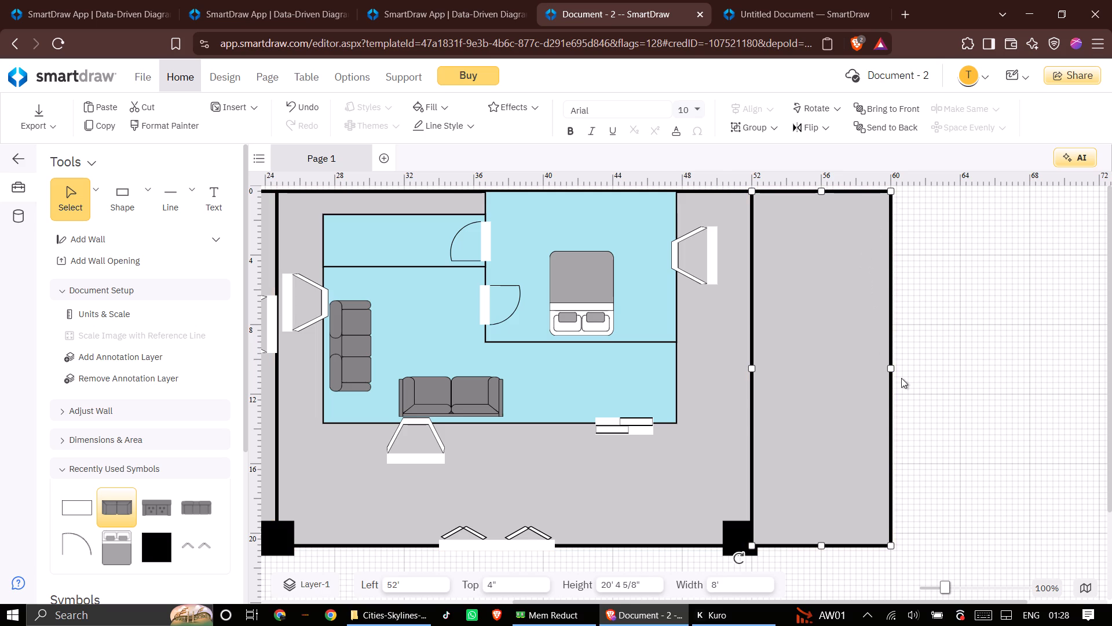
left_click_drag(891, 366, 1004, 378)
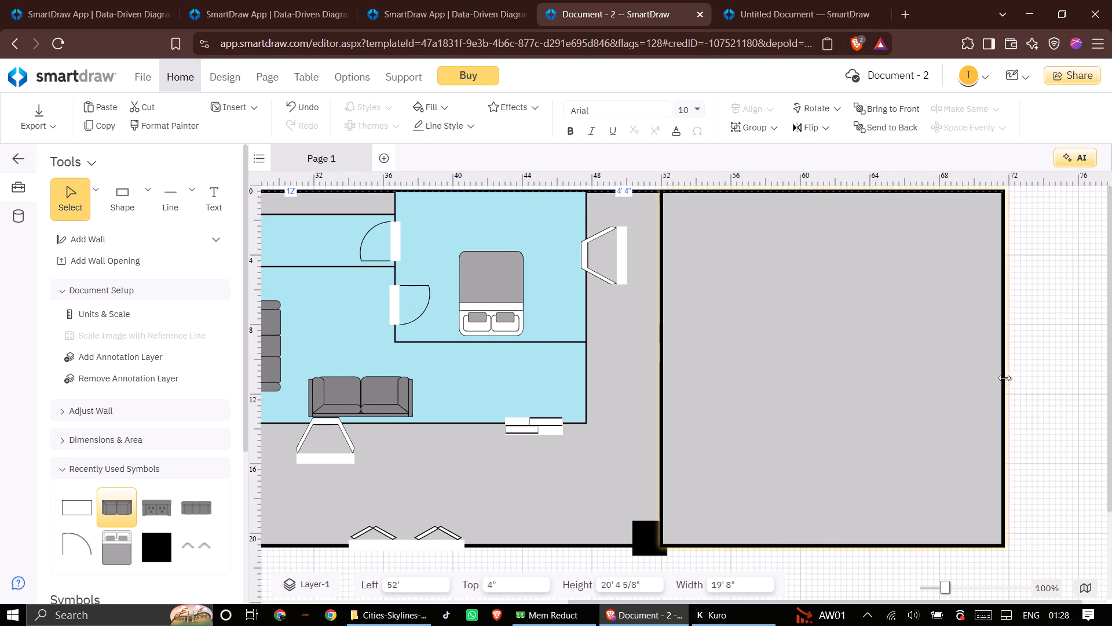
left_click_drag(1004, 378, 1033, 375)
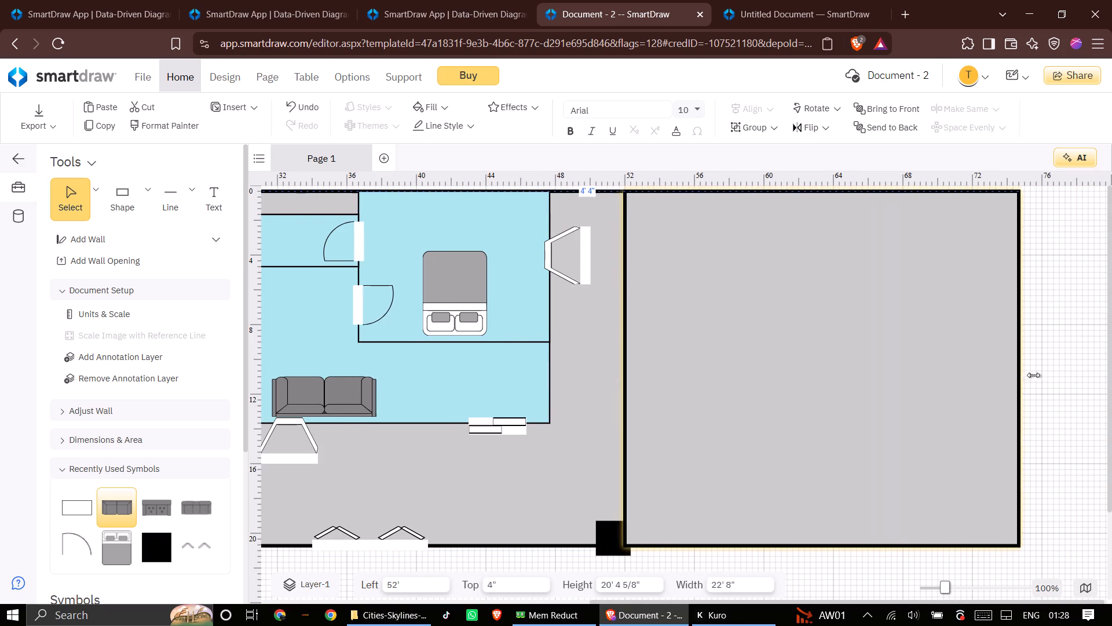
left_click_drag(1033, 375, 1074, 381)
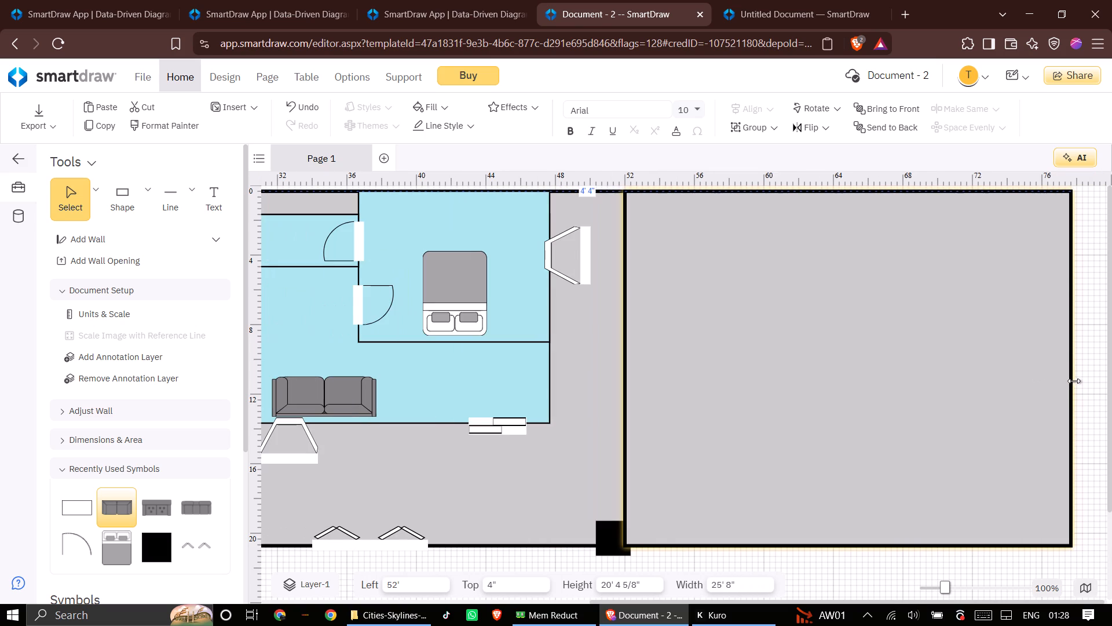
left_click_drag(1074, 381, 1081, 381)
left_click(658, 564)
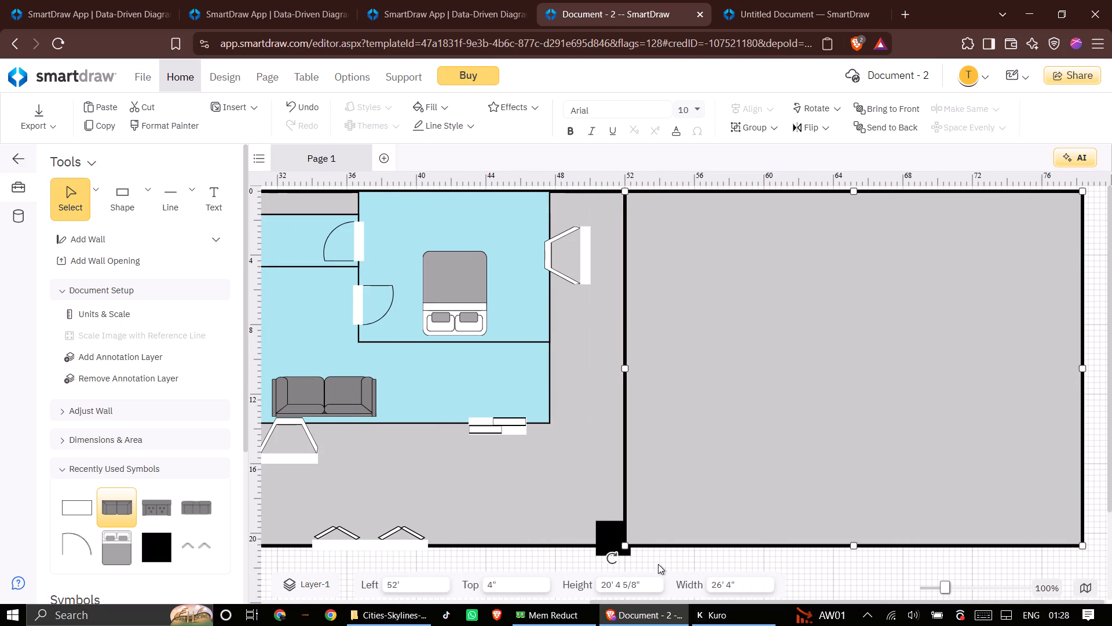
Reposition the black 2' column at the lower junction so it sits across the wall between the second unit and the new area.
double_click(604, 535)
left_click_drag(604, 535, 613, 537)
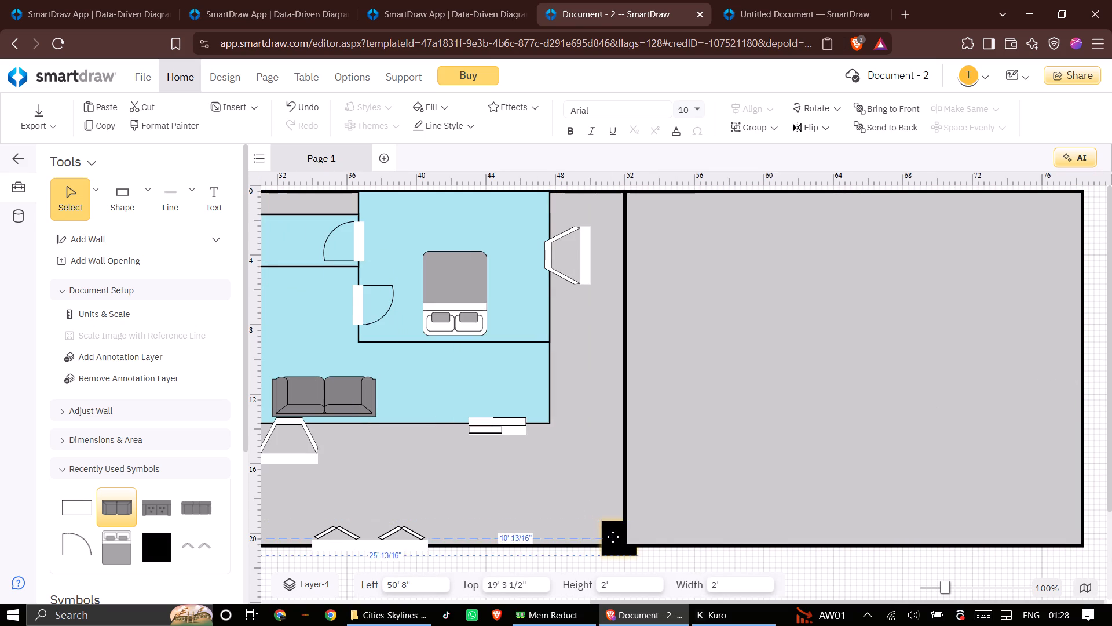
left_click_drag(613, 537, 587, 555)
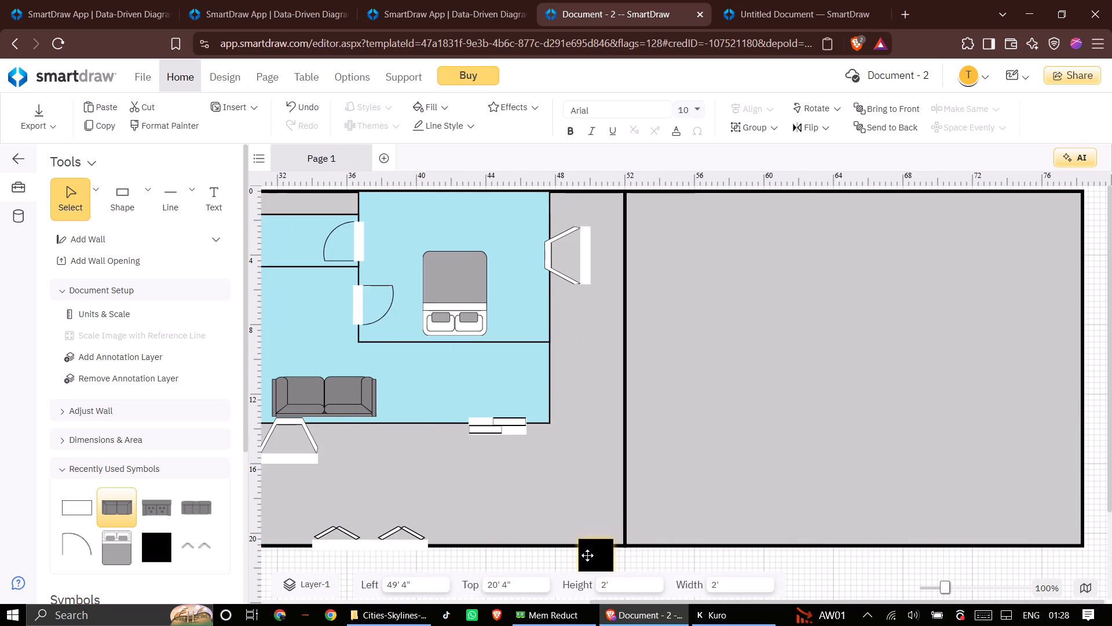
left_click_drag(587, 555, 587, 562)
left_click_drag(591, 553, 615, 536)
double_click(660, 566)
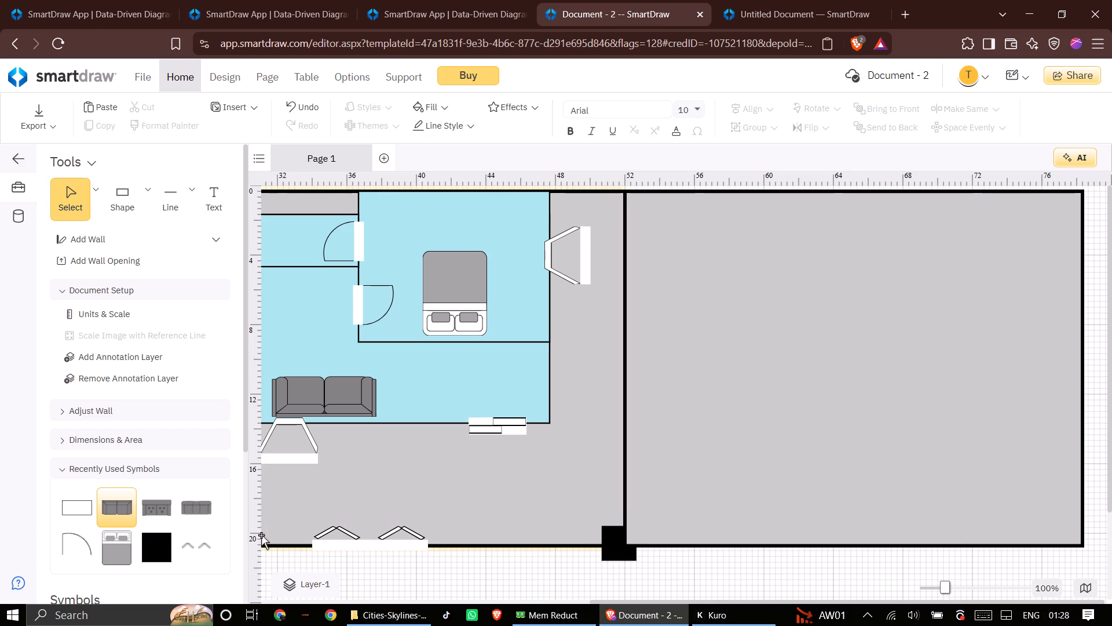
Browse the sofa, chair and bed symbols for more furniture to place in the units.
middle_click_drag(419, 501, 638, 555)
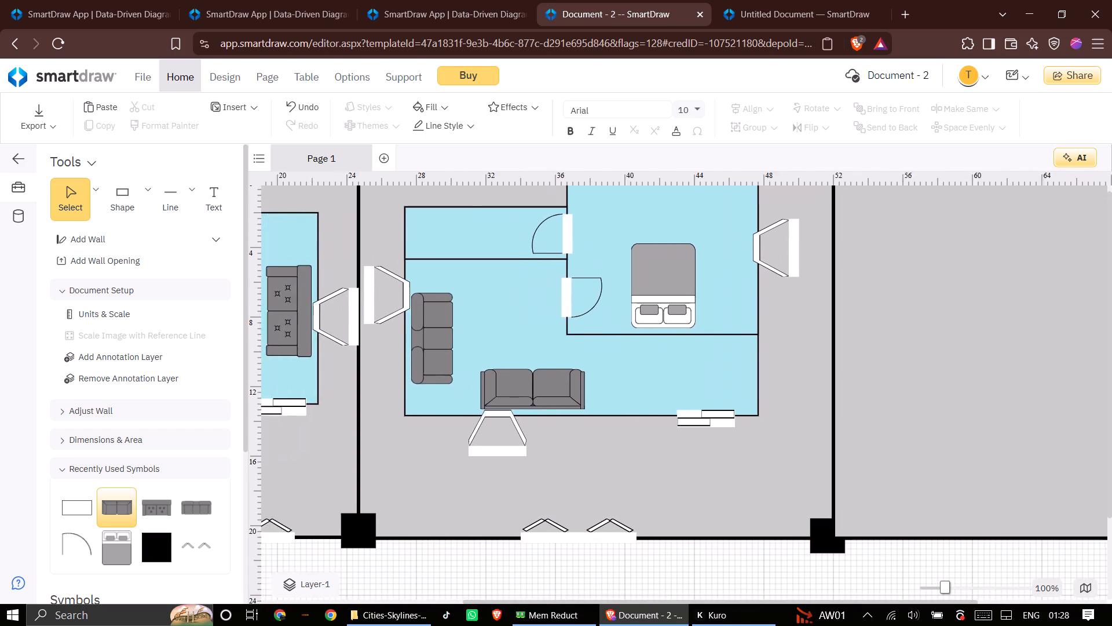
middle_click_drag(638, 555, 705, 621)
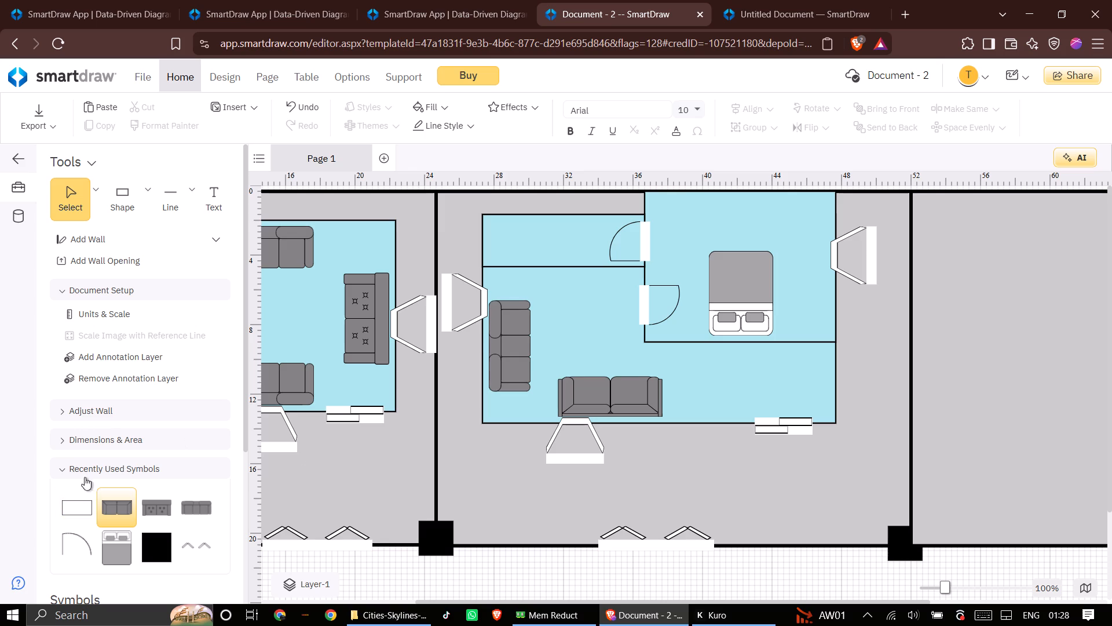
scroll(132, 517, "down", 1)
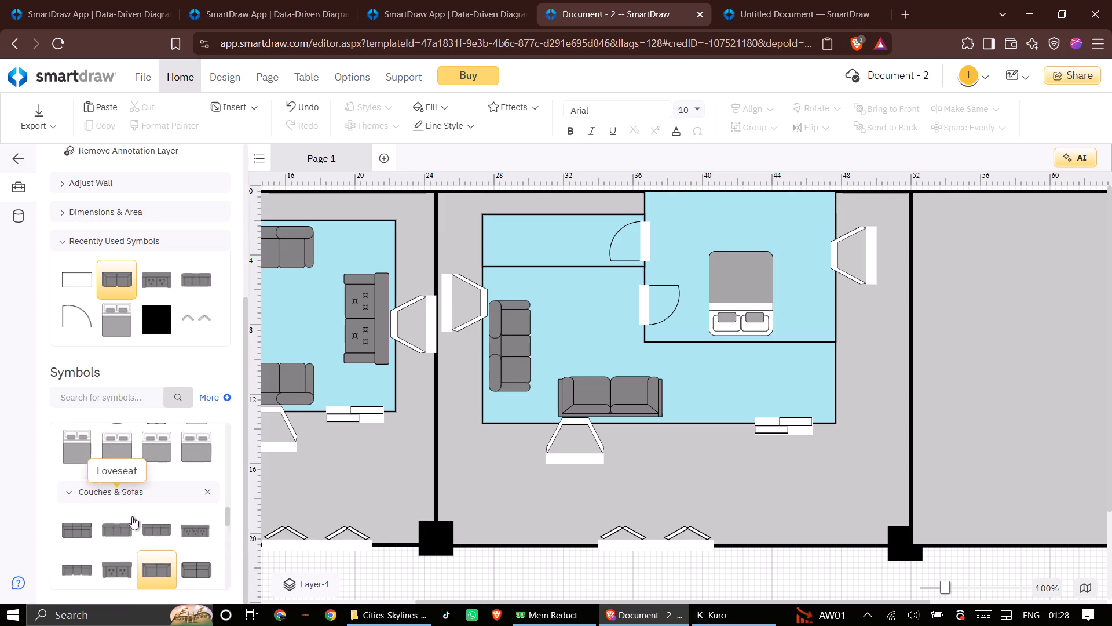
scroll(145, 500, "down", 1)
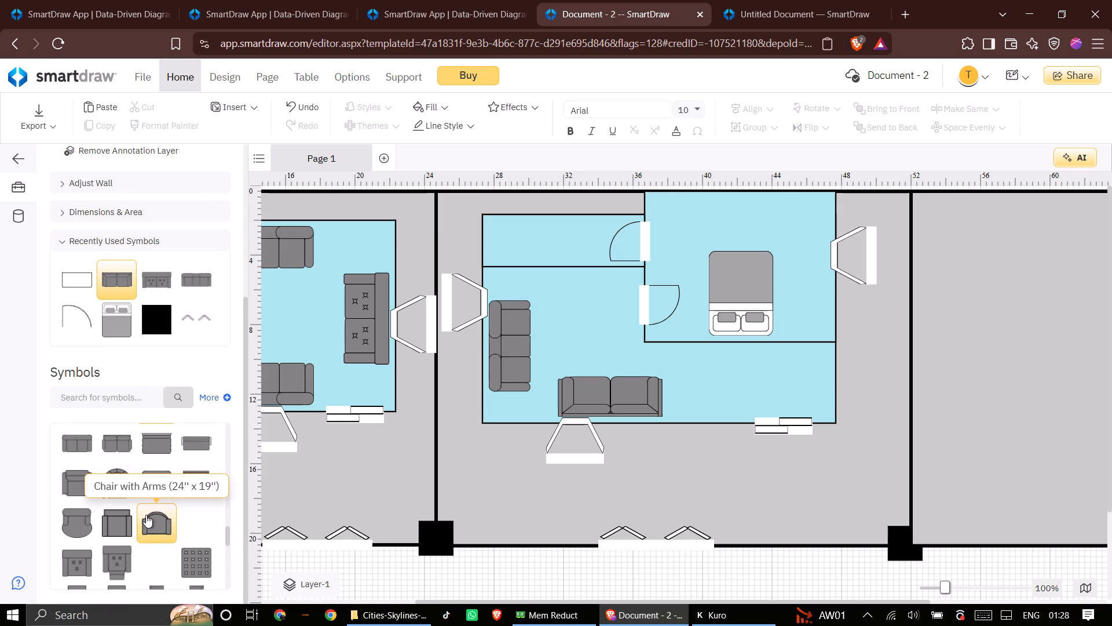
scroll(145, 533, "down", 2)
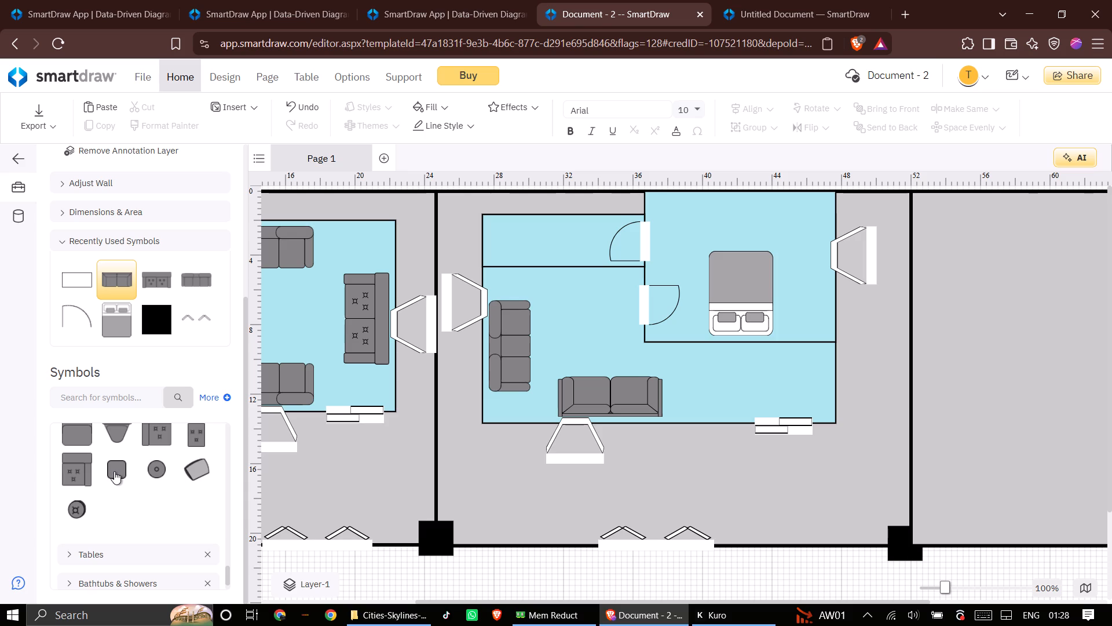
middle_click(153, 507)
right_click(153, 508)
middle_click(153, 500)
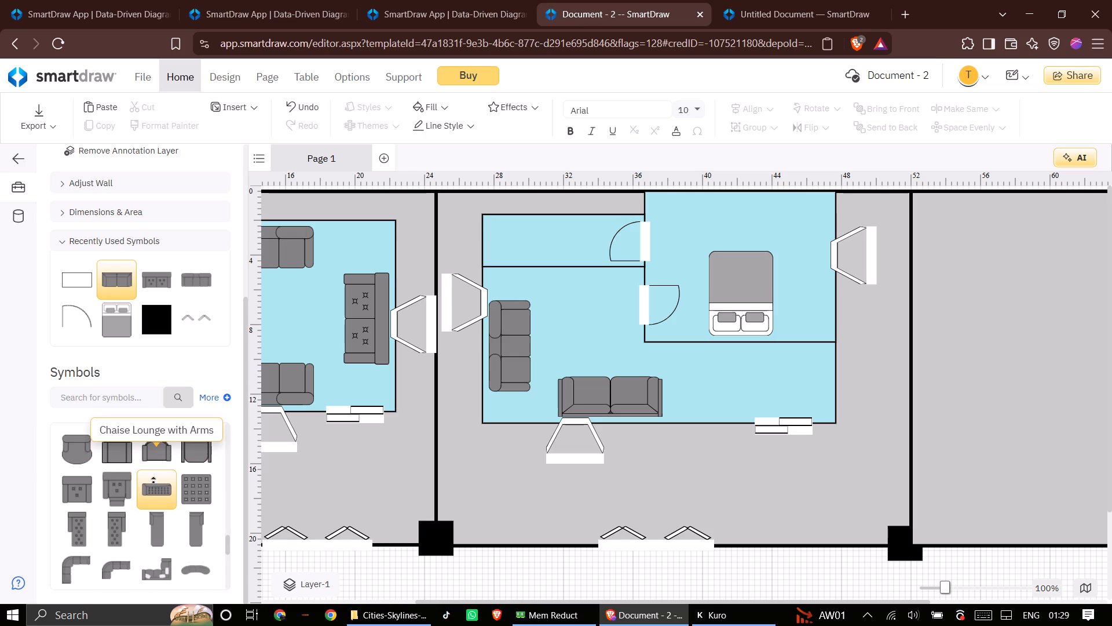
scroll(153, 486, "up", 1)
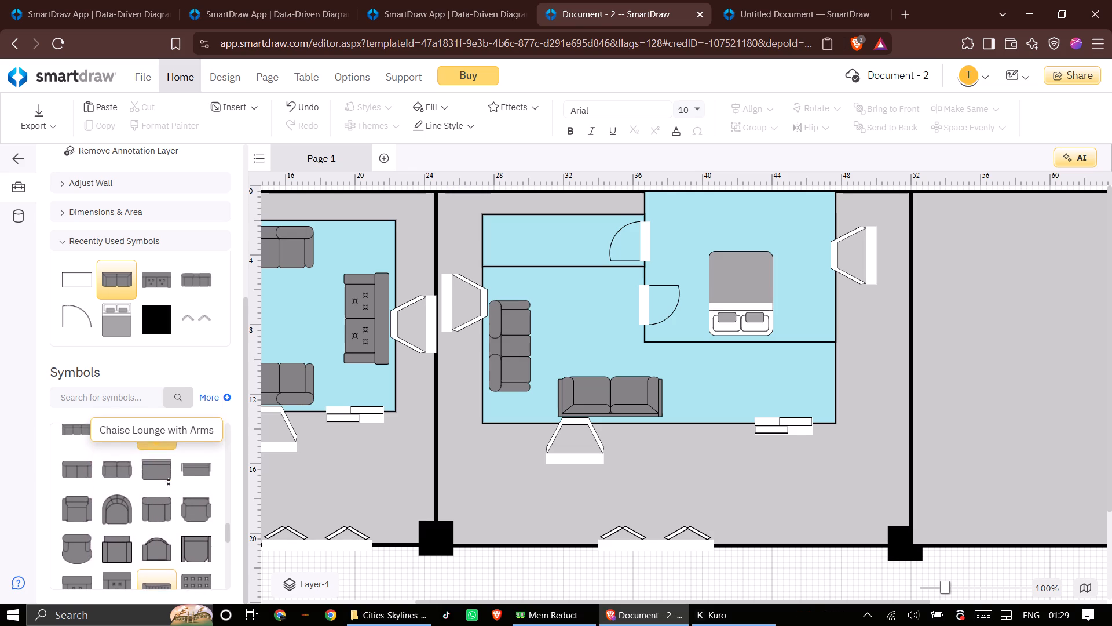
scroll(146, 503, "up", 4)
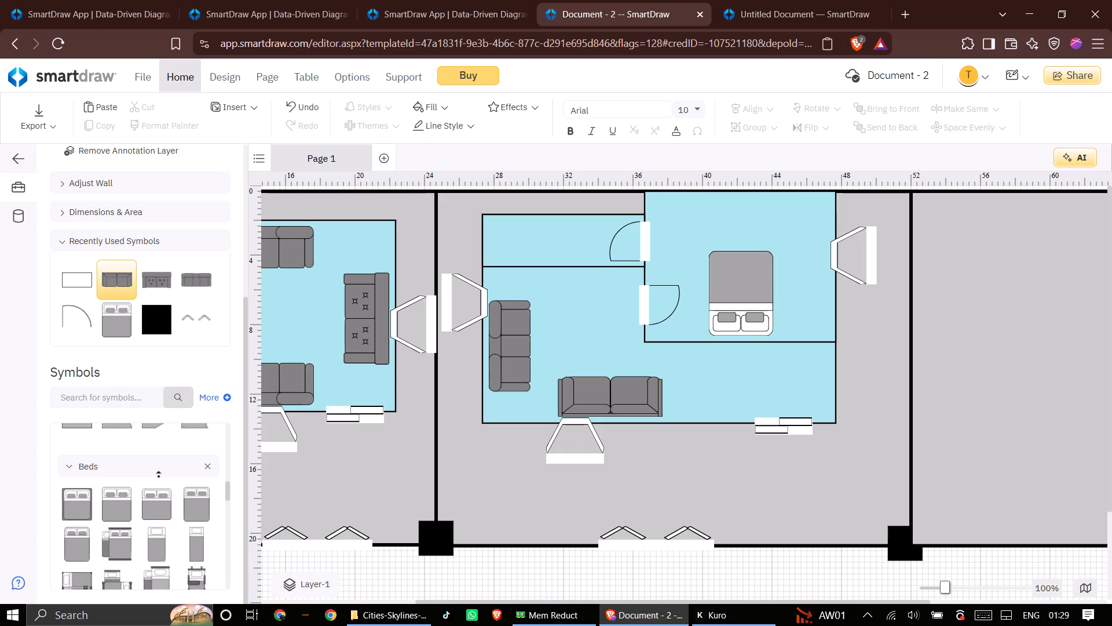
Place a Twin Trundle Bed in the second unit's bedroom at 38' left and 1' 5" top.
left_click(161, 540)
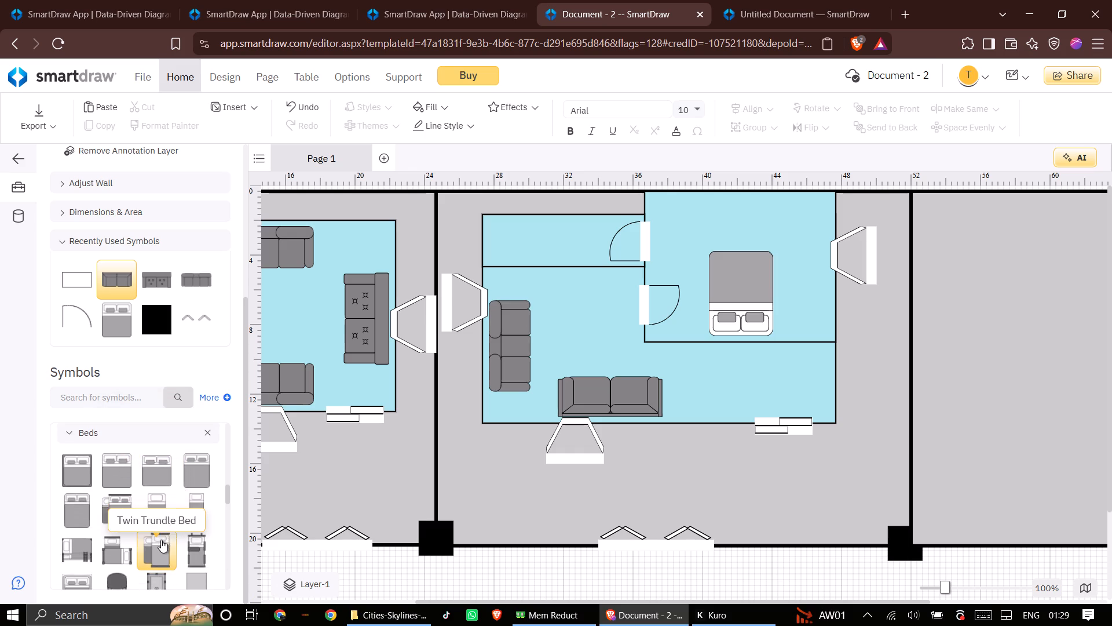
left_click_drag(160, 547, 404, 452)
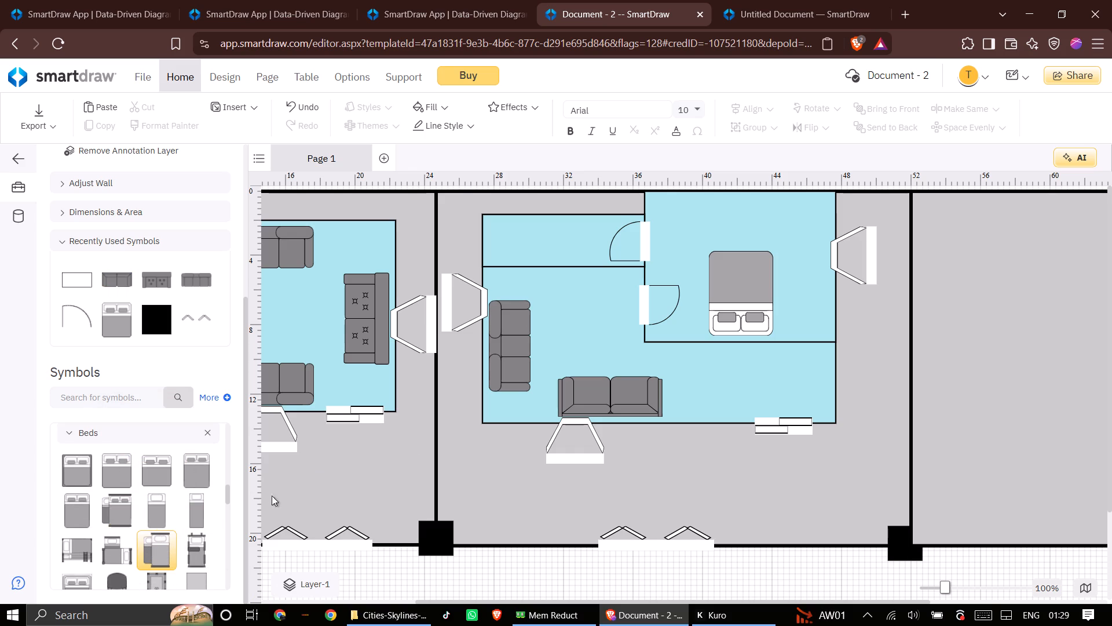
left_click(152, 550)
left_click_drag(152, 550, 320, 503)
left_click_drag(141, 555, 154, 548)
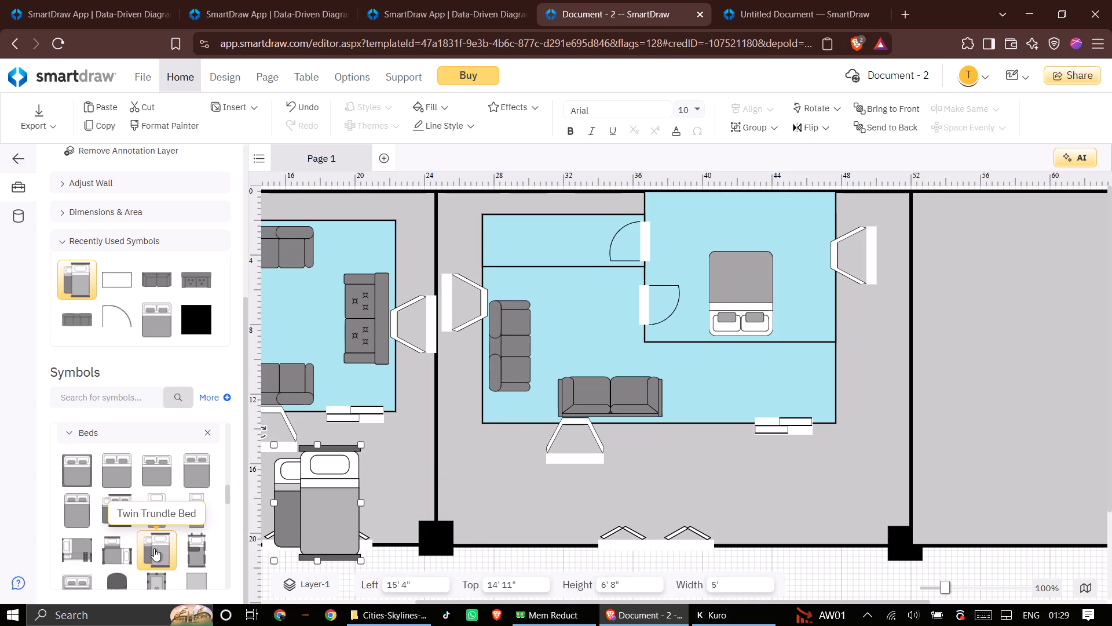
left_click_drag(154, 548, 158, 545)
left_click_drag(332, 501, 689, 373)
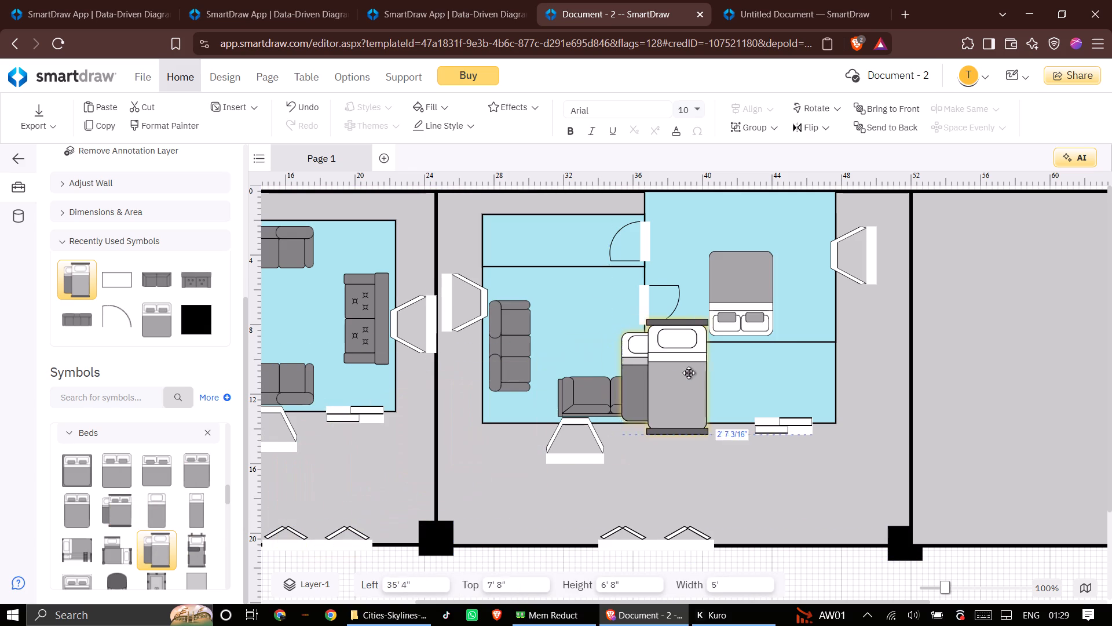
left_click_drag(689, 373, 732, 248)
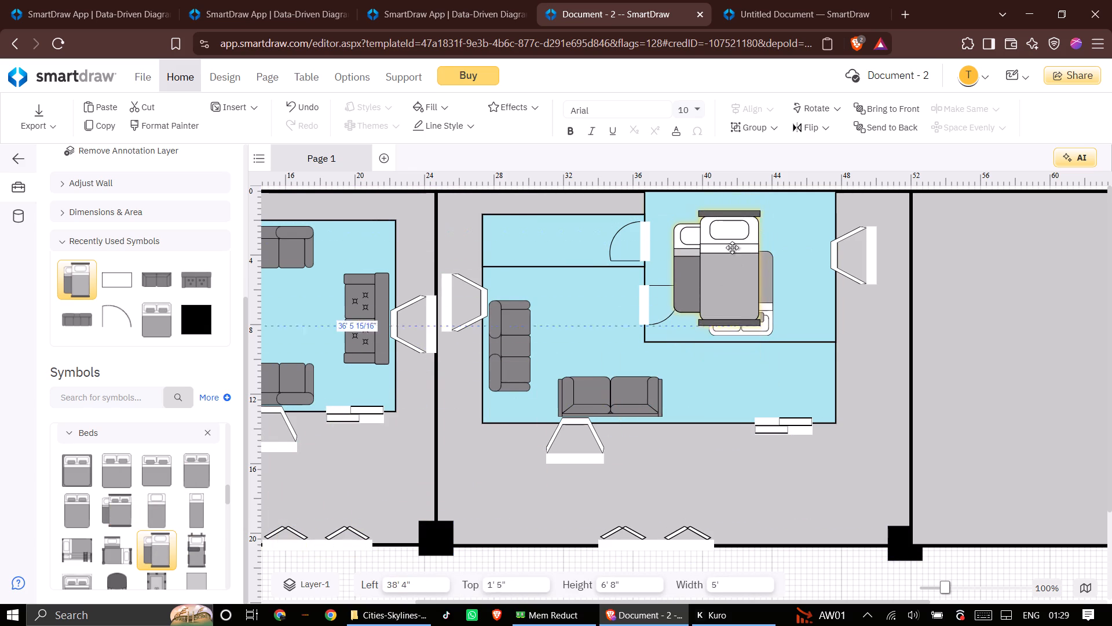
left_click_drag(732, 248, 729, 266)
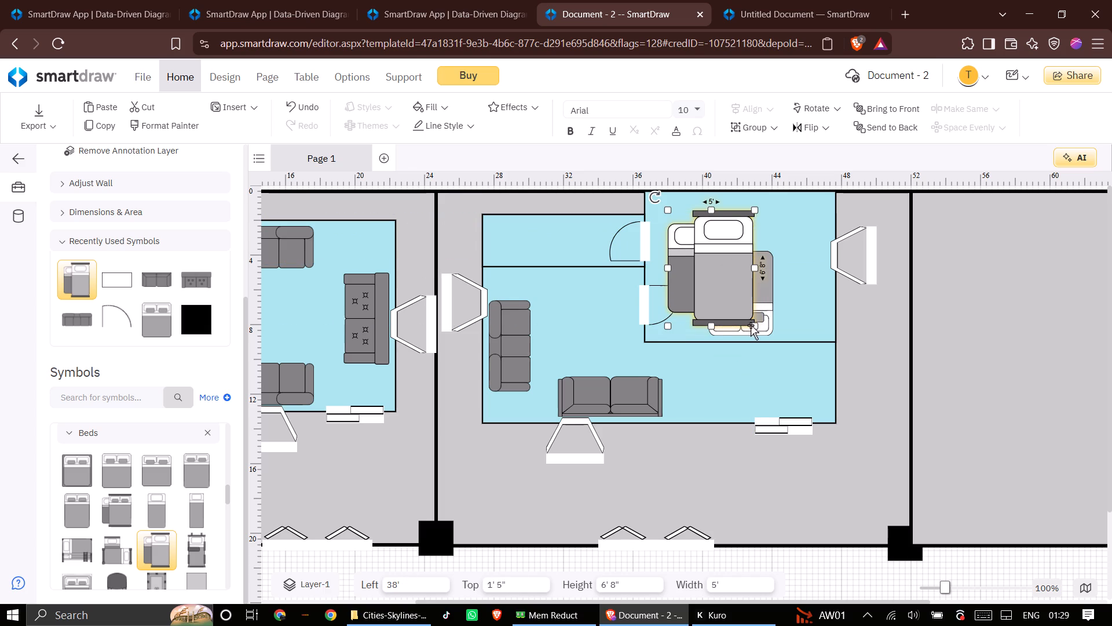
Shrink the trundle bed to 3' wide by 5' 2 1/16" high.
left_click_drag(754, 329, 719, 305)
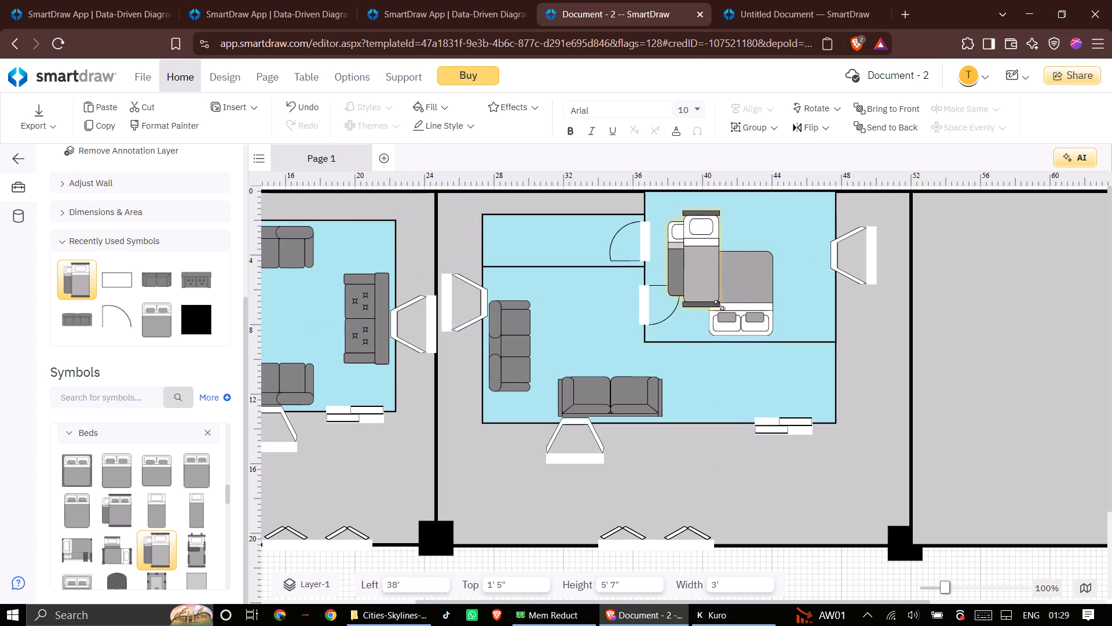
left_click_drag(719, 305, 721, 298)
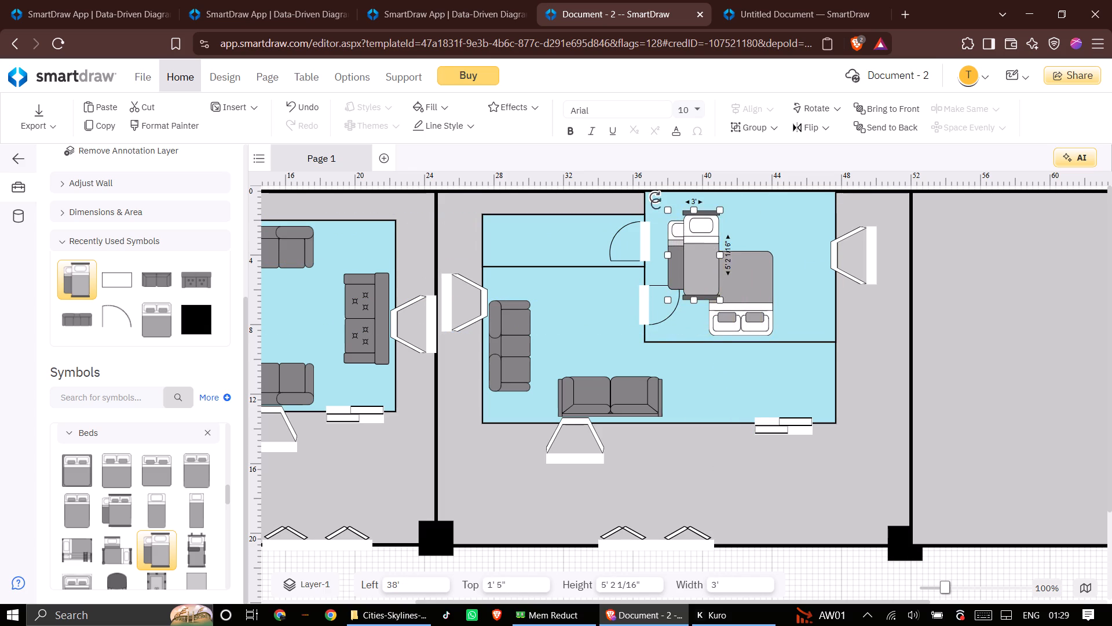
Rotate the trundle bed a quarter turn so it lies horizontally with its pillows facing away from the bedroom doors.
left_click_drag(656, 202, 700, 212)
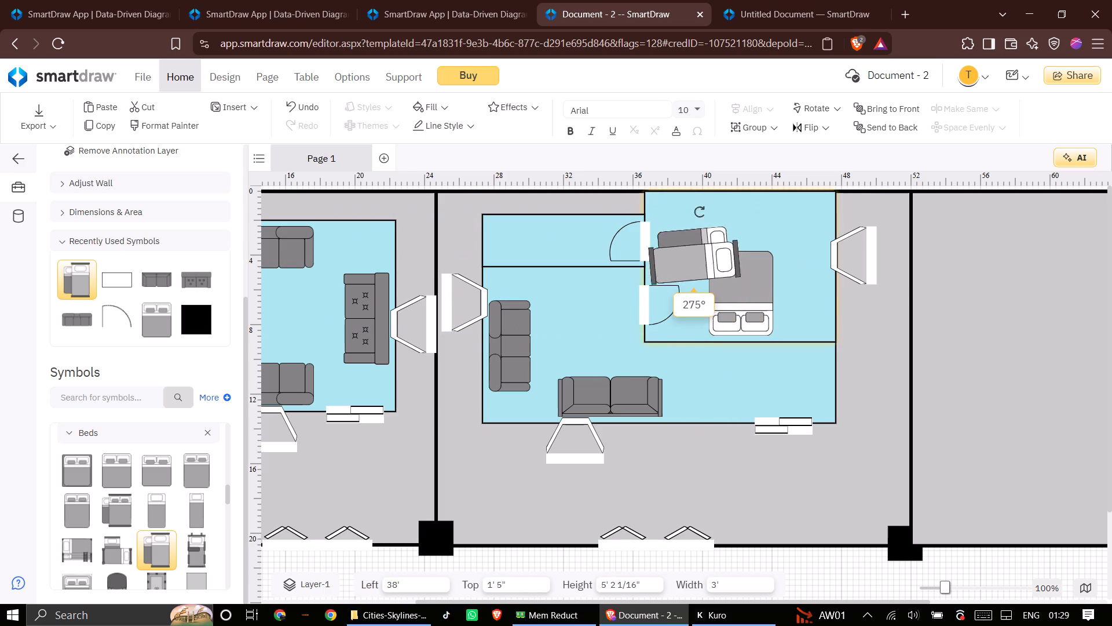
left_click_drag(700, 212, 742, 221)
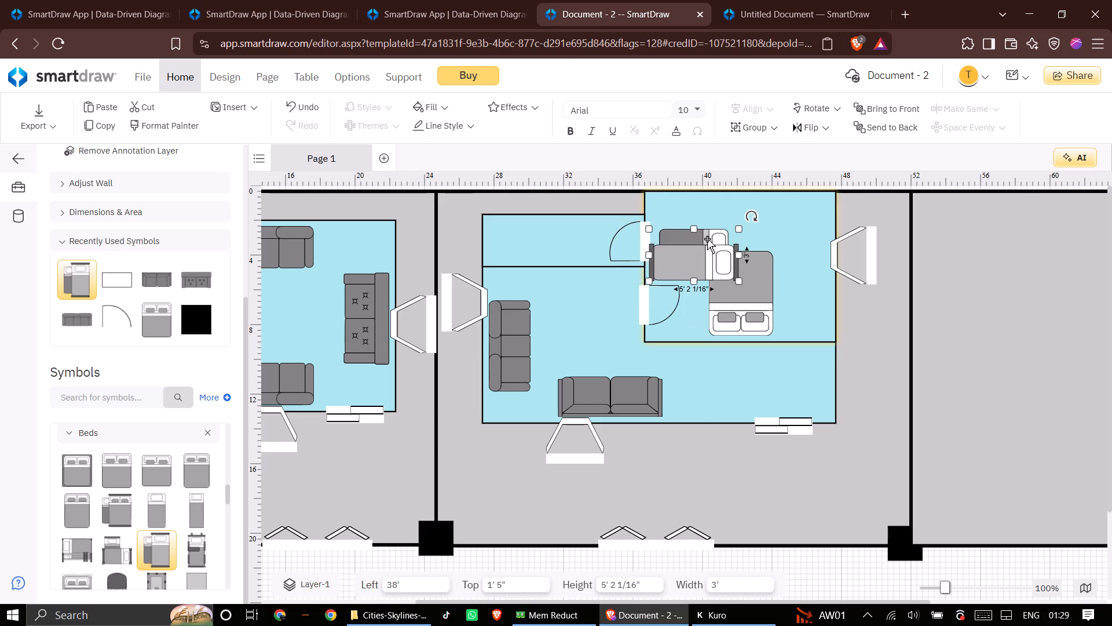
Move the trundle bed against the bedroom's upper wall near the outside window, at about 42' 10 3/4" left and -8 13/16" top.
left_click_drag(690, 259, 767, 221)
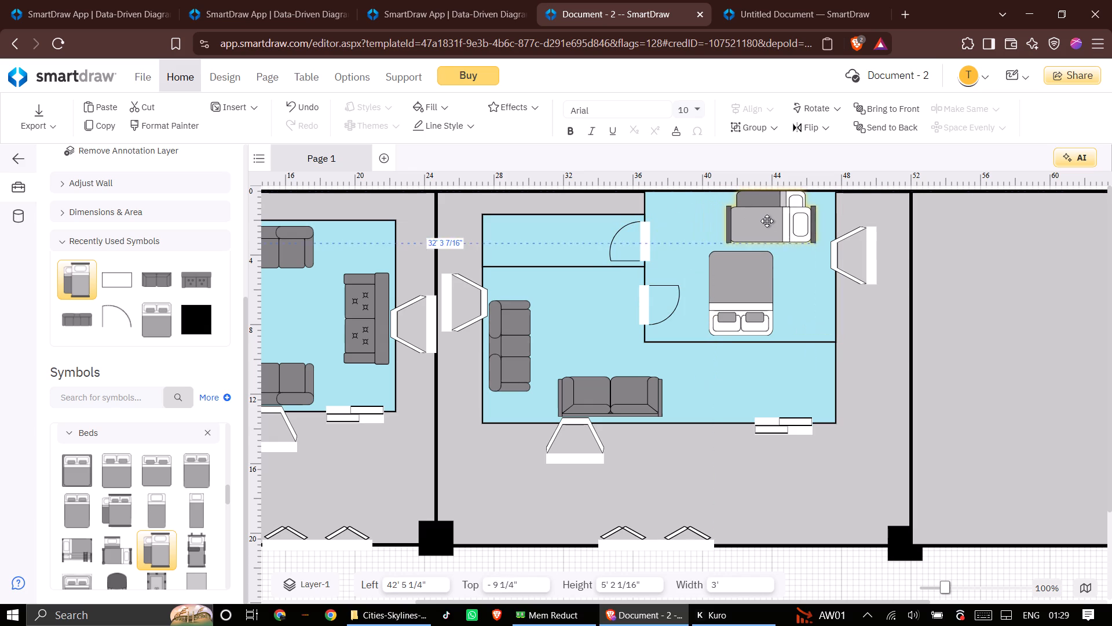
left_click_drag(767, 221, 776, 223)
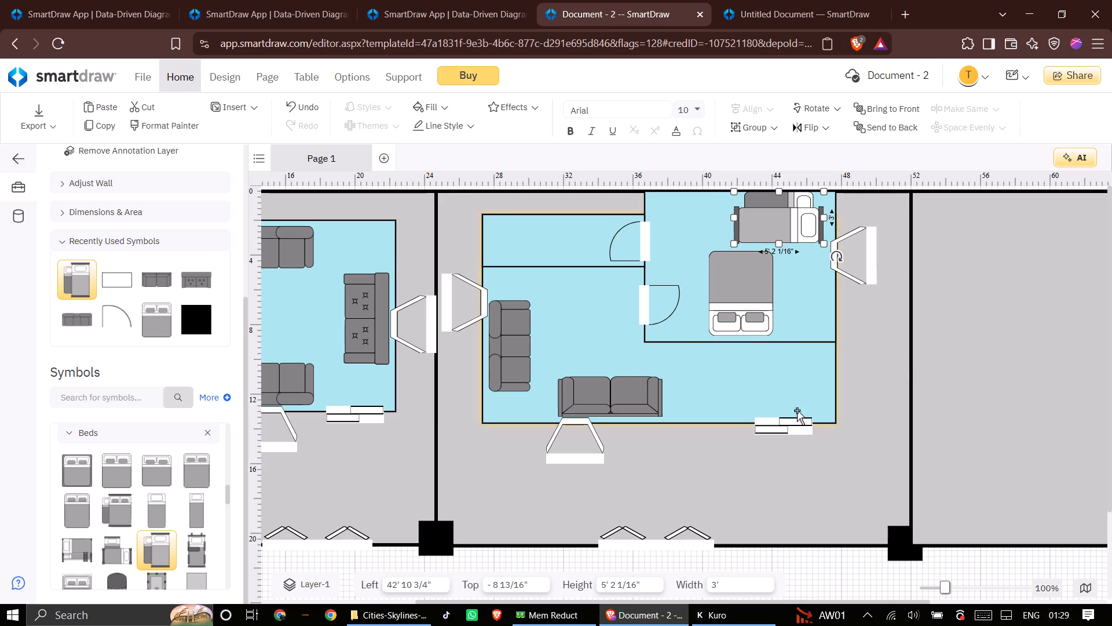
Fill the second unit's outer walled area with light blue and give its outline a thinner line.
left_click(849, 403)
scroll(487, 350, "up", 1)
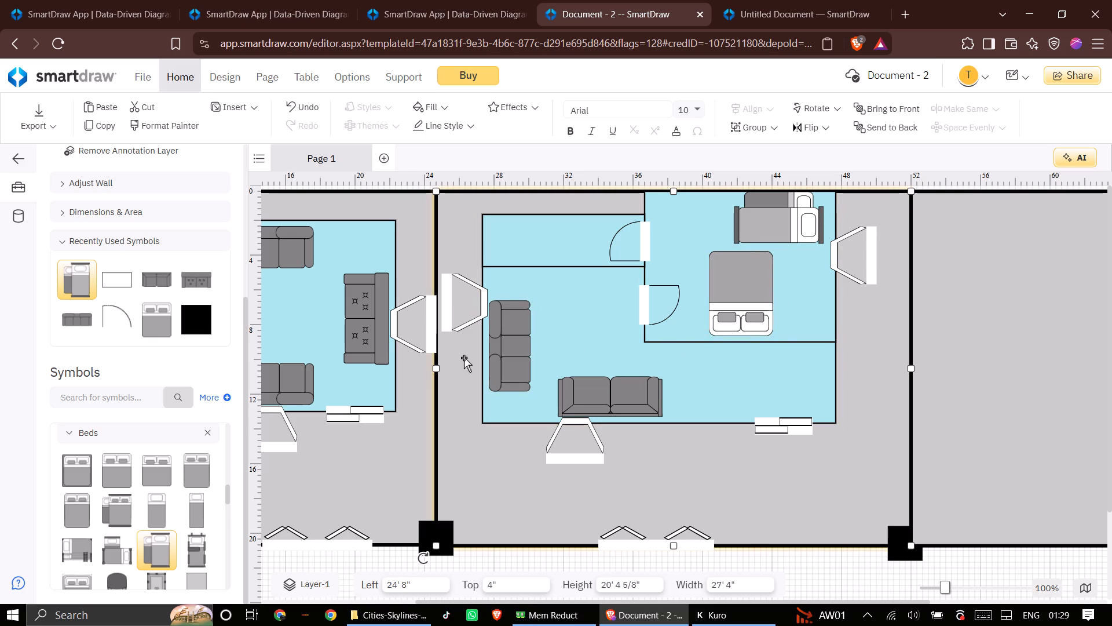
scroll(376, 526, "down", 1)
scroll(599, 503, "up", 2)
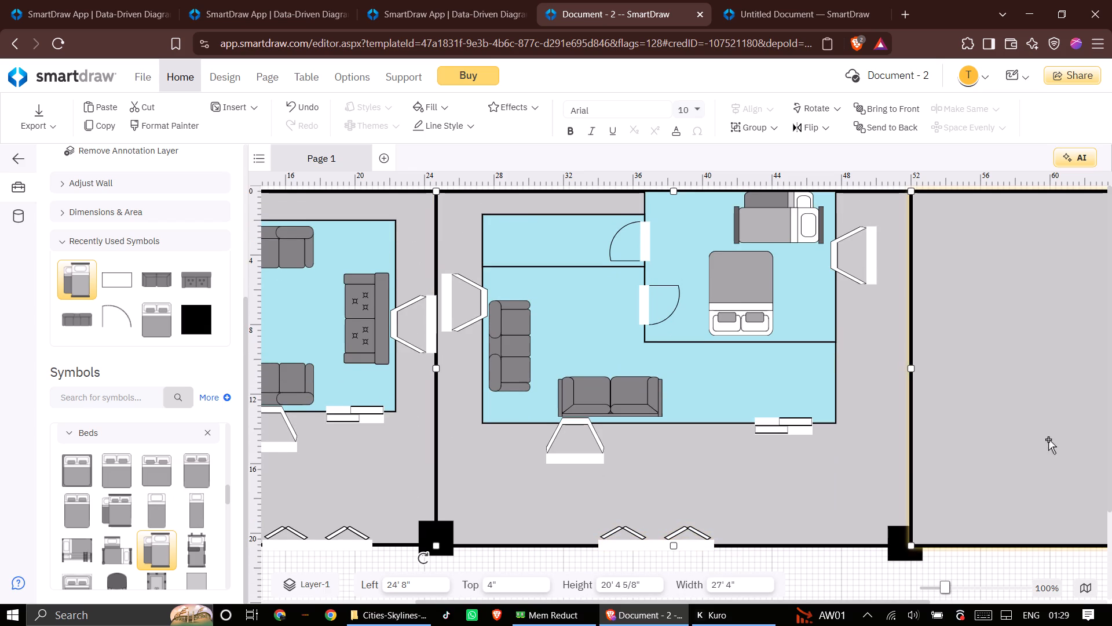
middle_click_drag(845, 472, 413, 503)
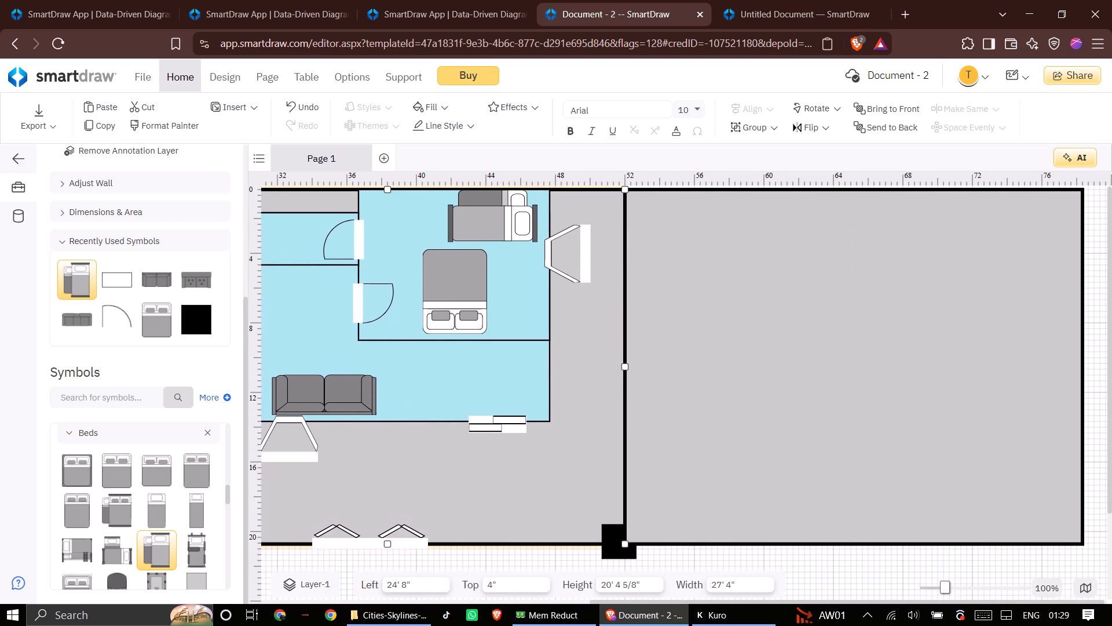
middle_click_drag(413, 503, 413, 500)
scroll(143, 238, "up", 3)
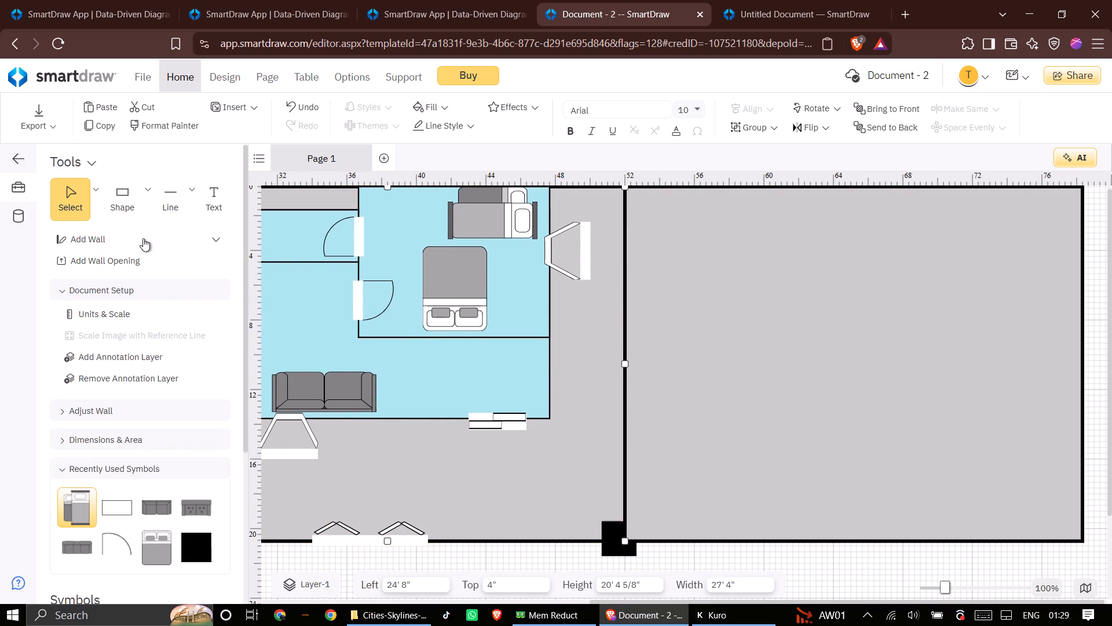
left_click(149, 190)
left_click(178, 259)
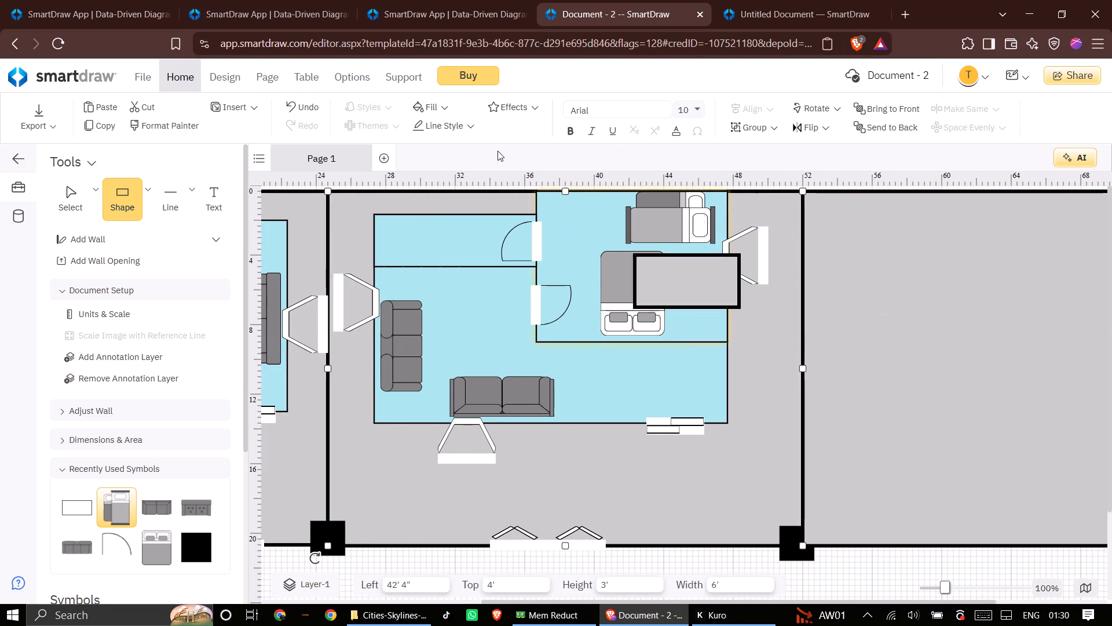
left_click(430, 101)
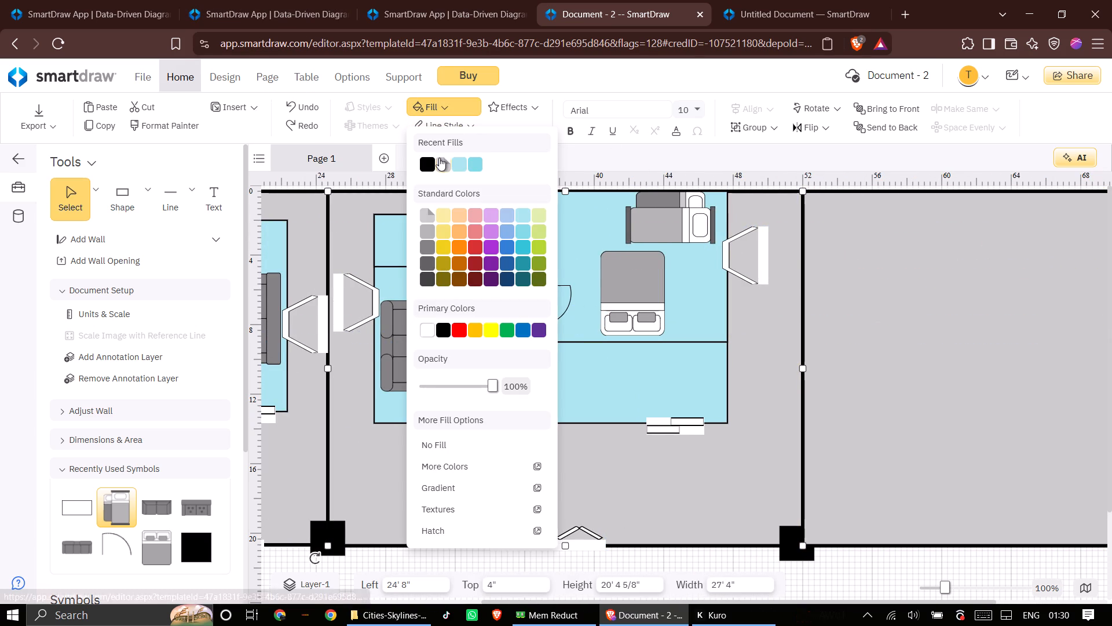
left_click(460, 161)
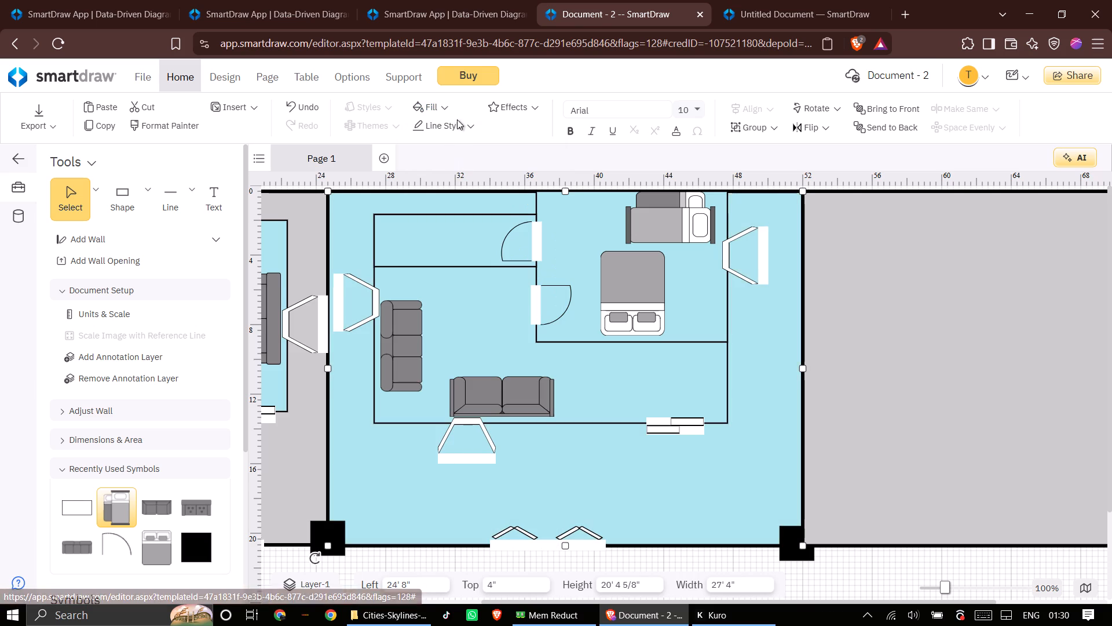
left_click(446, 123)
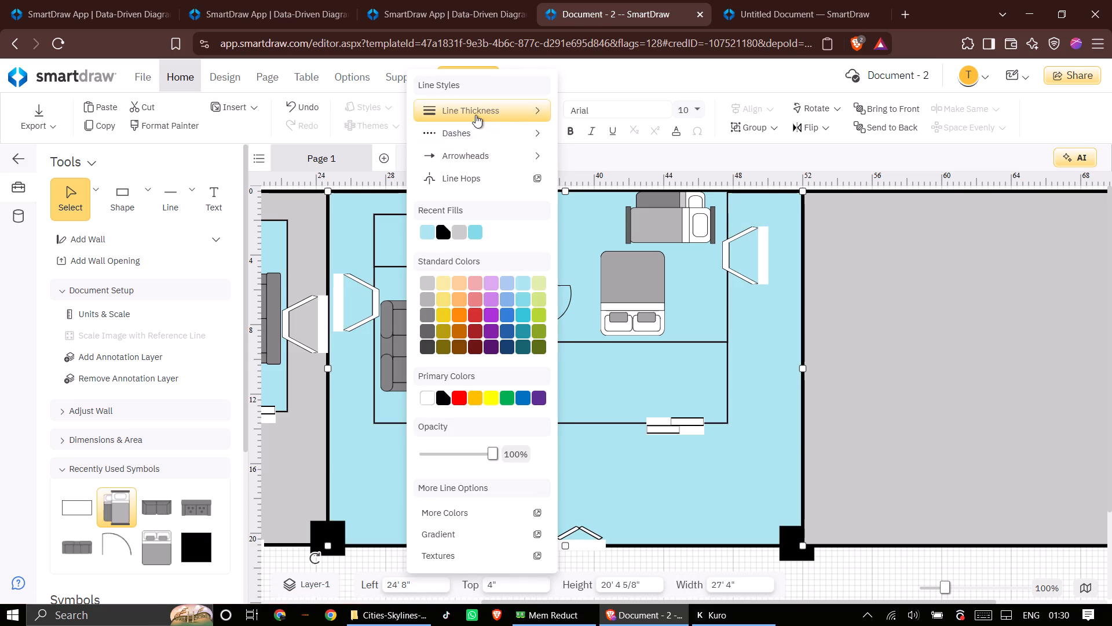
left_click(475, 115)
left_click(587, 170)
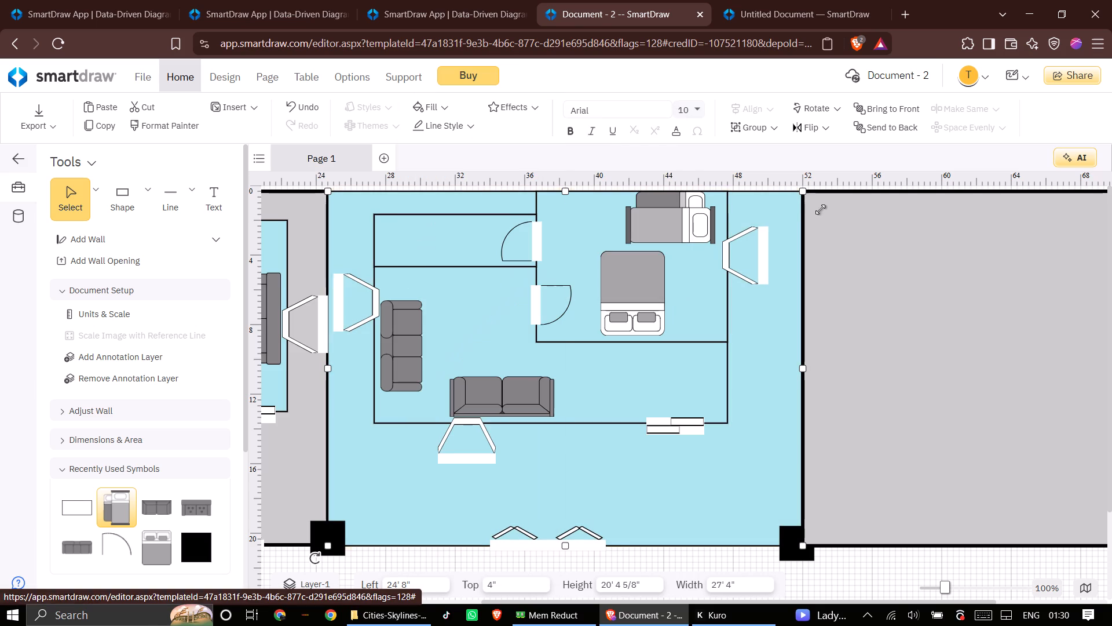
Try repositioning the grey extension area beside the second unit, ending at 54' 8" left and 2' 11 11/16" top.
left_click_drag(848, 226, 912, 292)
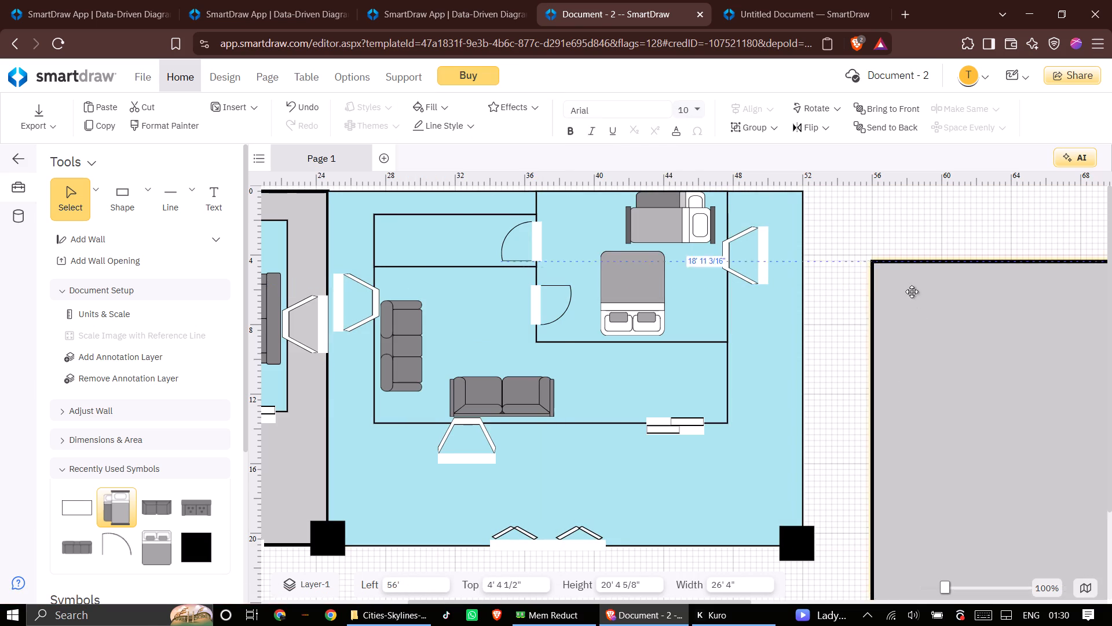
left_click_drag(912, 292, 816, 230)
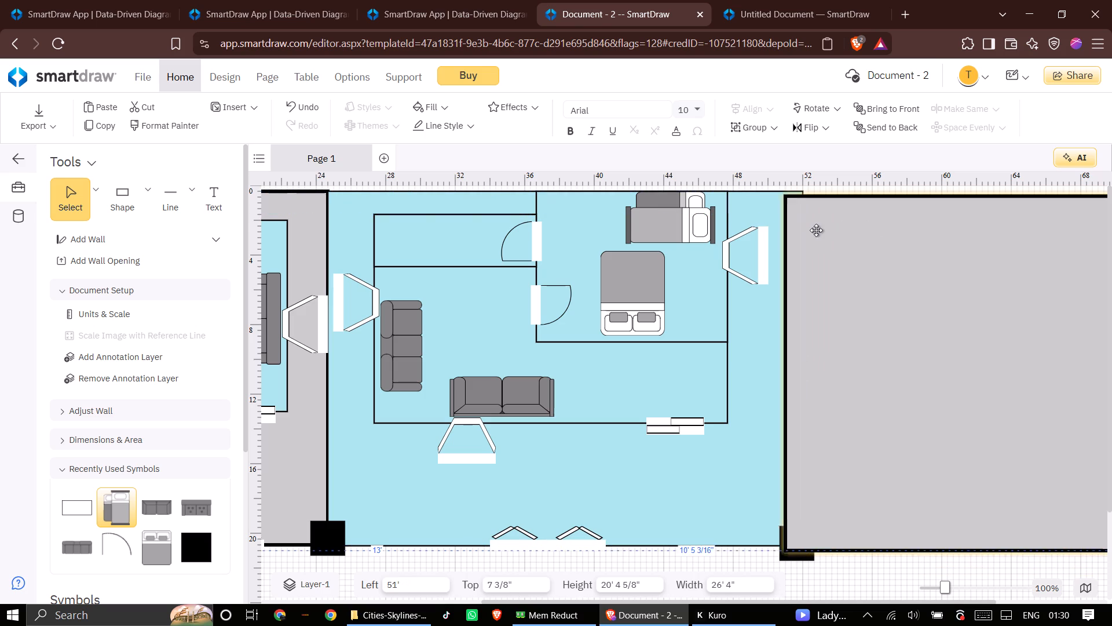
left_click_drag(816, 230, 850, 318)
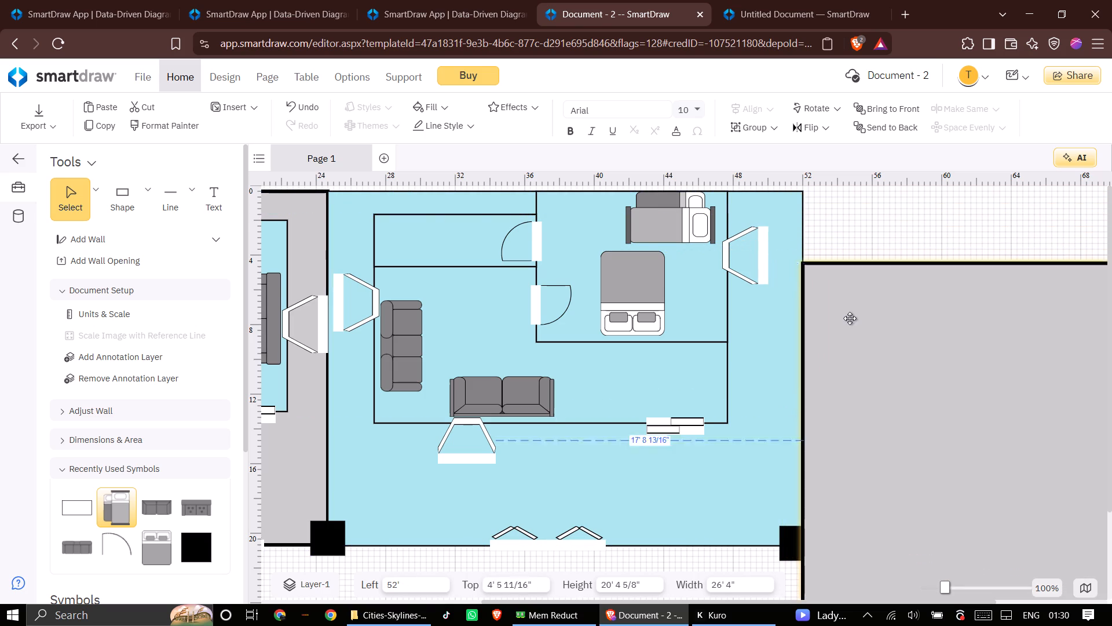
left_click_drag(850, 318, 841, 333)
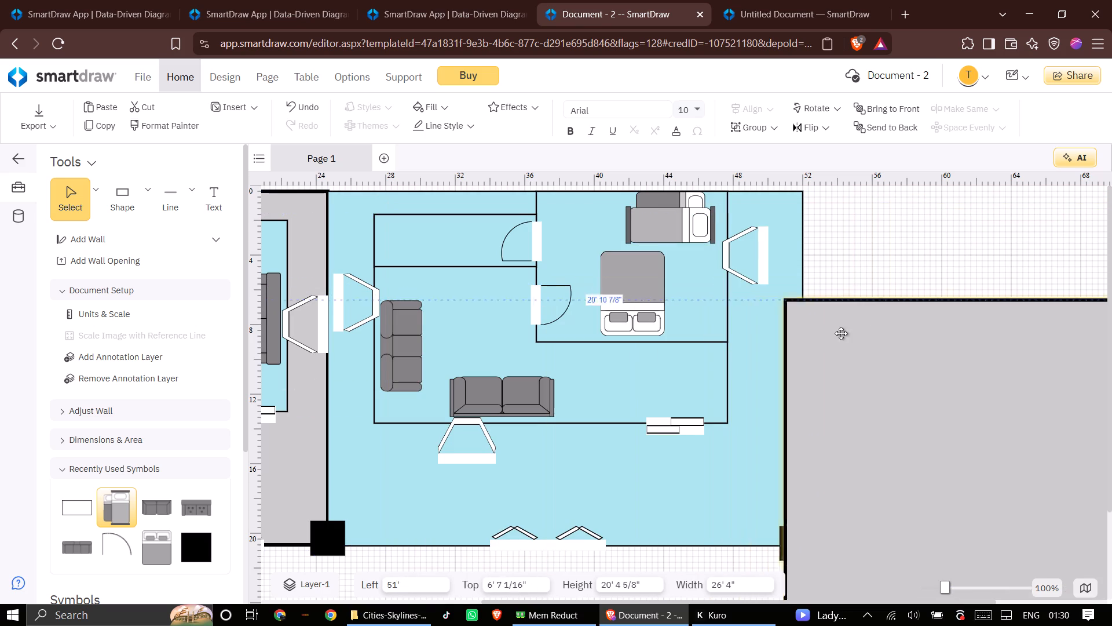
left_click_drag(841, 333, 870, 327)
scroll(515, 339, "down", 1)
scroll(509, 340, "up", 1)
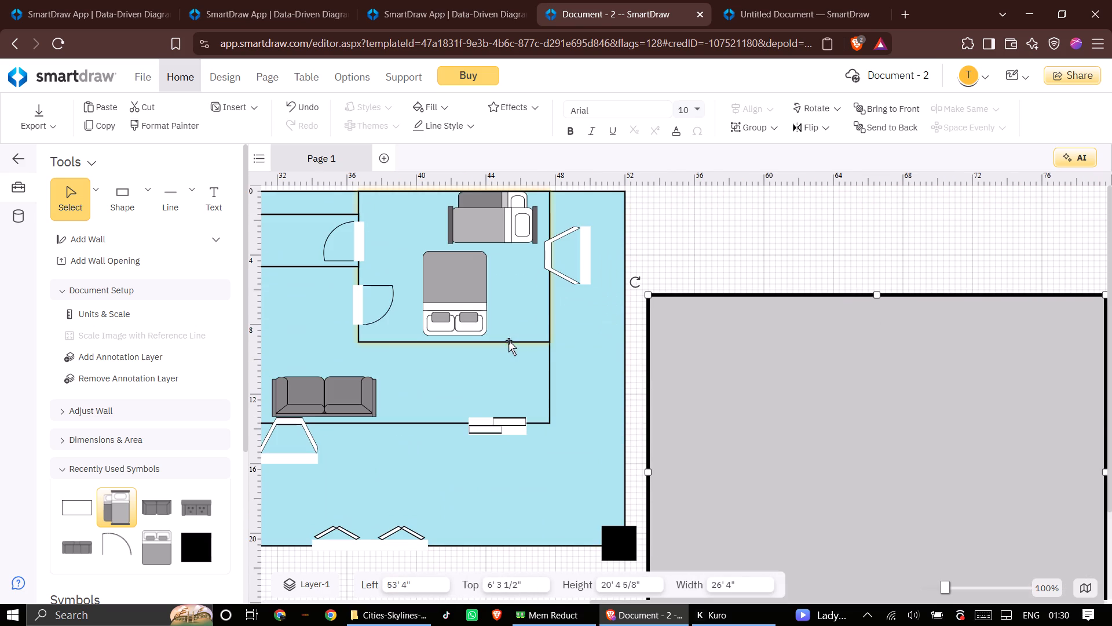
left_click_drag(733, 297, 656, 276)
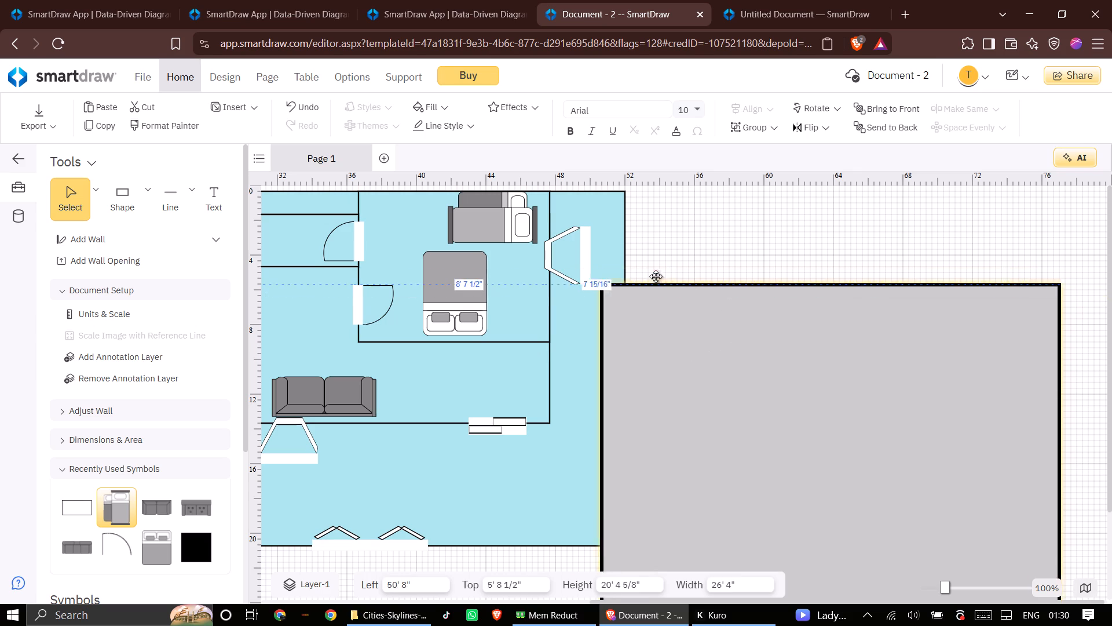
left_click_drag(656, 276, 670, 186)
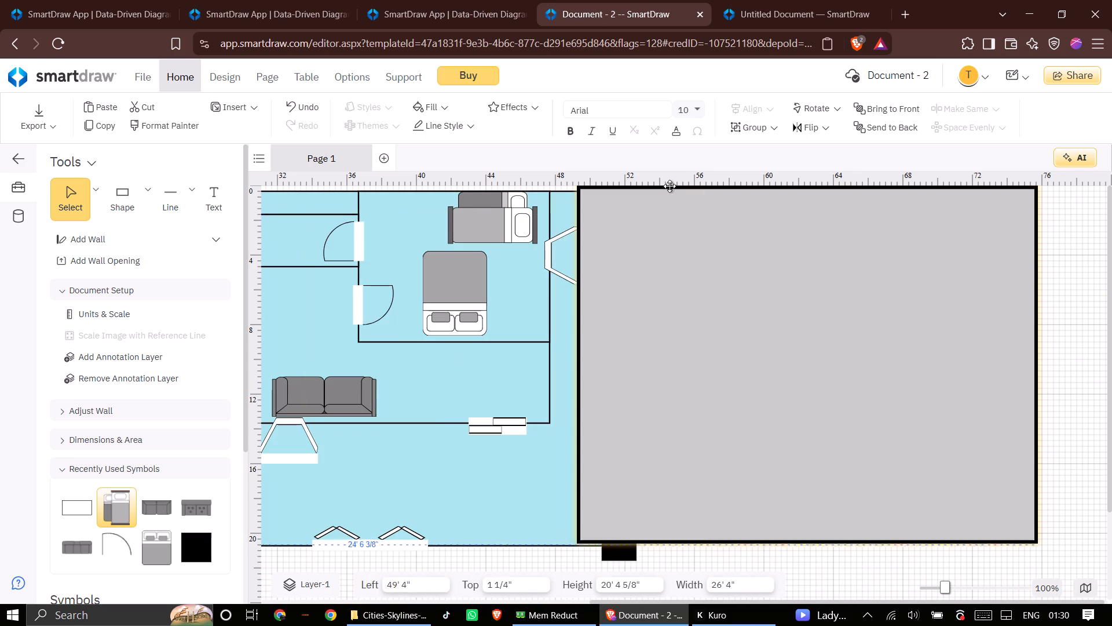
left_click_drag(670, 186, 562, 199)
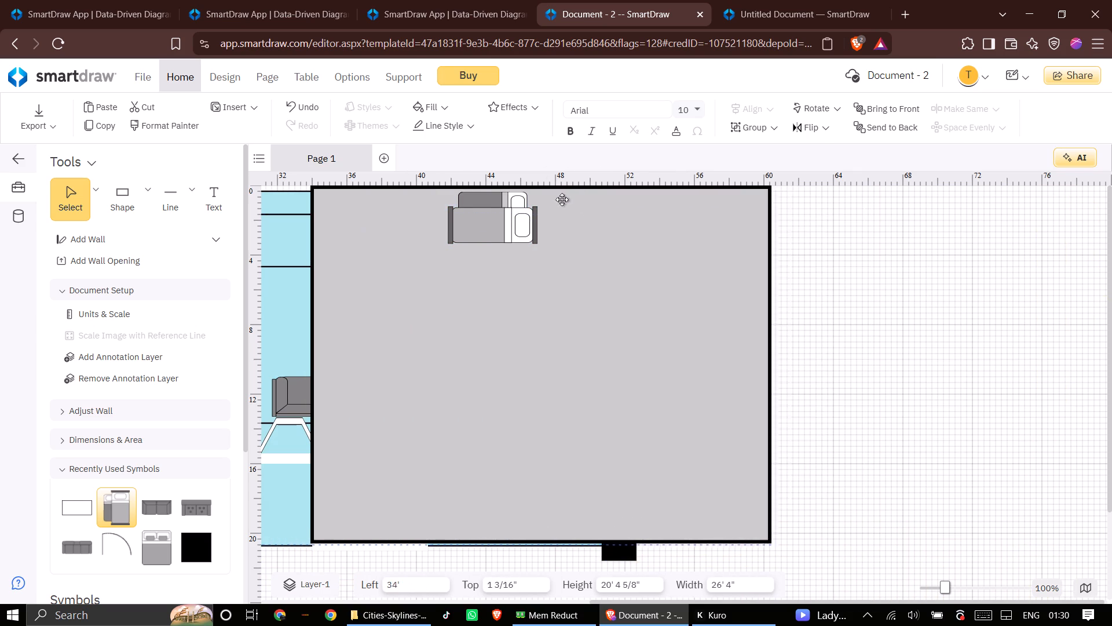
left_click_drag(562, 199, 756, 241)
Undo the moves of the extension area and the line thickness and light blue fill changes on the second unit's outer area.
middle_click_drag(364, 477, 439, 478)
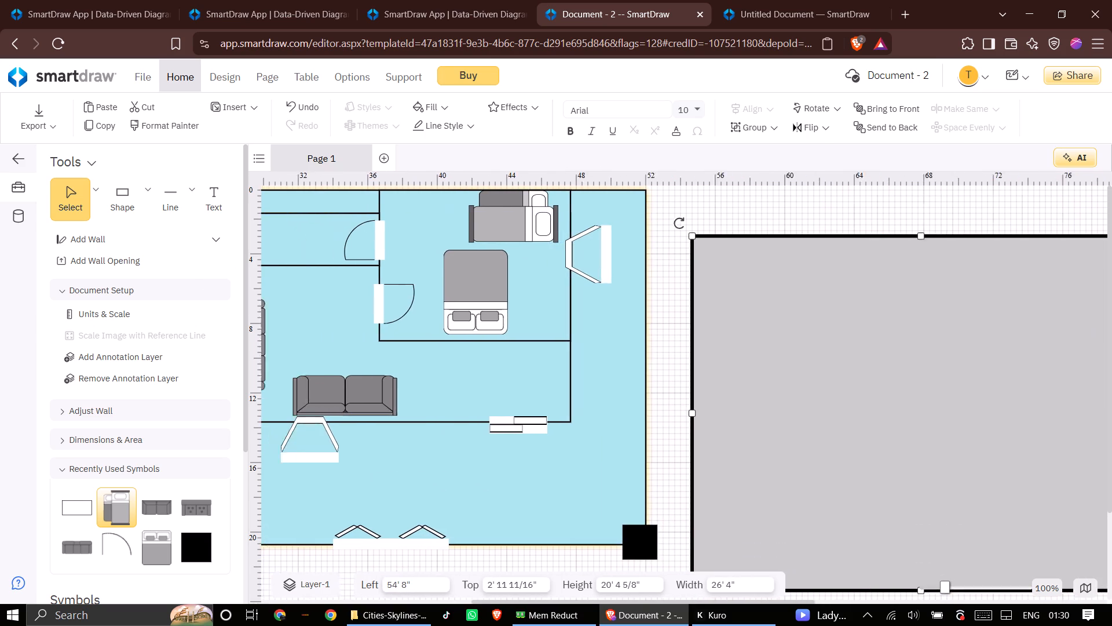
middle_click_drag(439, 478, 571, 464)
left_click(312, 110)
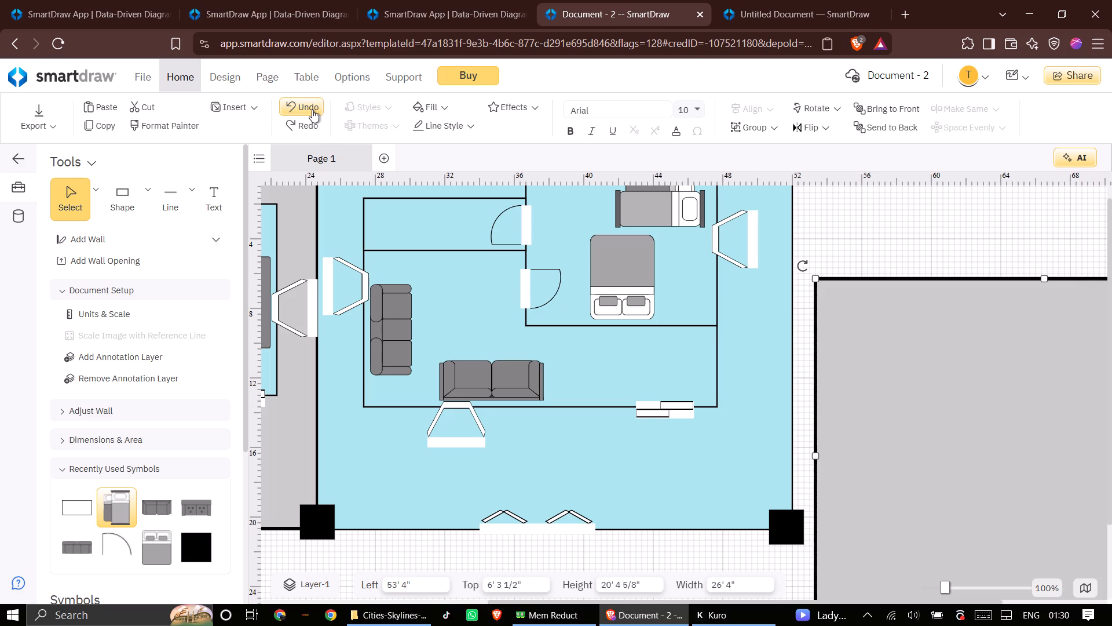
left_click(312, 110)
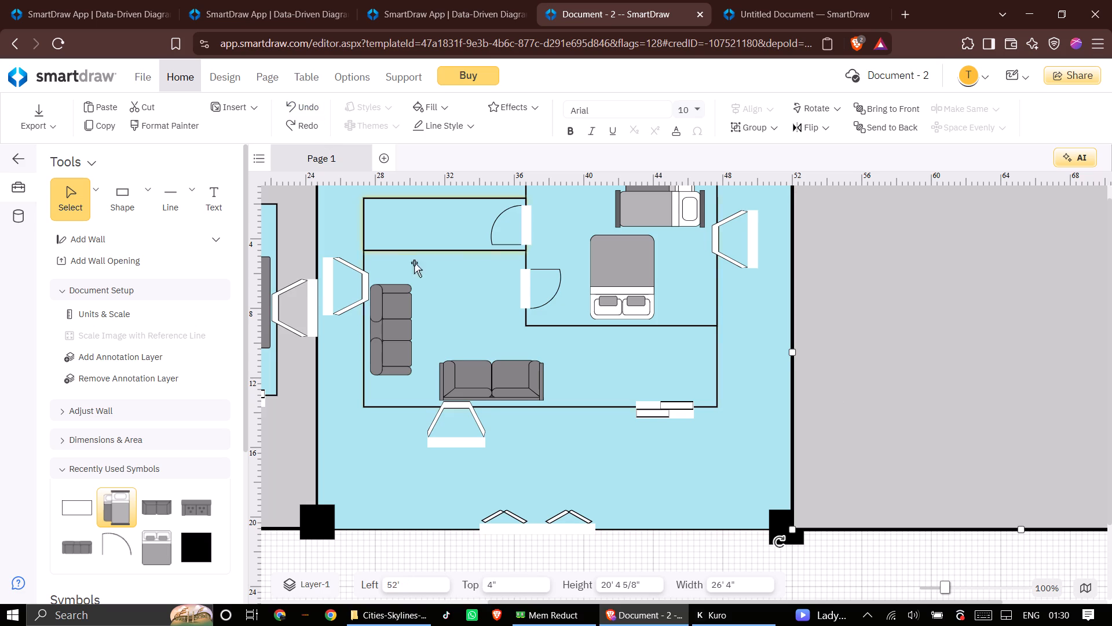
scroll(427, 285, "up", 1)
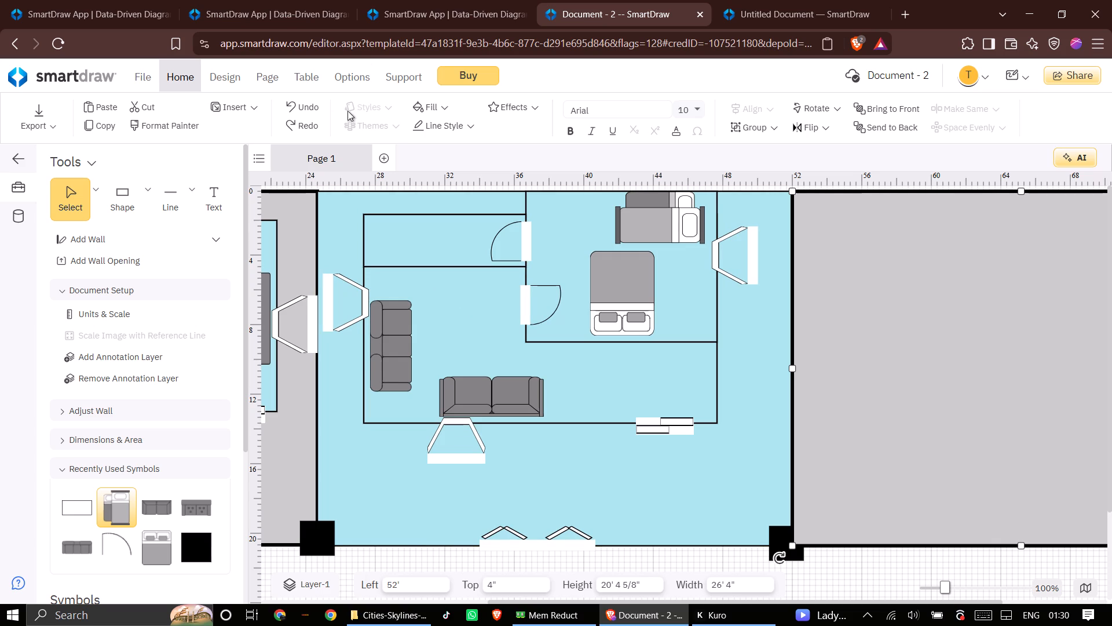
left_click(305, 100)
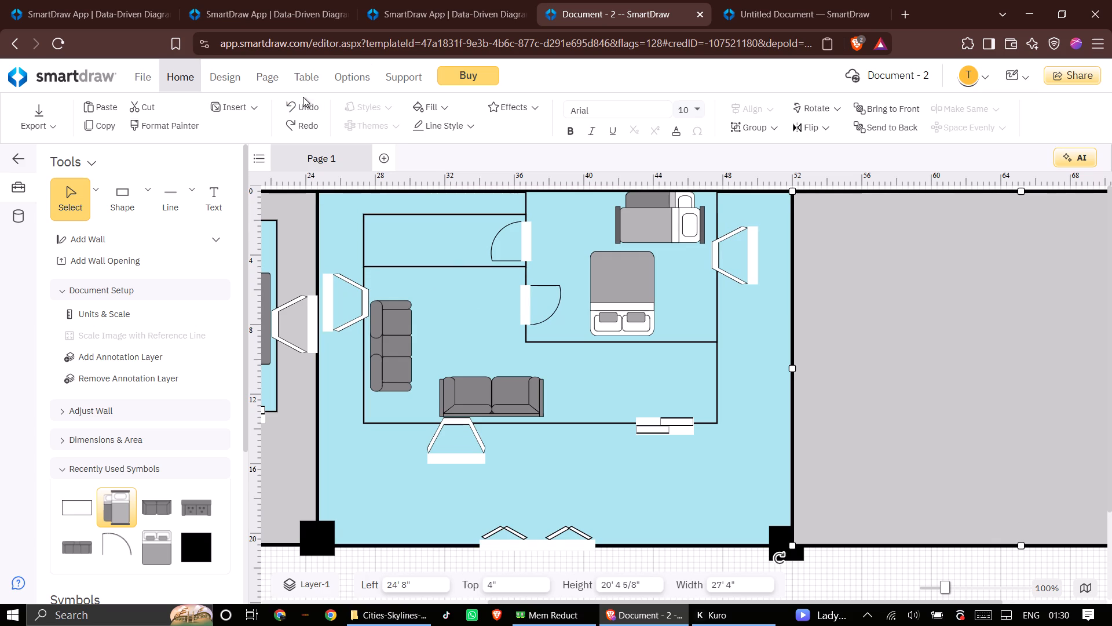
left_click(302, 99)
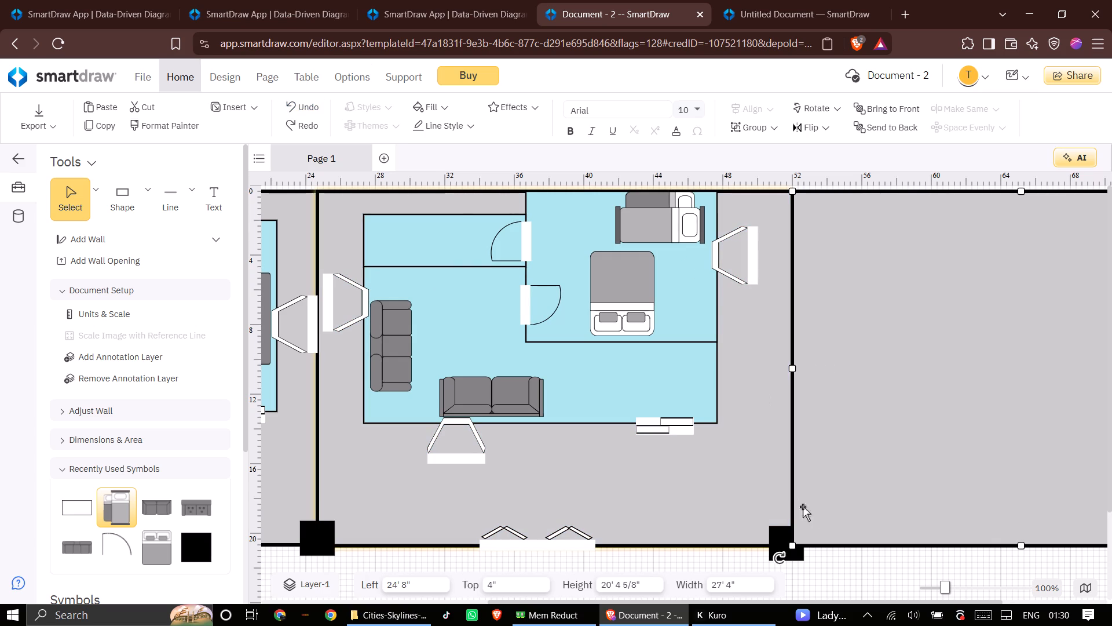
With nothing selected, choose the rectangle shape and set a light blue fill and the second-thinnest line for new shapes.
left_click(888, 341)
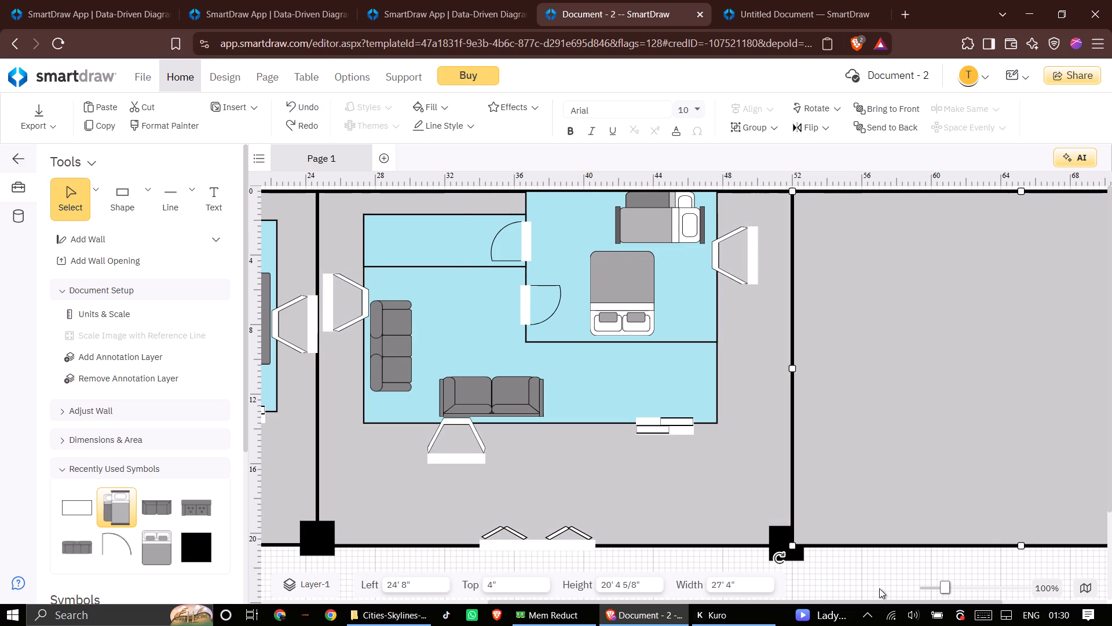
double_click(879, 566)
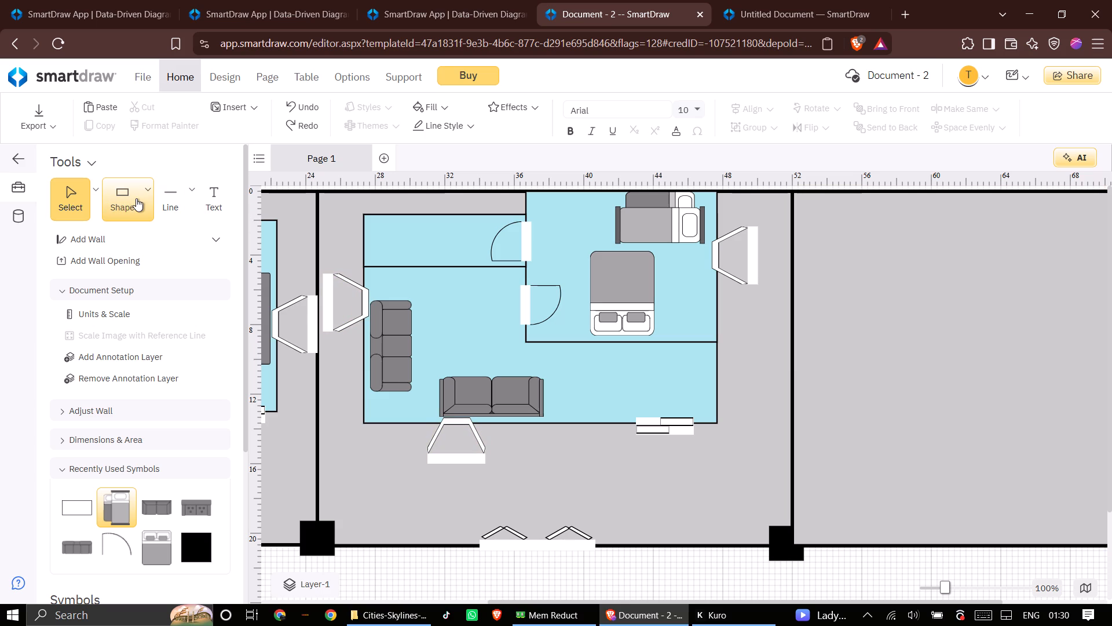
left_click(144, 181)
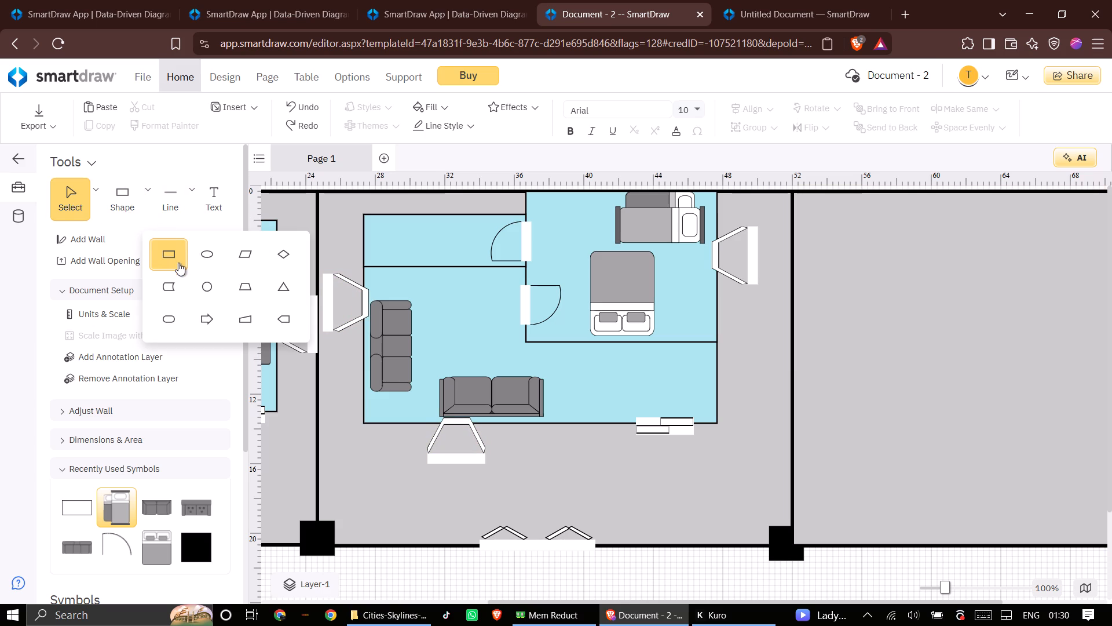
left_click(178, 263)
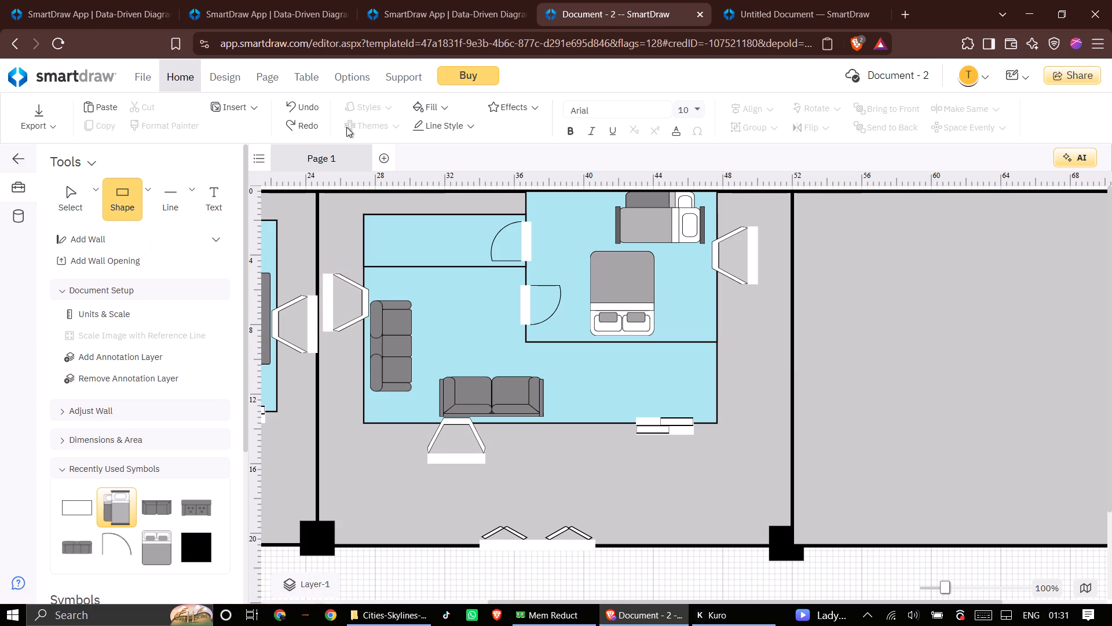
left_click(436, 108)
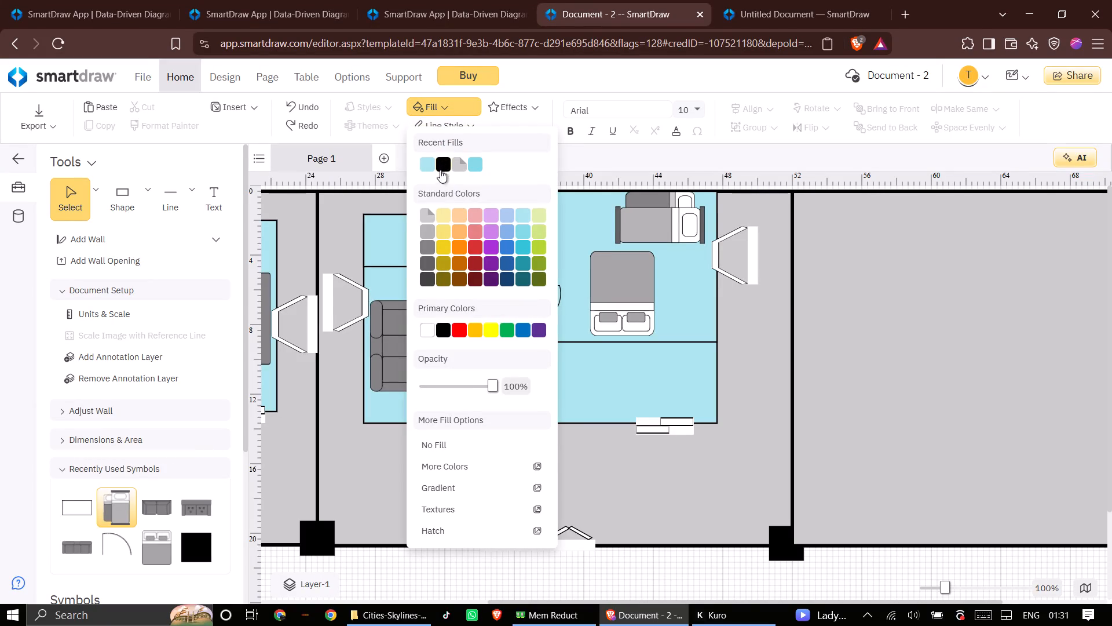
left_click(433, 166)
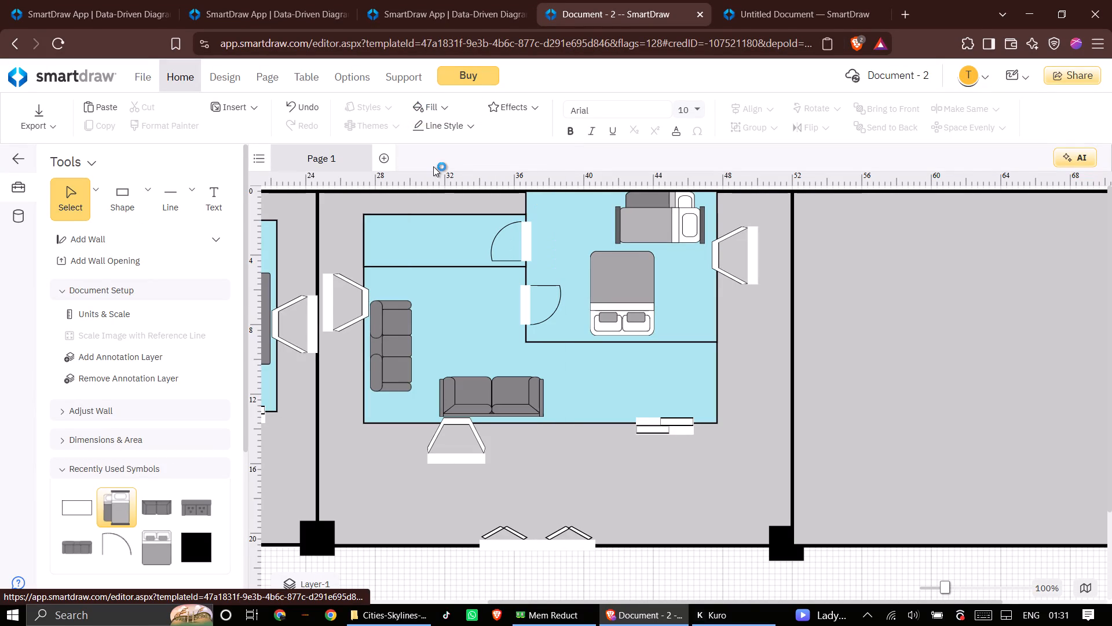
left_click(437, 129)
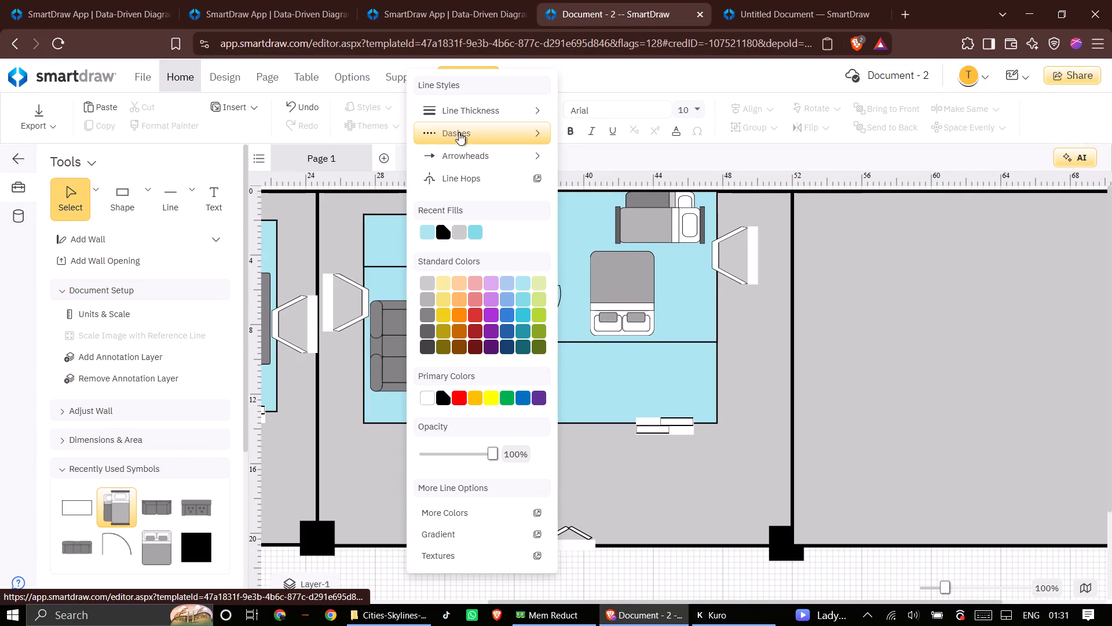
left_click(459, 113)
left_click(504, 110)
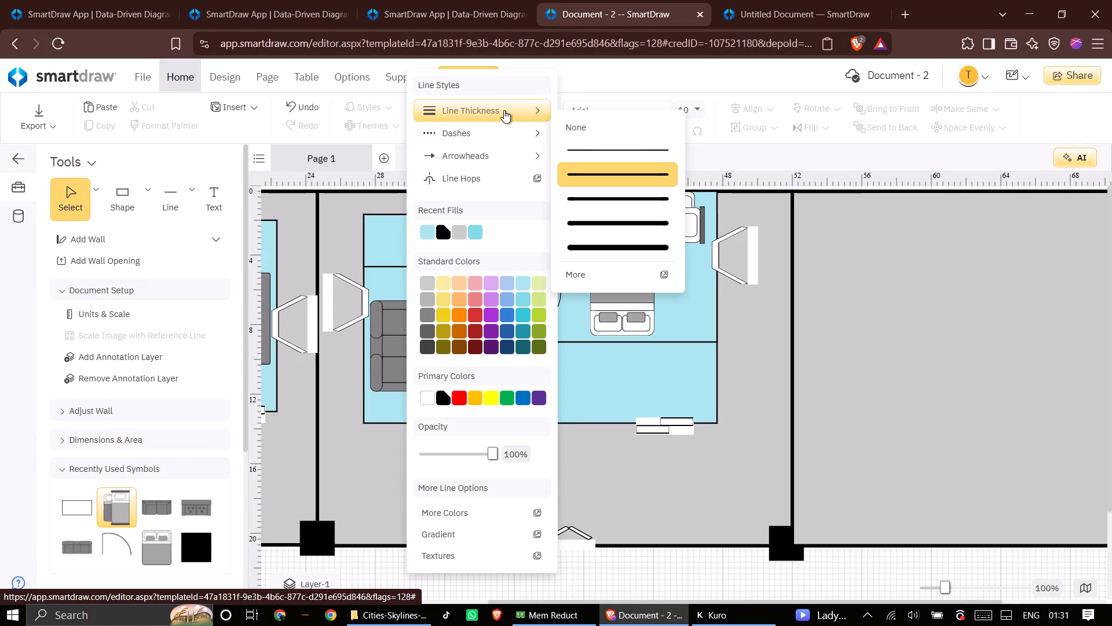
left_click(586, 178)
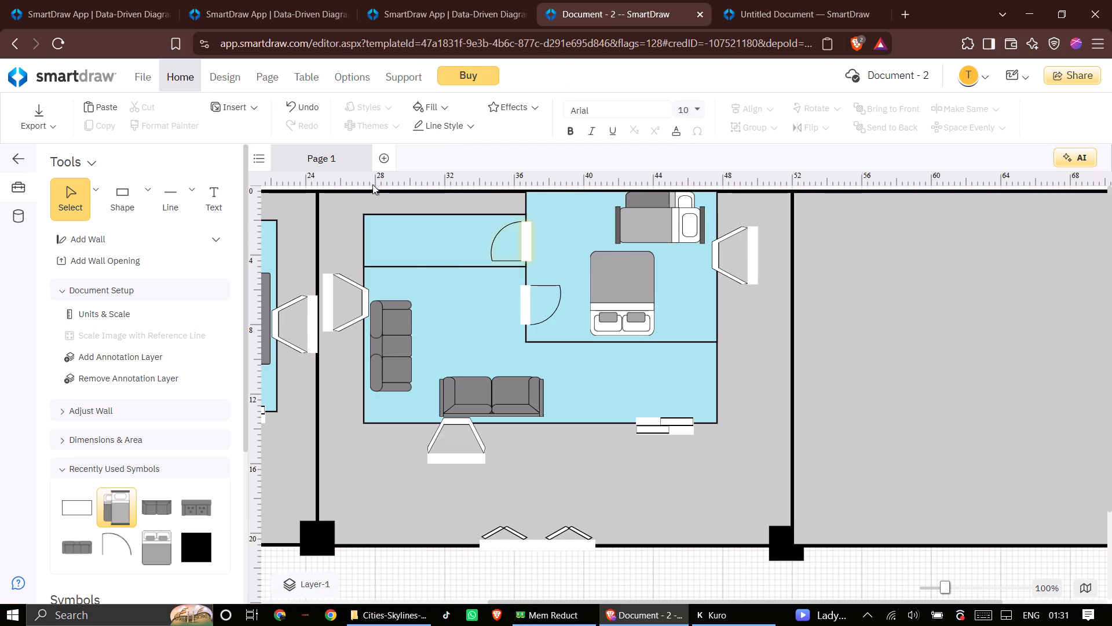
Add a light blue rectangle in the empty walled area beside the second unit, sized 23' wide by 11' 11 1/2" high at 54' 4" left.
left_click(141, 186)
left_click(149, 187)
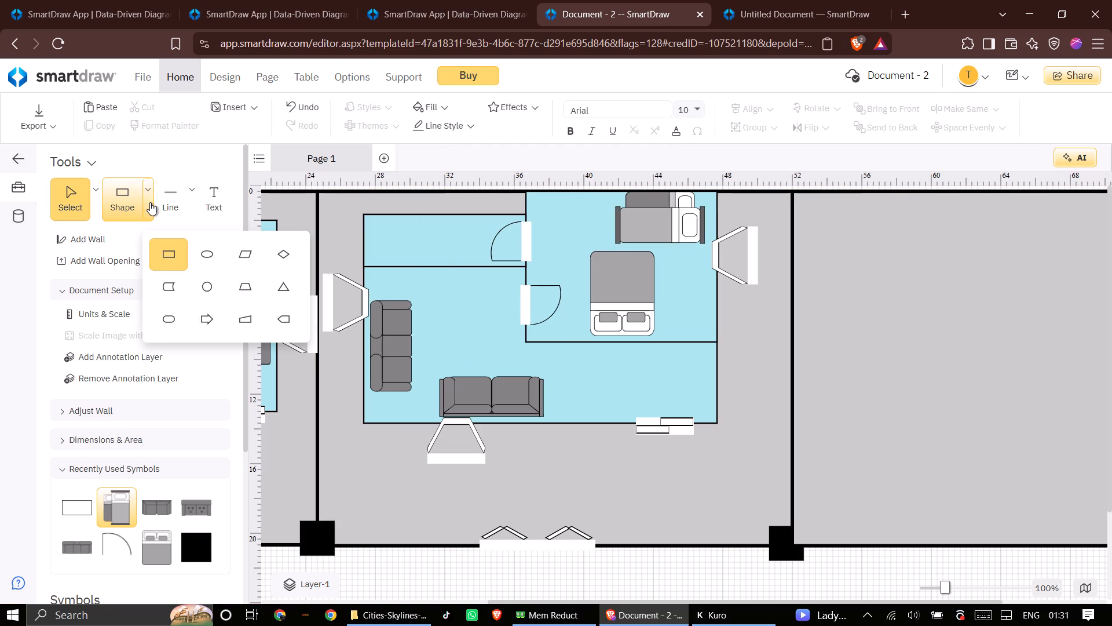
left_click(159, 253)
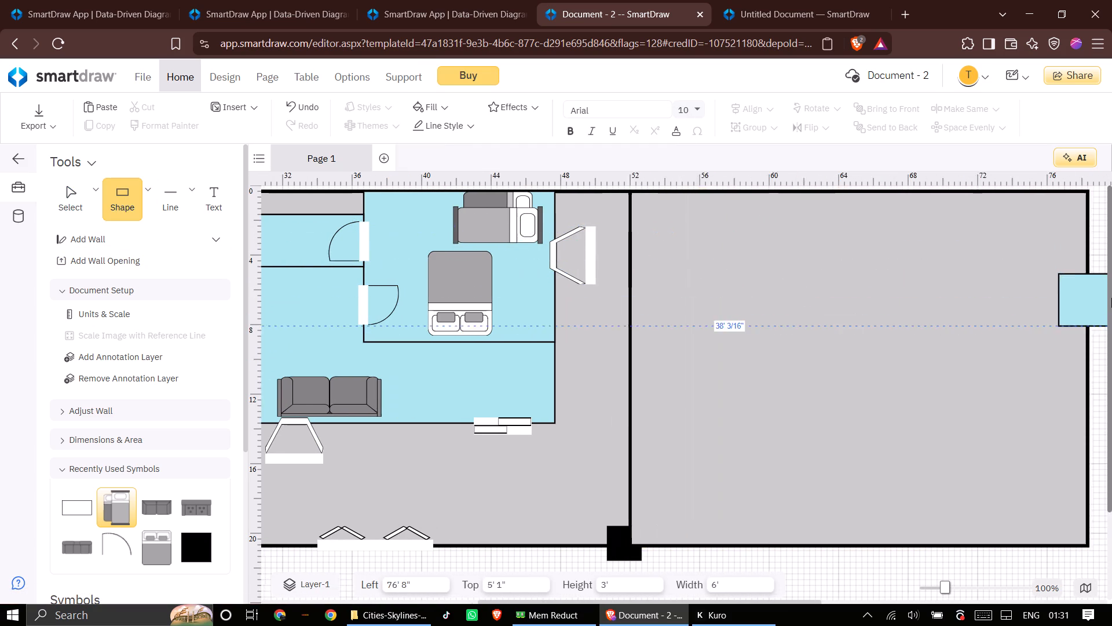
left_click(839, 240)
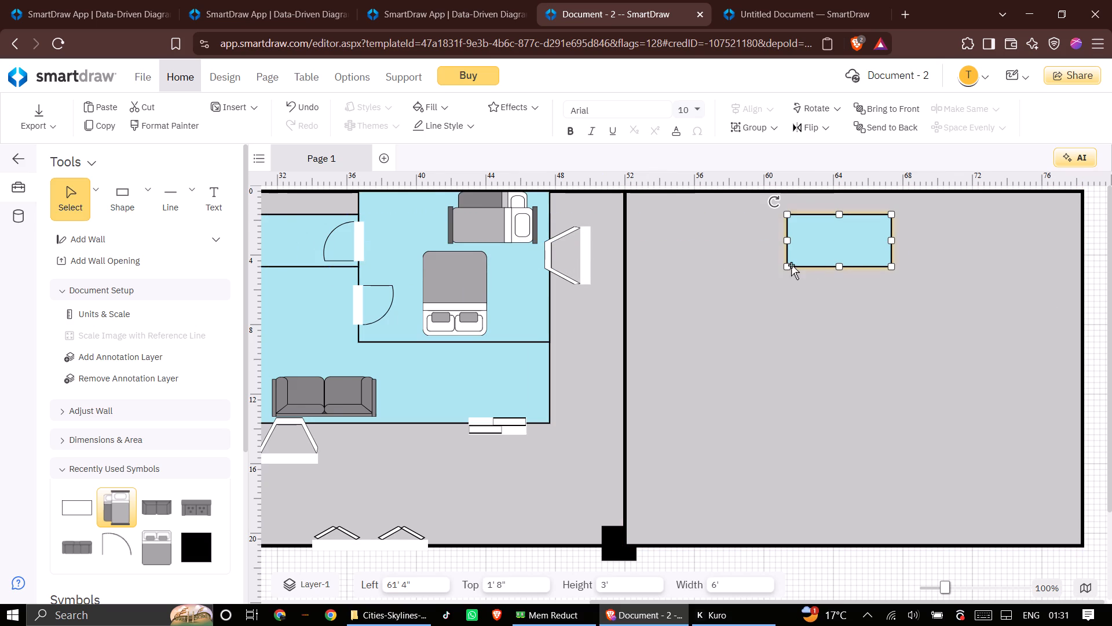
left_click_drag(789, 266, 678, 409)
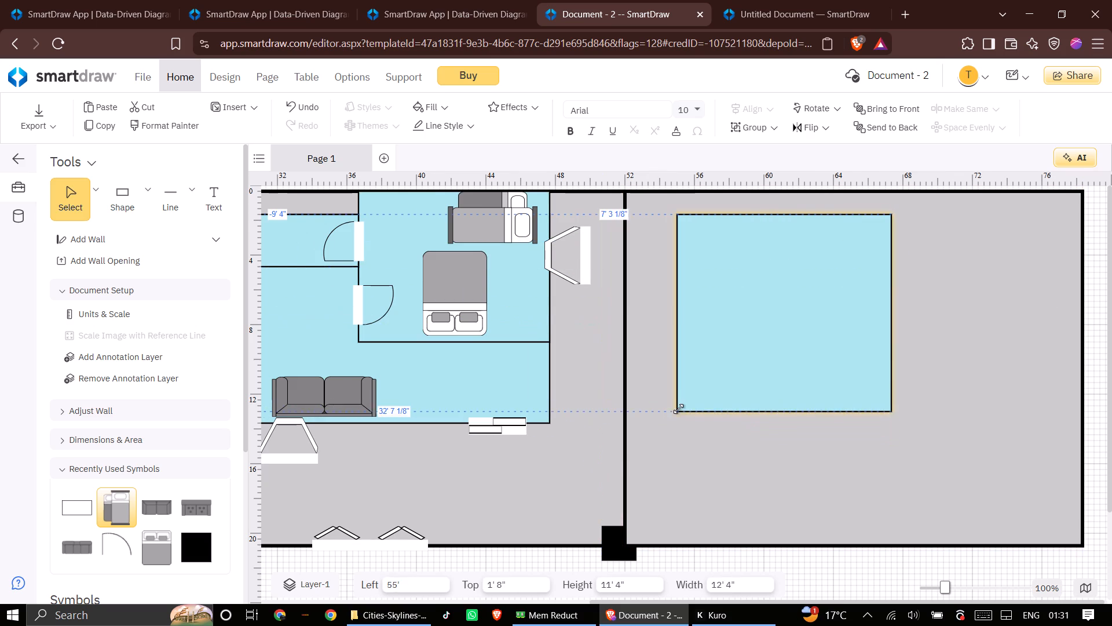
left_click_drag(678, 409, 668, 453)
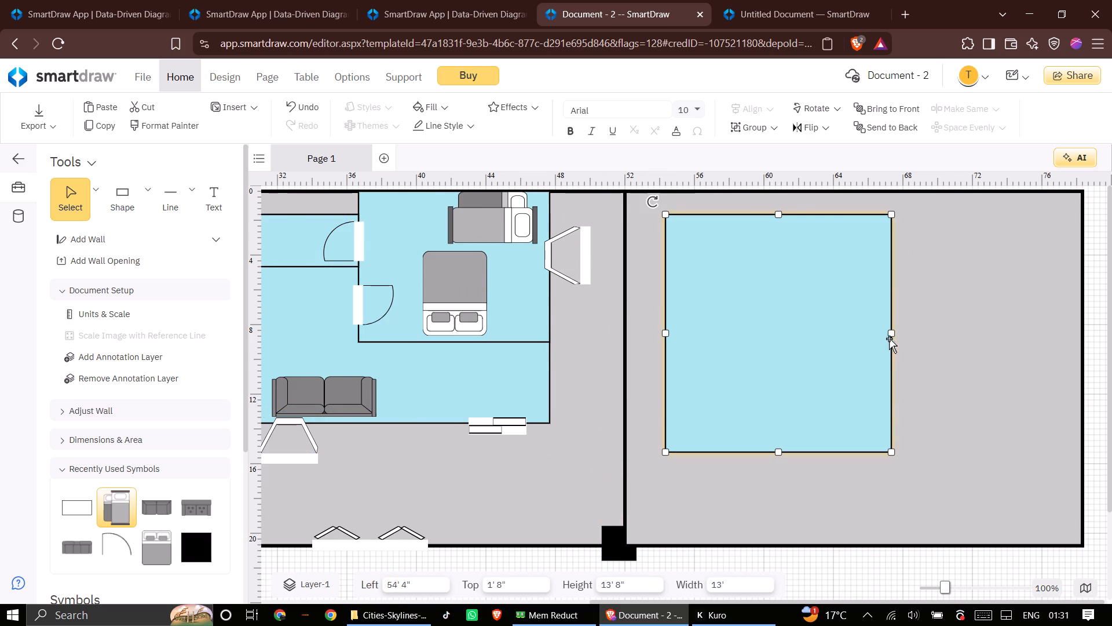
left_click_drag(891, 336, 1048, 355)
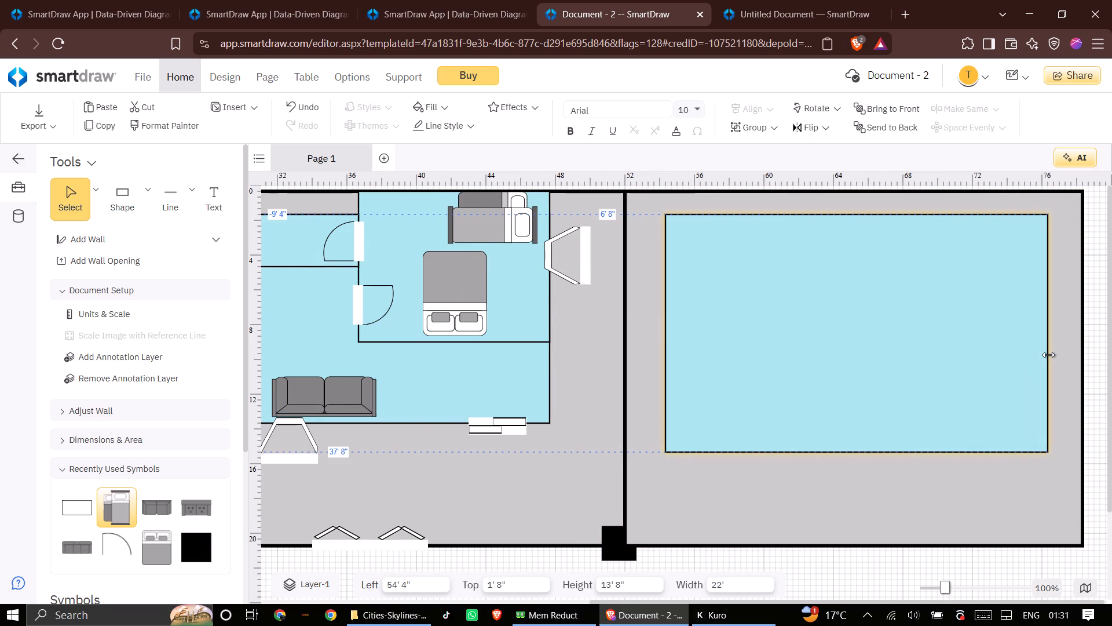
left_click_drag(1048, 355, 1064, 358)
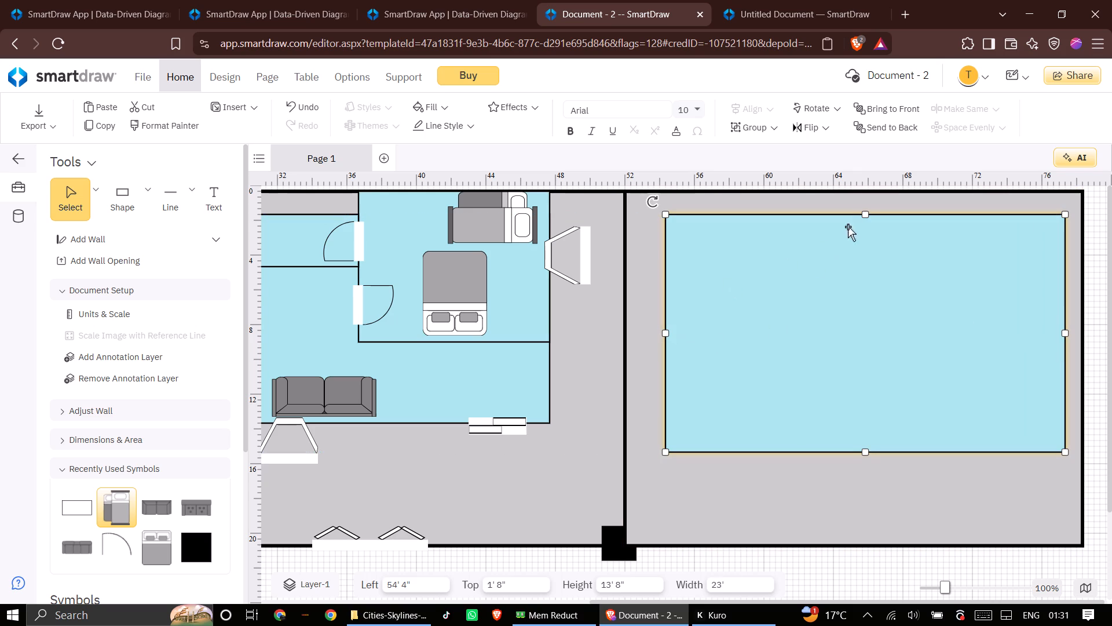
left_click_drag(869, 216, 869, 246)
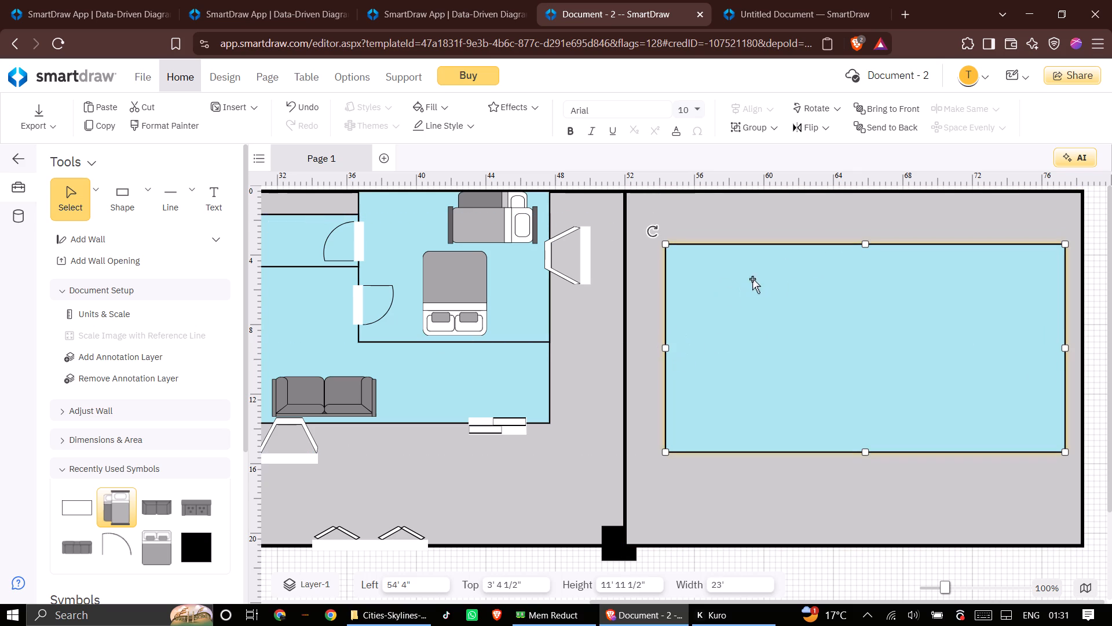
left_click(764, 296)
left_click(730, 294)
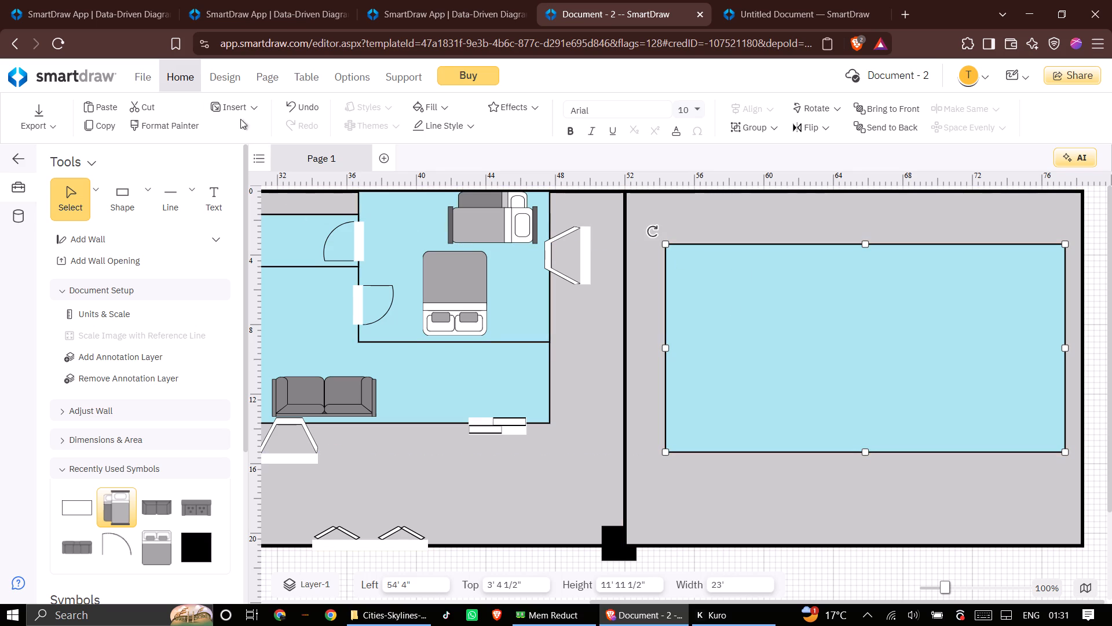
Add a second light blue rectangle, 11' wide and 11' 4" high, overlapping the first one's upper-left part at 54' 4" left and 1' top.
left_click(112, 193)
left_click(146, 195)
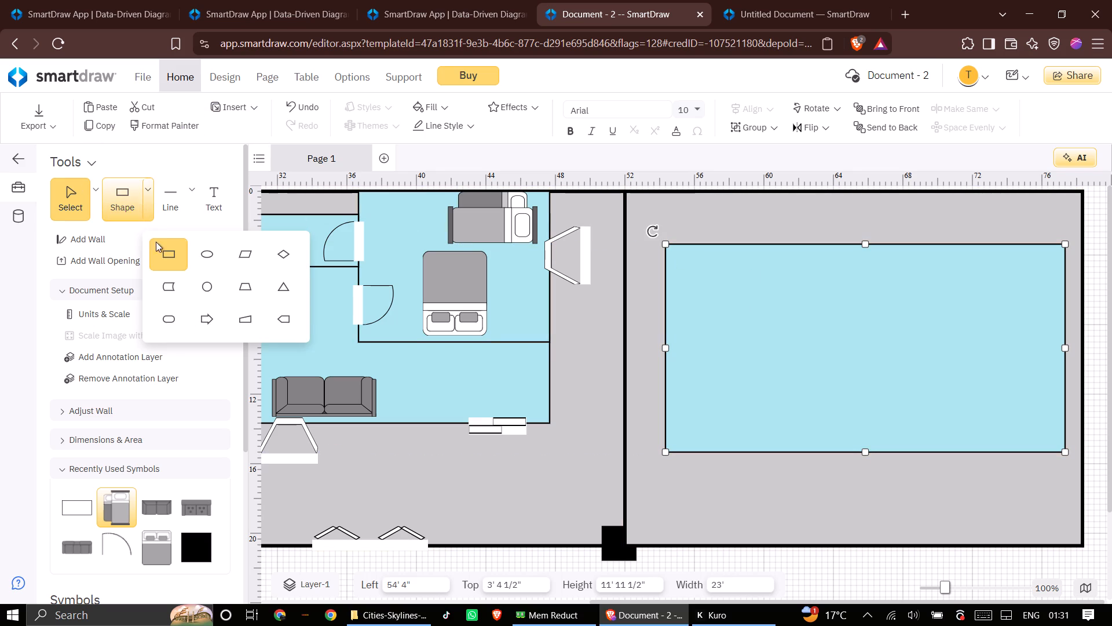
left_click(162, 252)
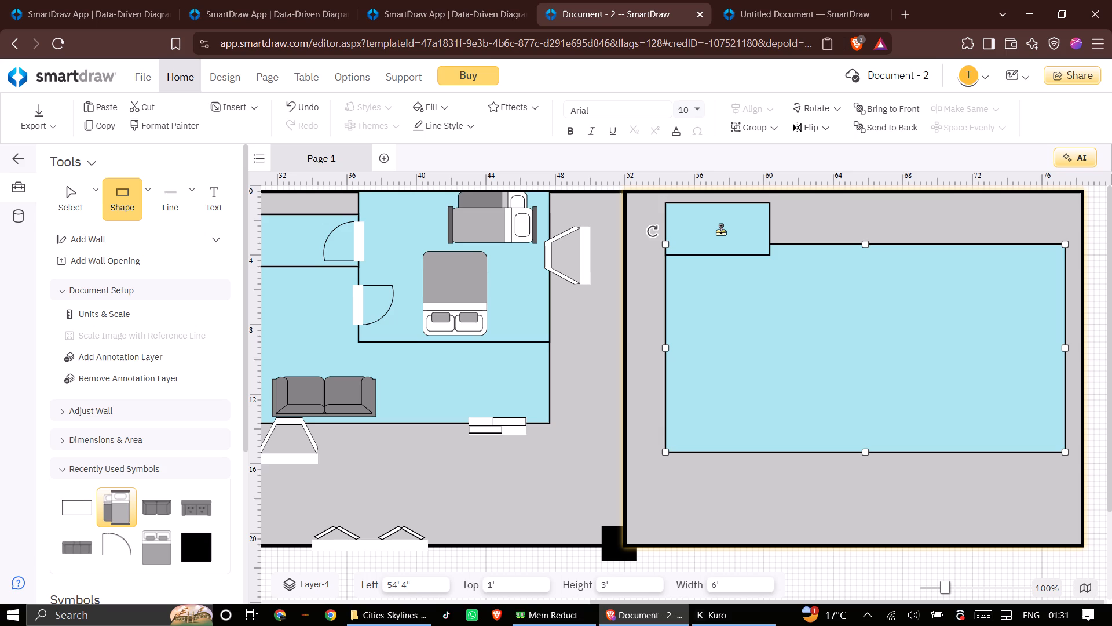
left_click(720, 231)
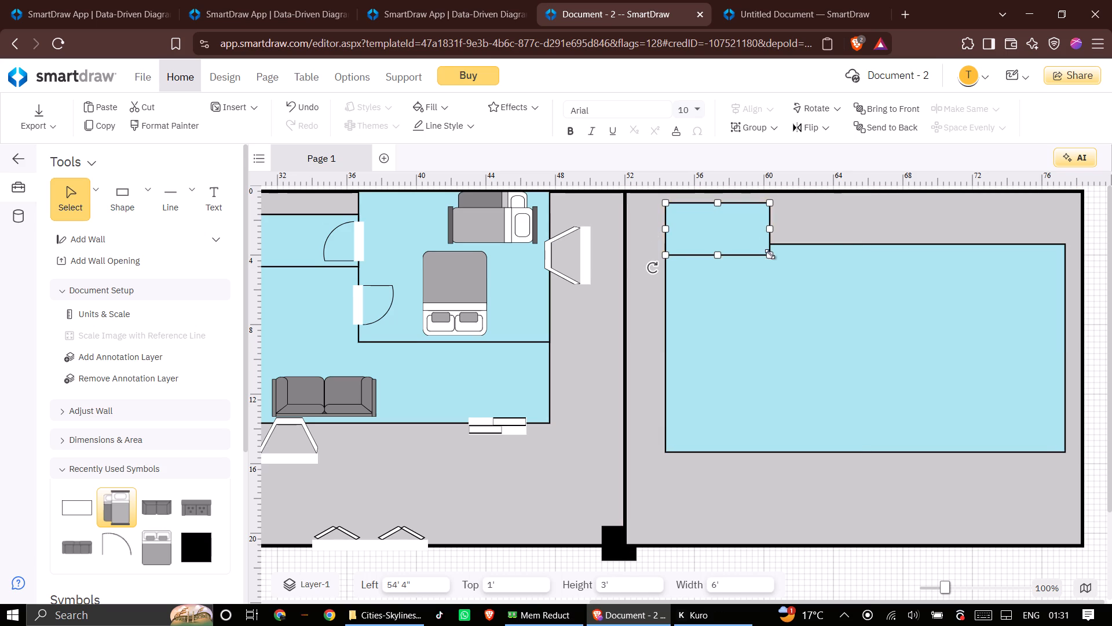
left_click_drag(770, 255, 886, 329)
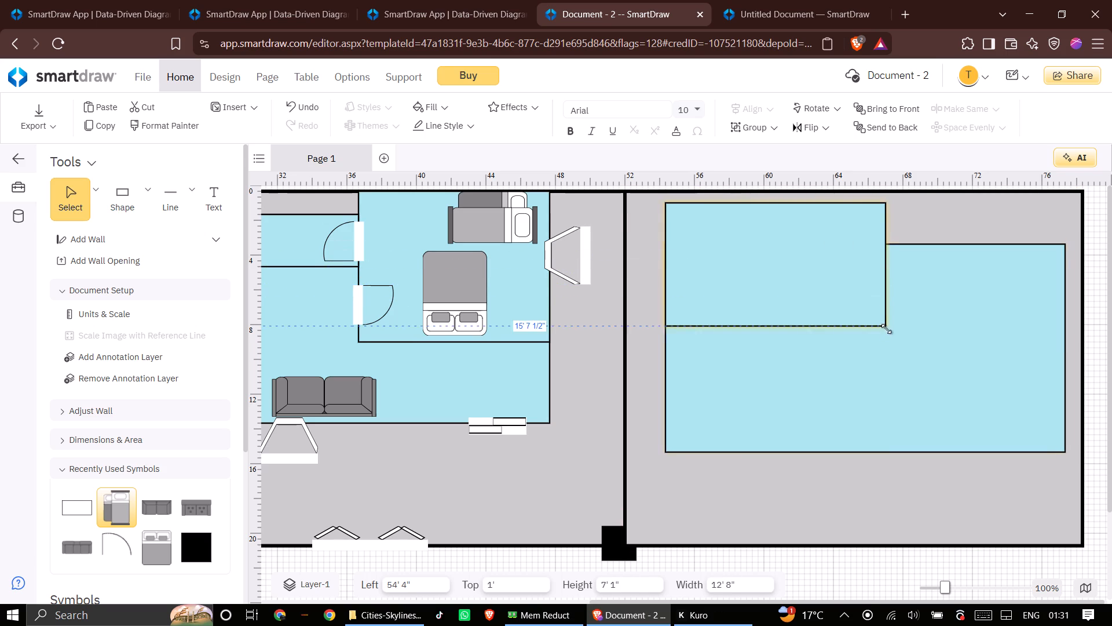
left_click_drag(886, 329, 886, 416)
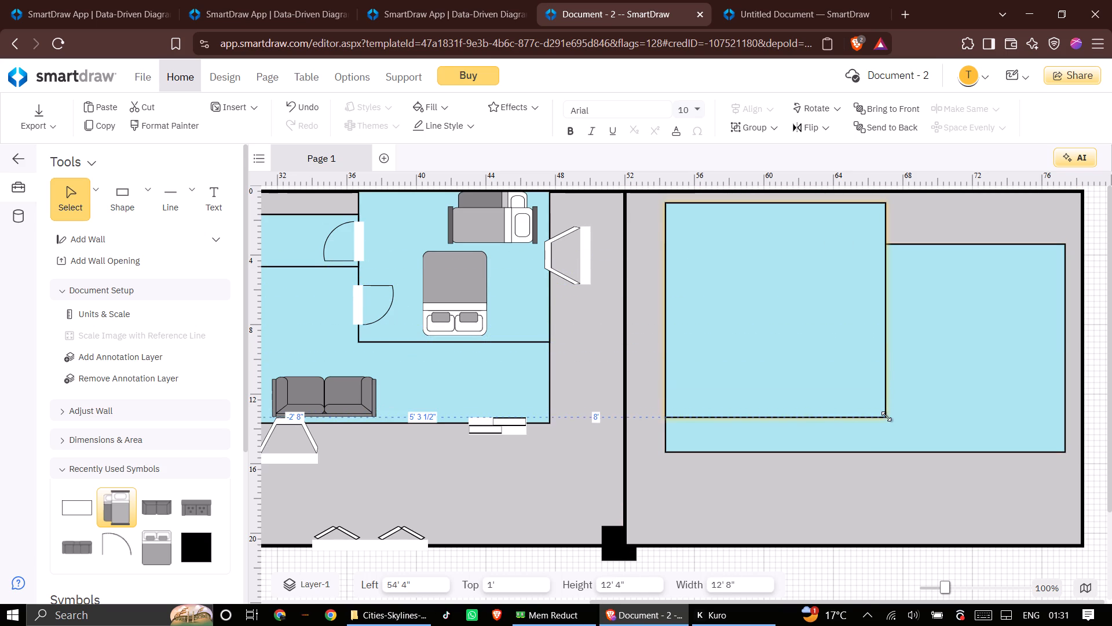
left_click_drag(886, 416, 872, 390)
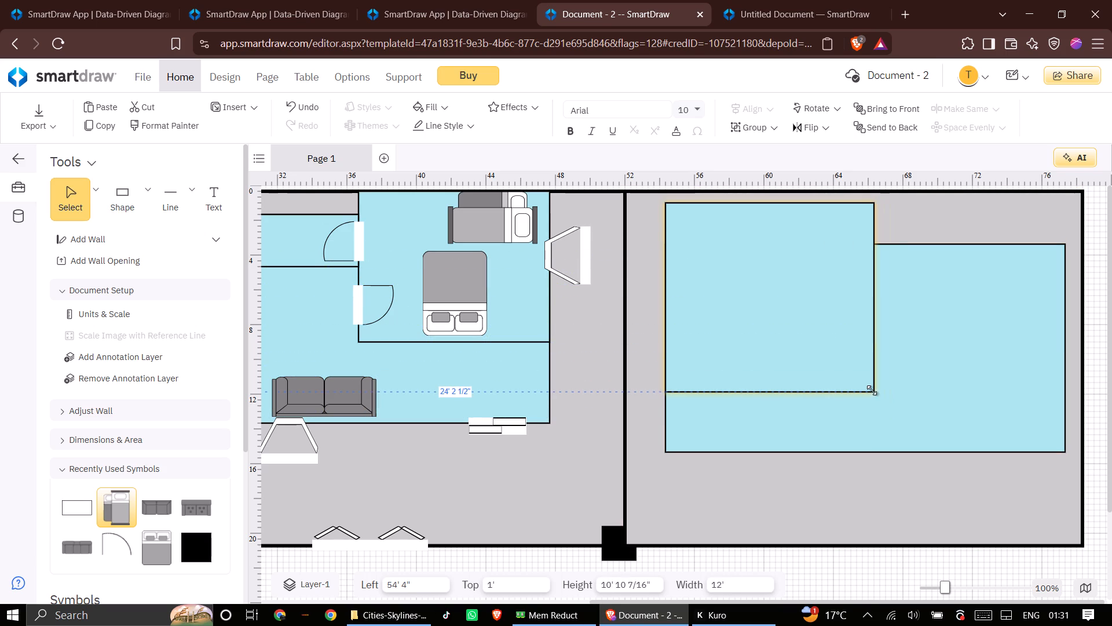
left_click_drag(872, 390, 855, 398)
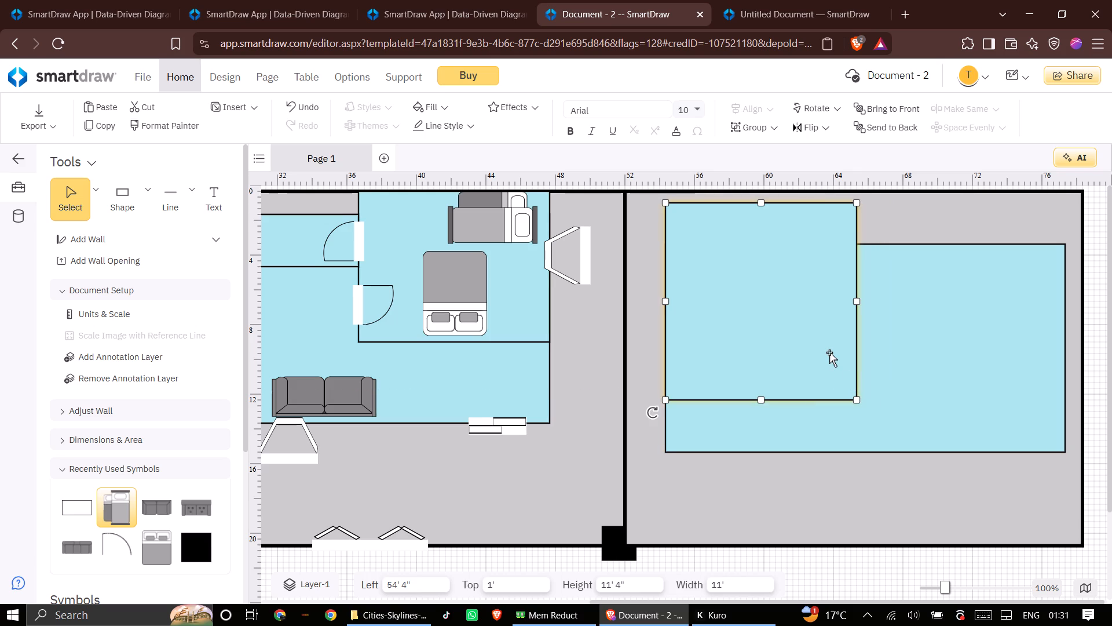
Narrow the larger light blue rectangle to 21' wide and move it lower, with its left edge aligned to the smaller room's.
left_click(1066, 352)
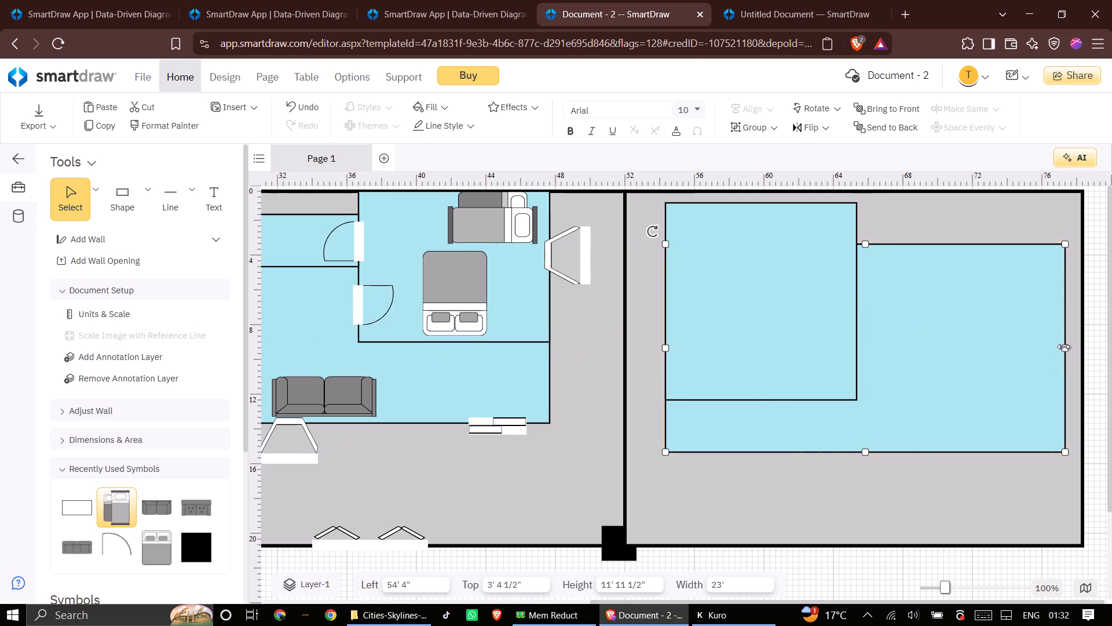
left_click_drag(1063, 347, 1036, 352)
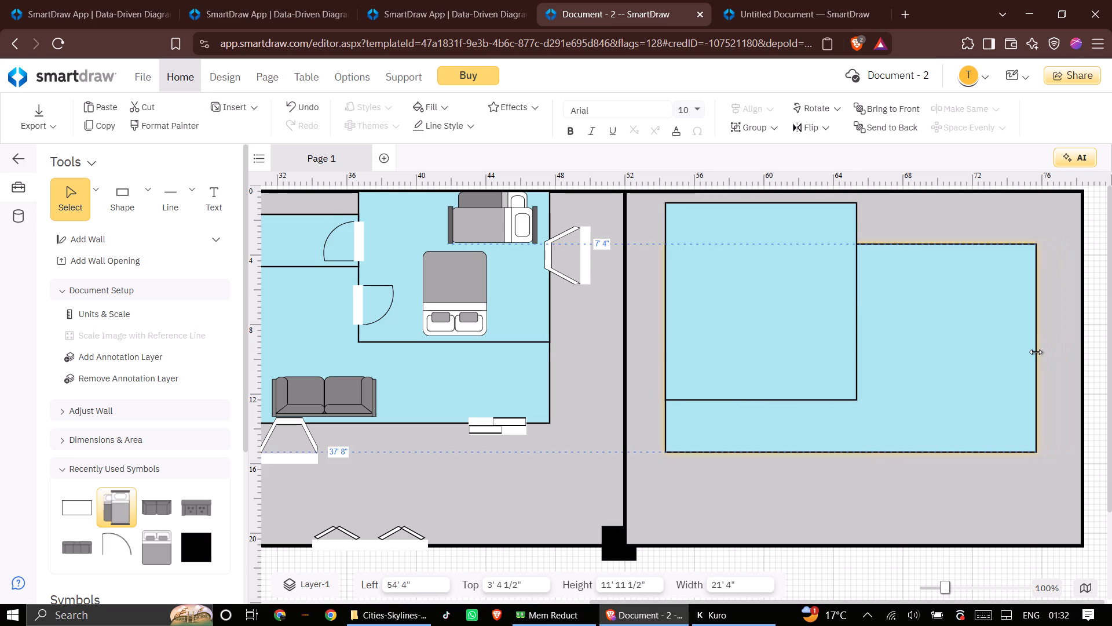
left_click_drag(1036, 352, 1030, 353)
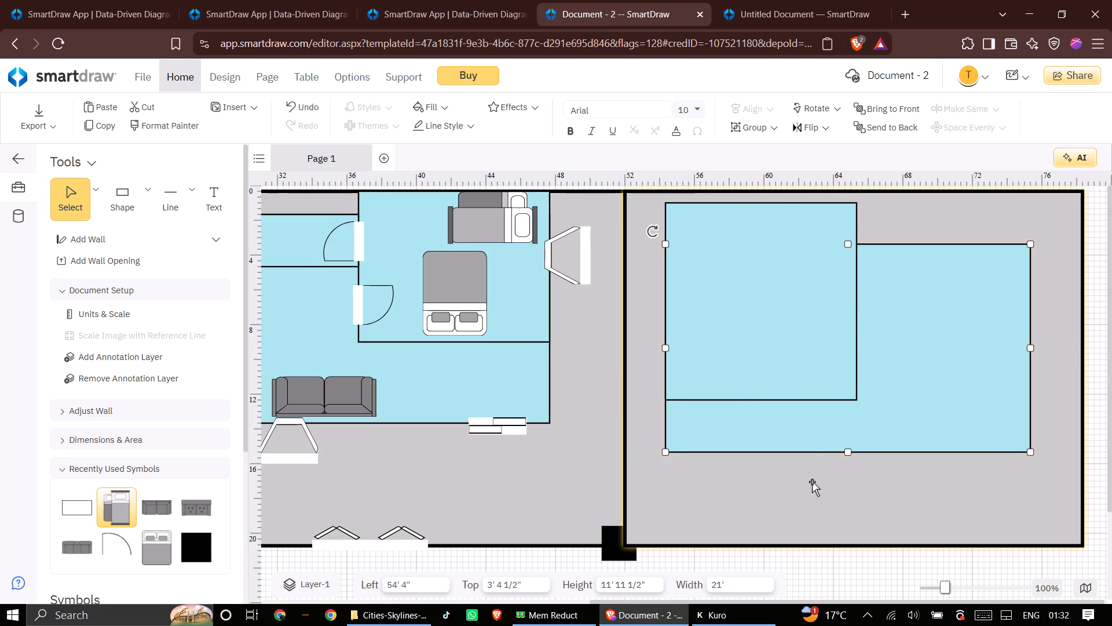
left_click(805, 487)
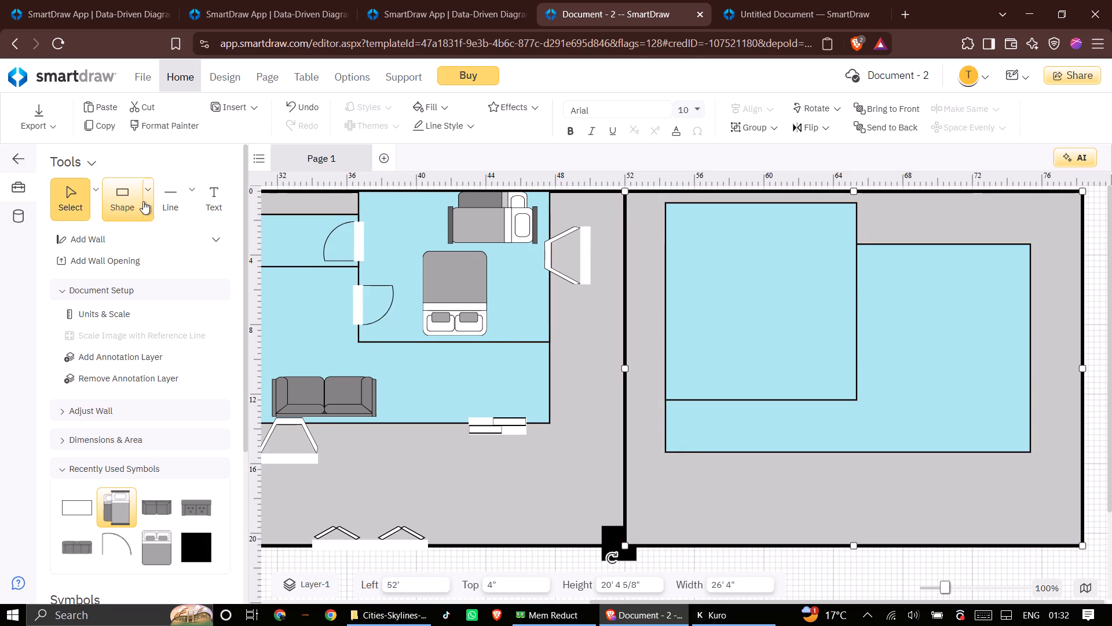
left_click(130, 204)
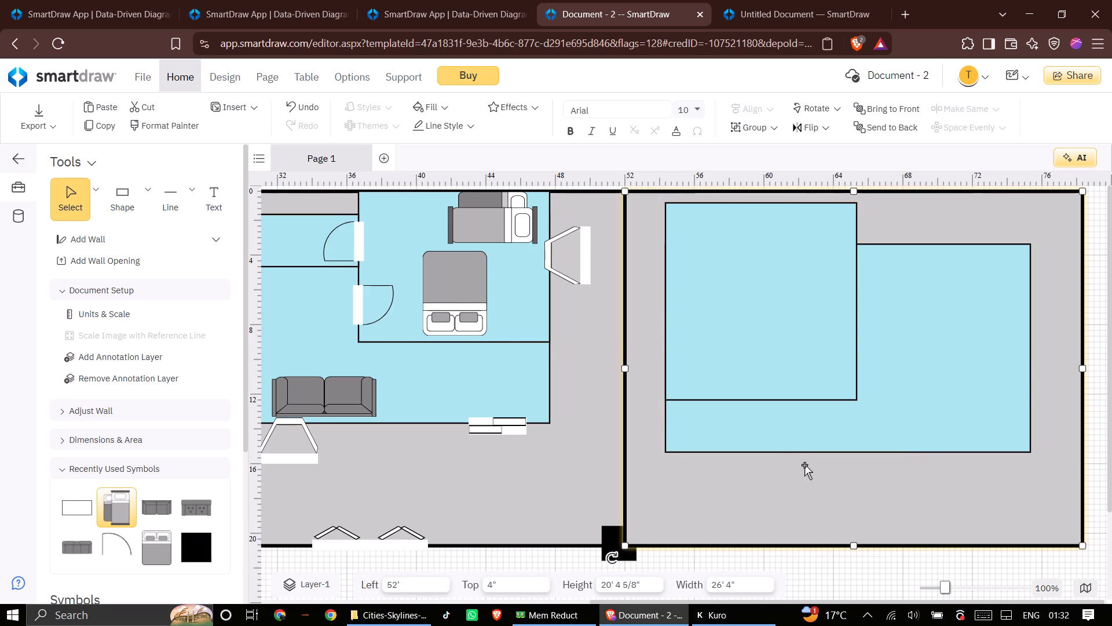
left_click_drag(777, 449, 794, 467)
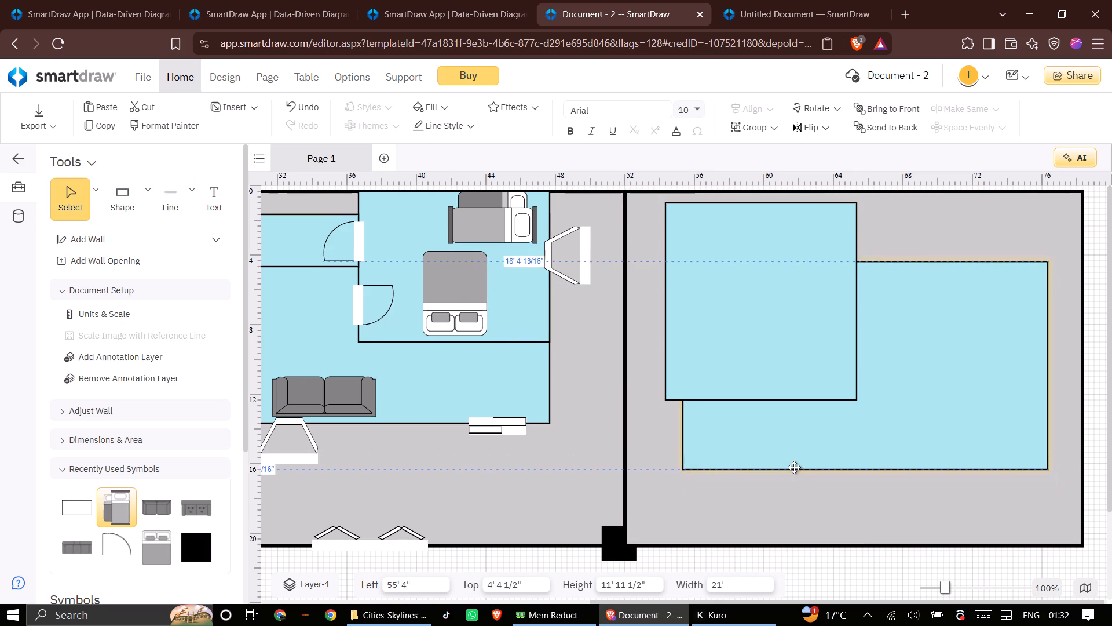
left_click_drag(794, 467, 778, 471)
left_click(749, 511)
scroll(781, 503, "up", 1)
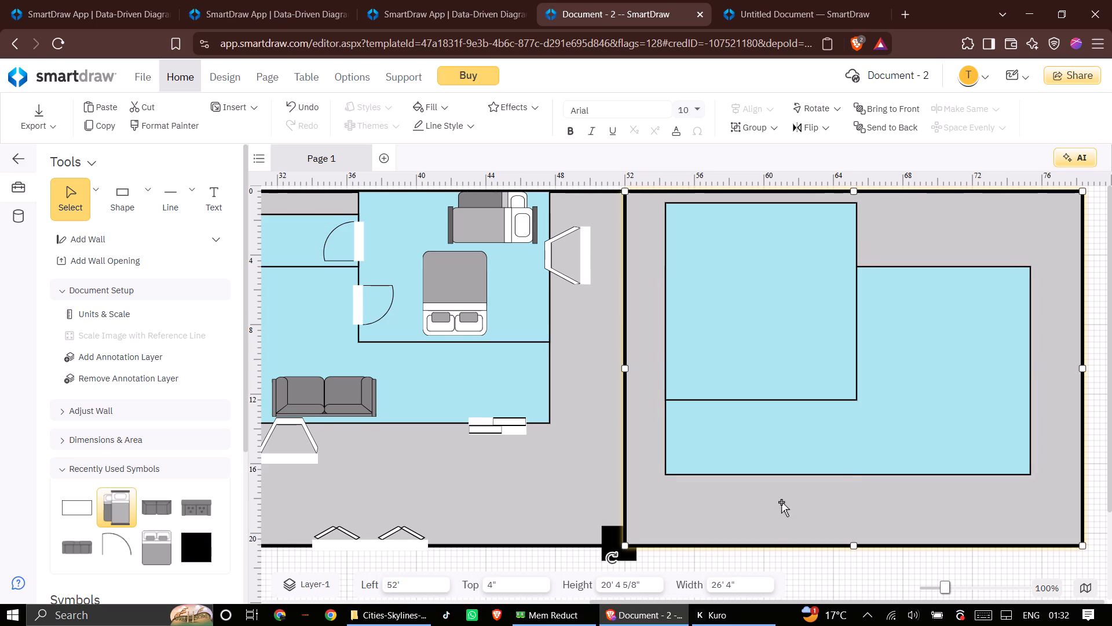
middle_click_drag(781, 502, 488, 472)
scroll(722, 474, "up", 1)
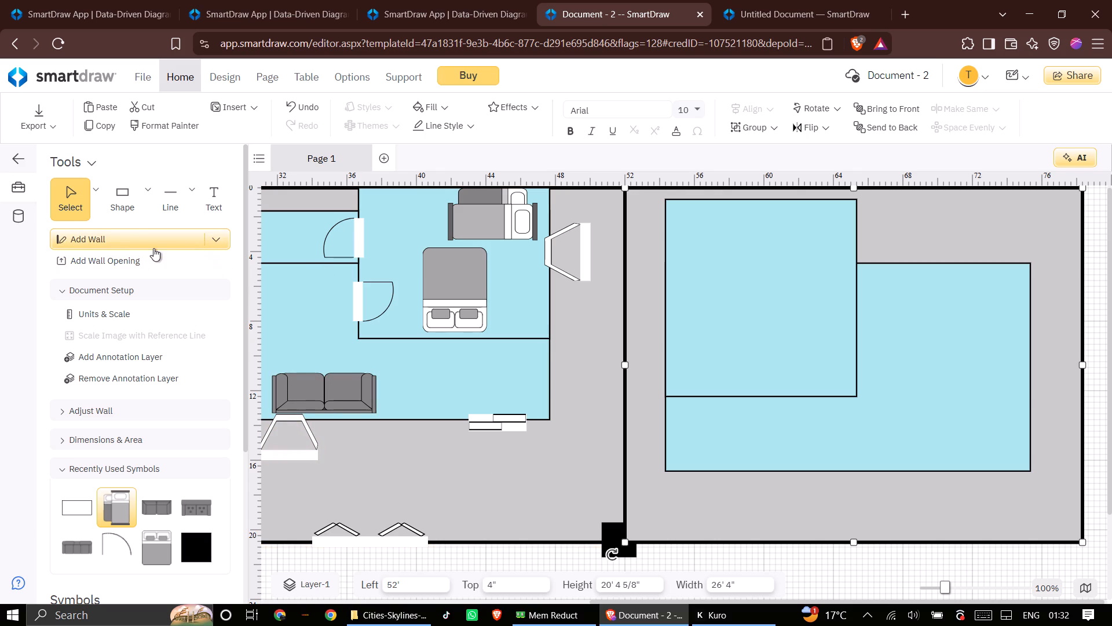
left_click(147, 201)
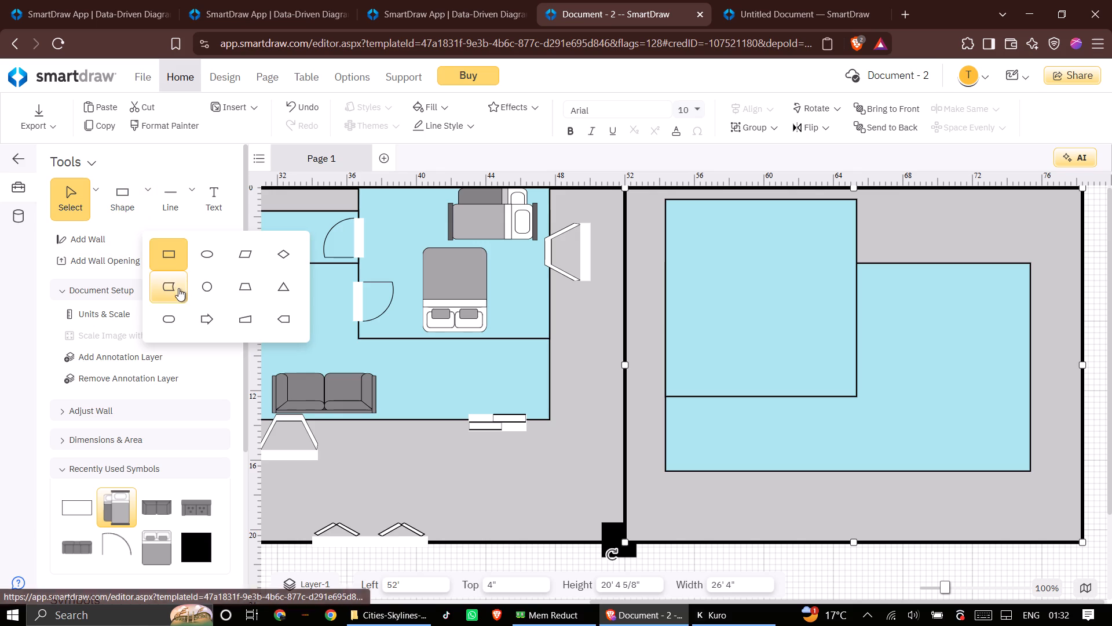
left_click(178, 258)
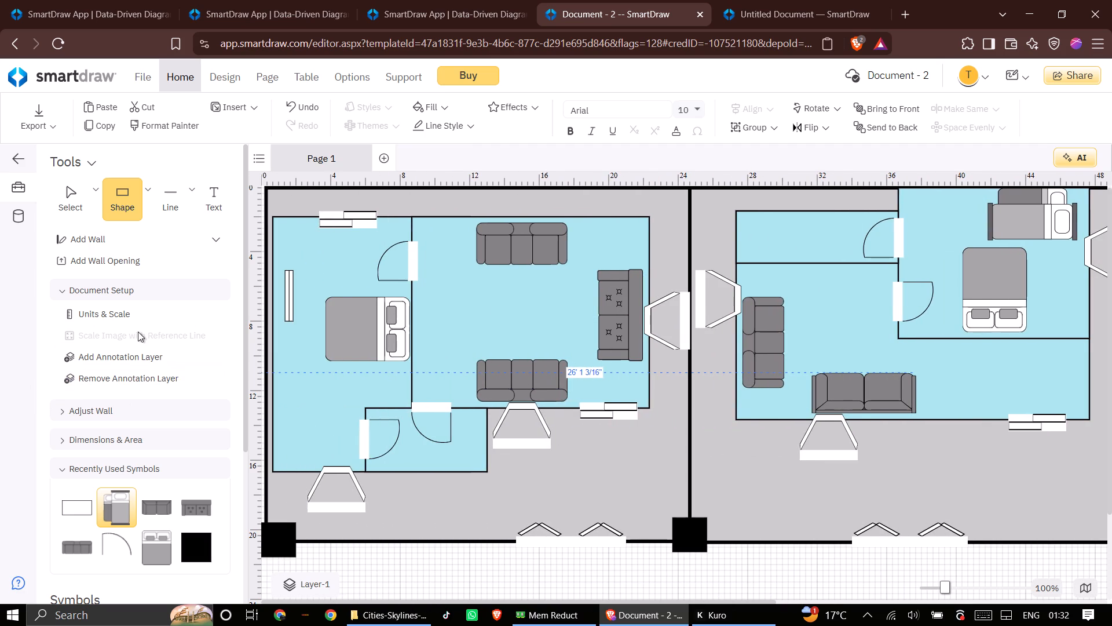
Look through the symbol library's beds, sofas, tables, bathroom, countertop, and door and window symbols for items to use in the plan.
scroll(146, 498, "down", 1)
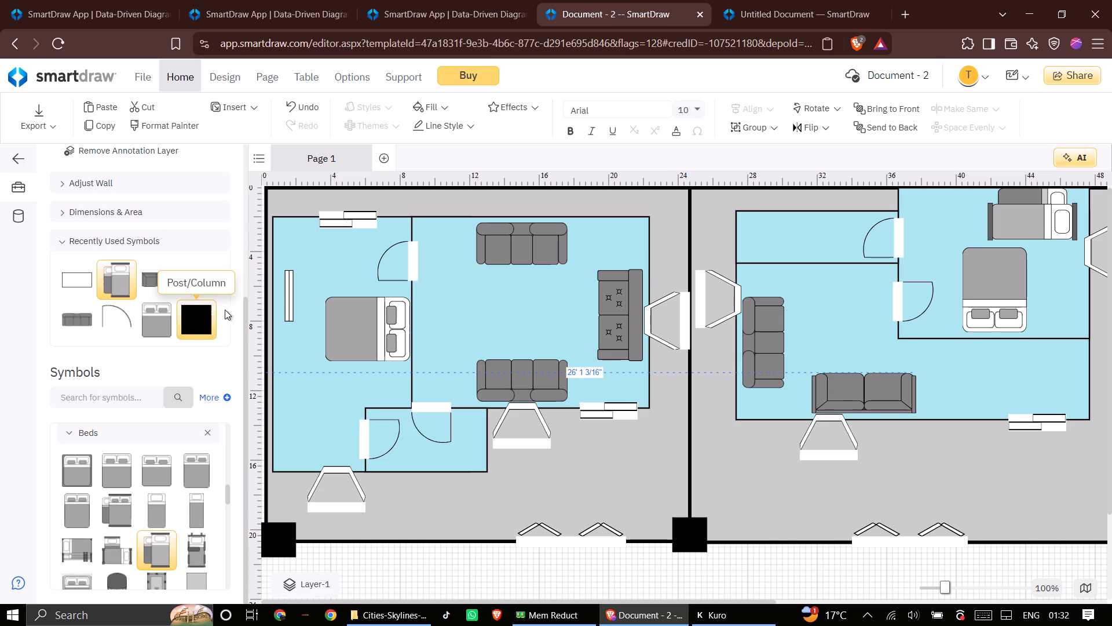
left_click_drag(246, 314, 243, 338)
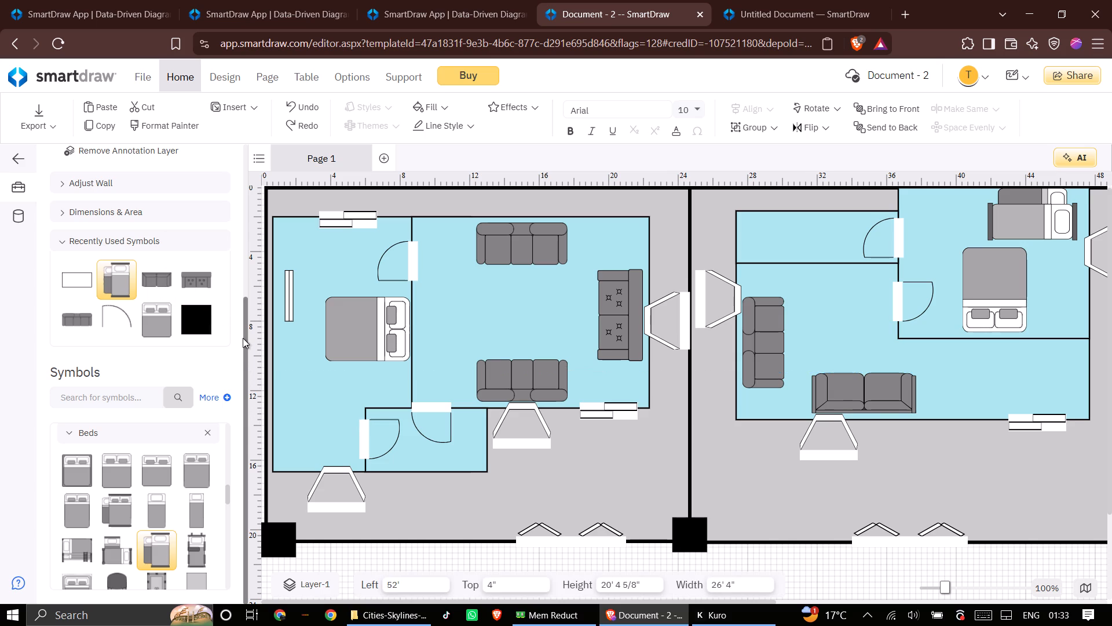
left_click_drag(243, 340, 243, 400)
scroll(204, 412, "down", 2)
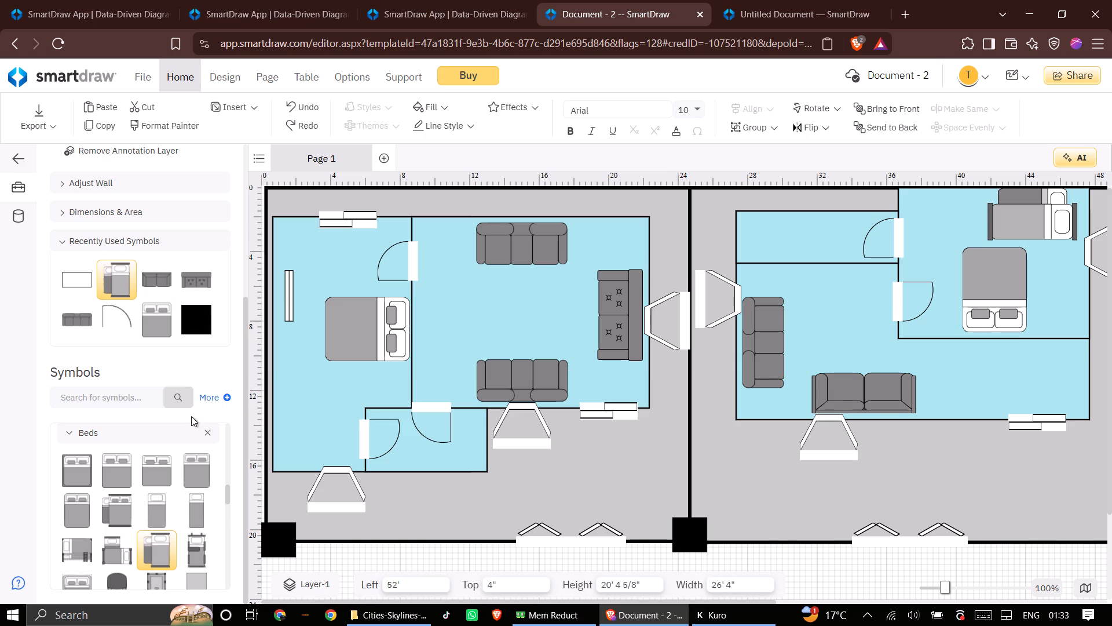
middle_click_drag(162, 408, 159, 430)
scroll(167, 508, "down", 2)
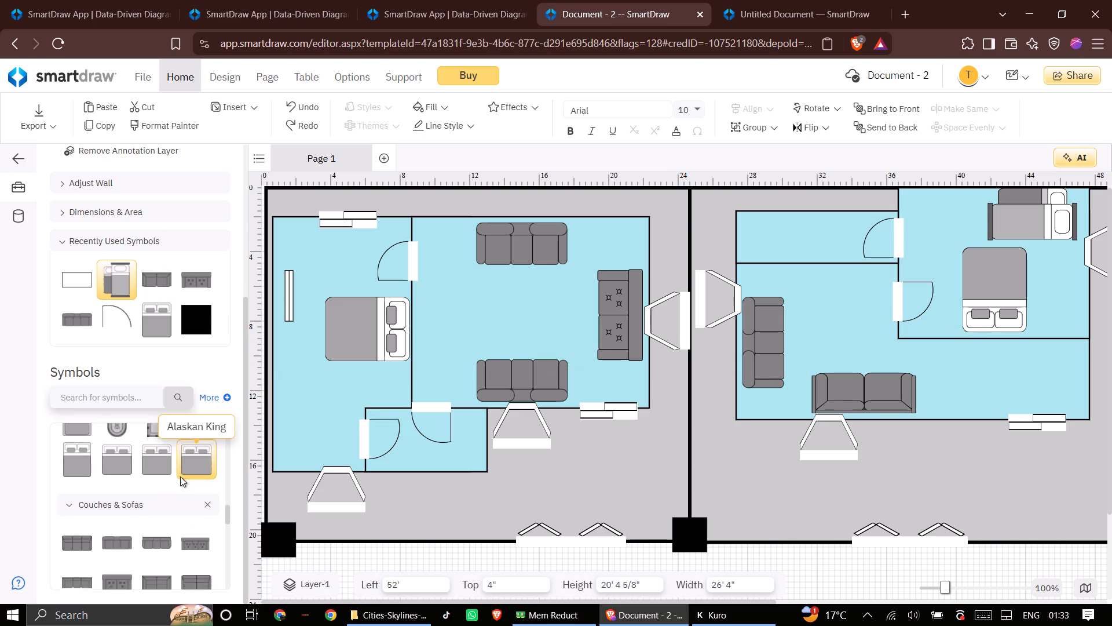
scroll(180, 478, "down", 3)
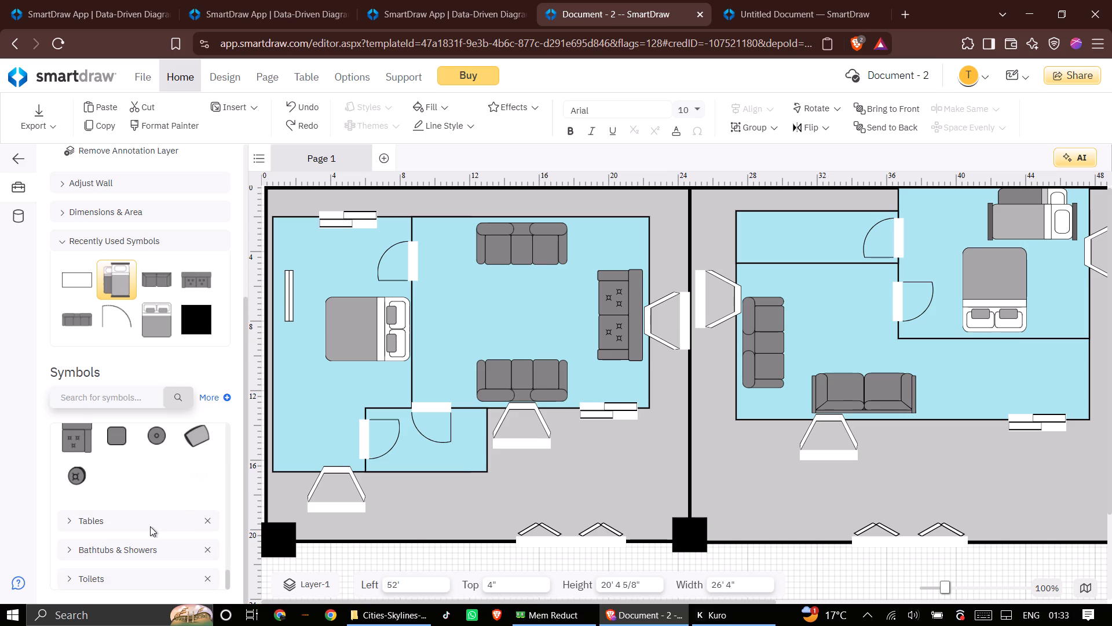
scroll(148, 508, "down", 2)
scroll(148, 517, "up", 3)
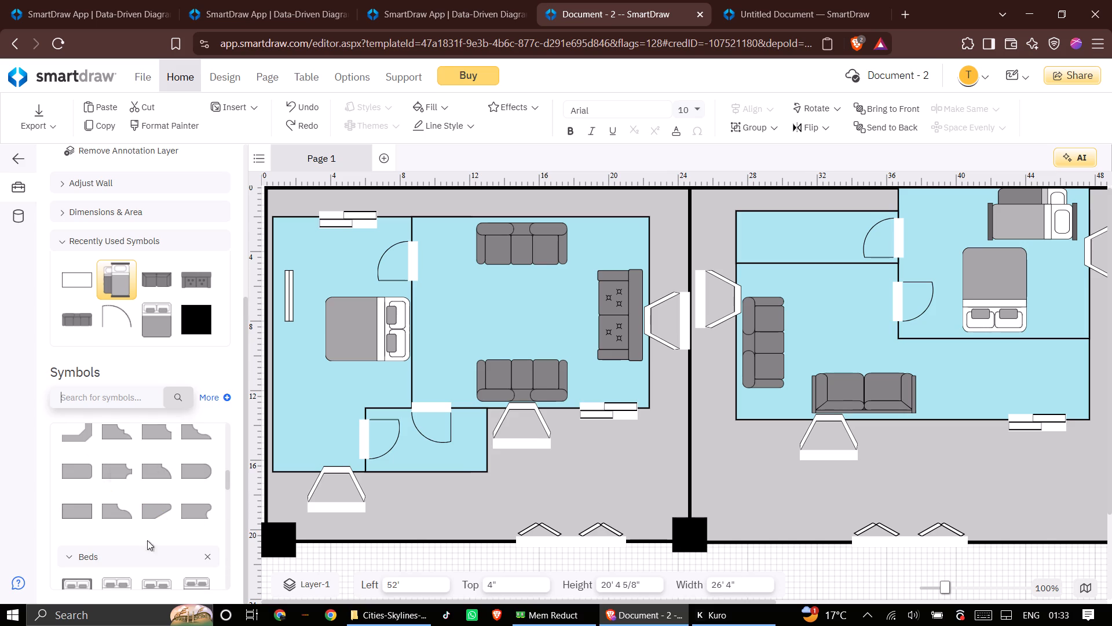
scroll(149, 532, "up", 1)
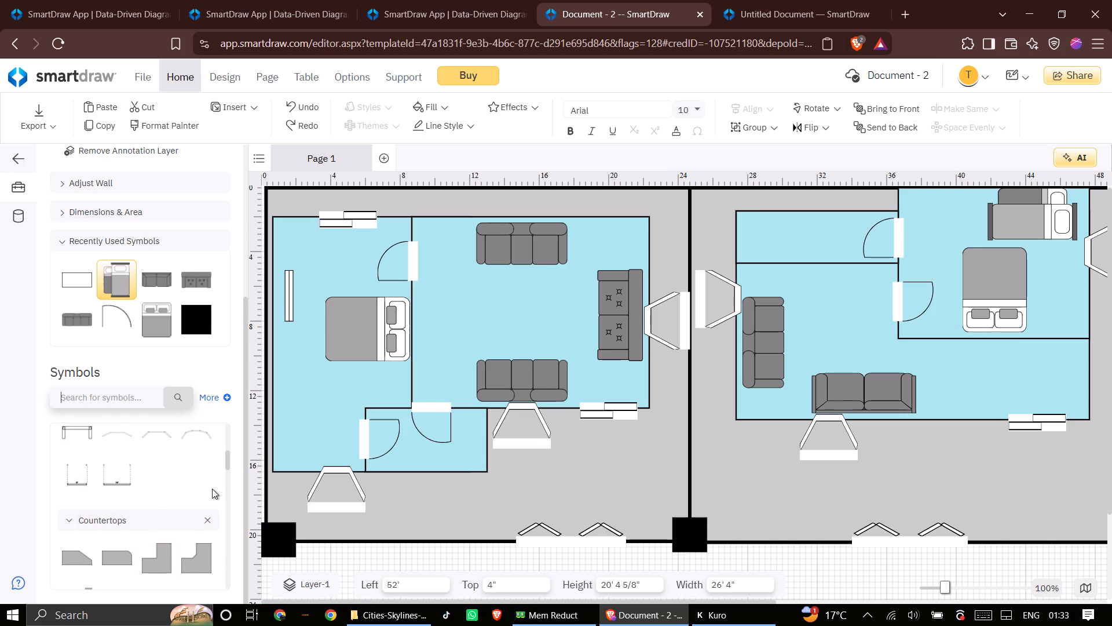
left_click_drag(227, 458, 227, 445)
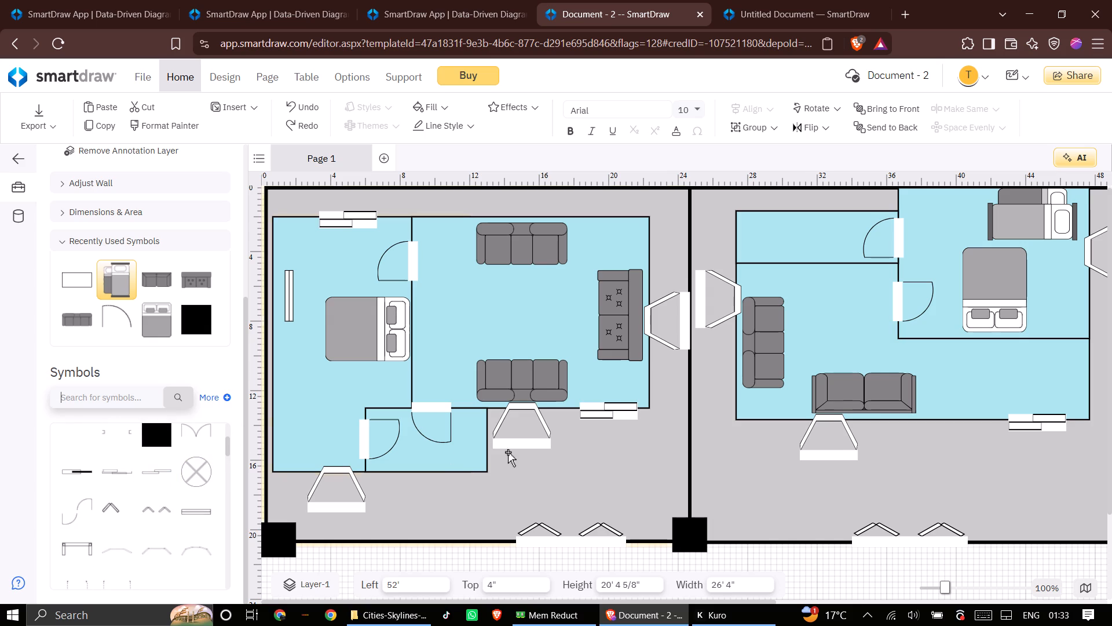
Copy the sliding window from the first unit's lower wall onto the third unit's lower wall, near its right end at 70' 4" left.
right_click(602, 409)
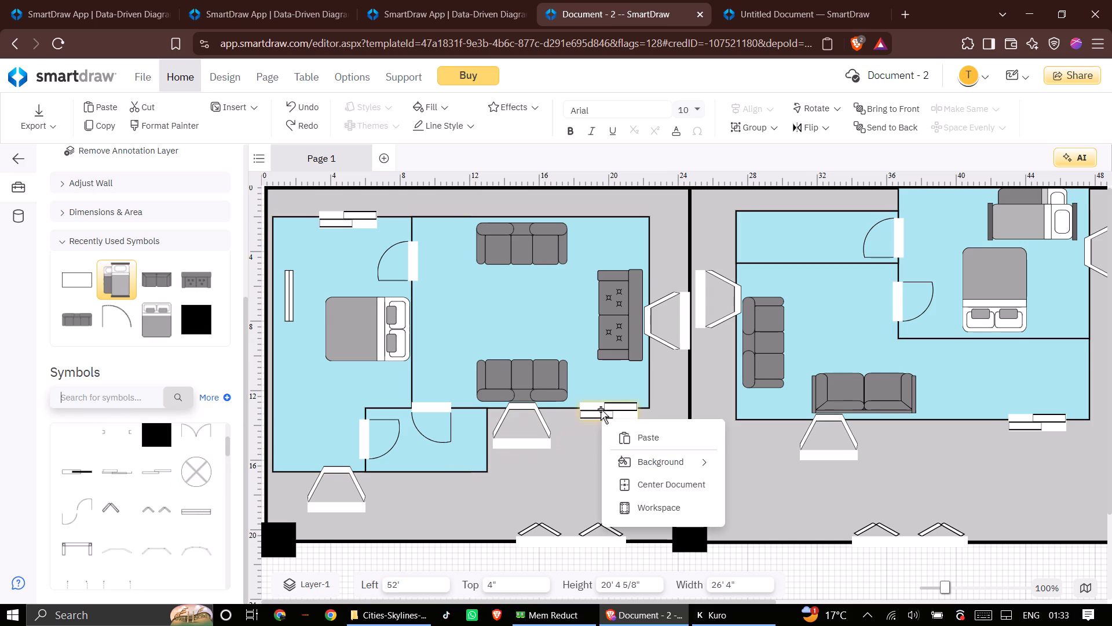
left_click(597, 449)
right_click(596, 414)
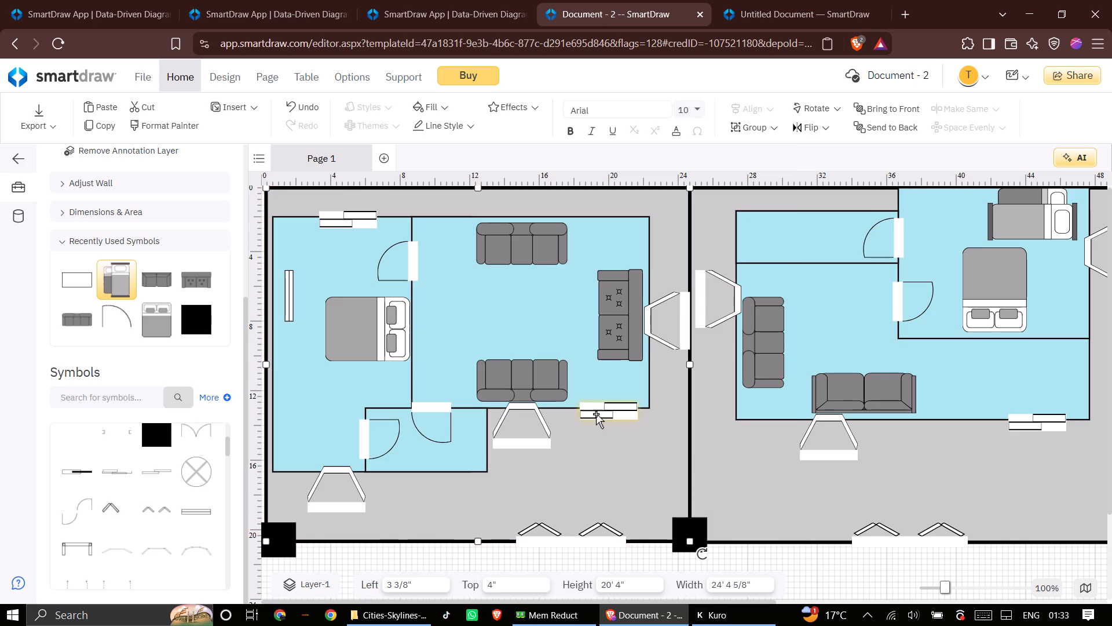
left_click(663, 104)
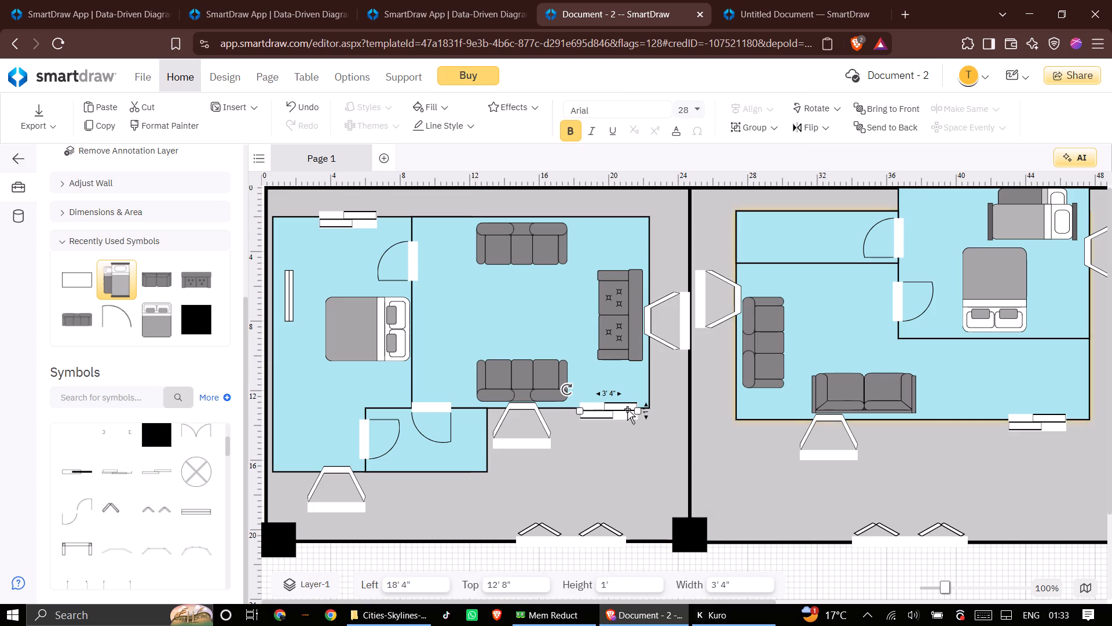
middle_click_drag(1020, 446, 58, 481)
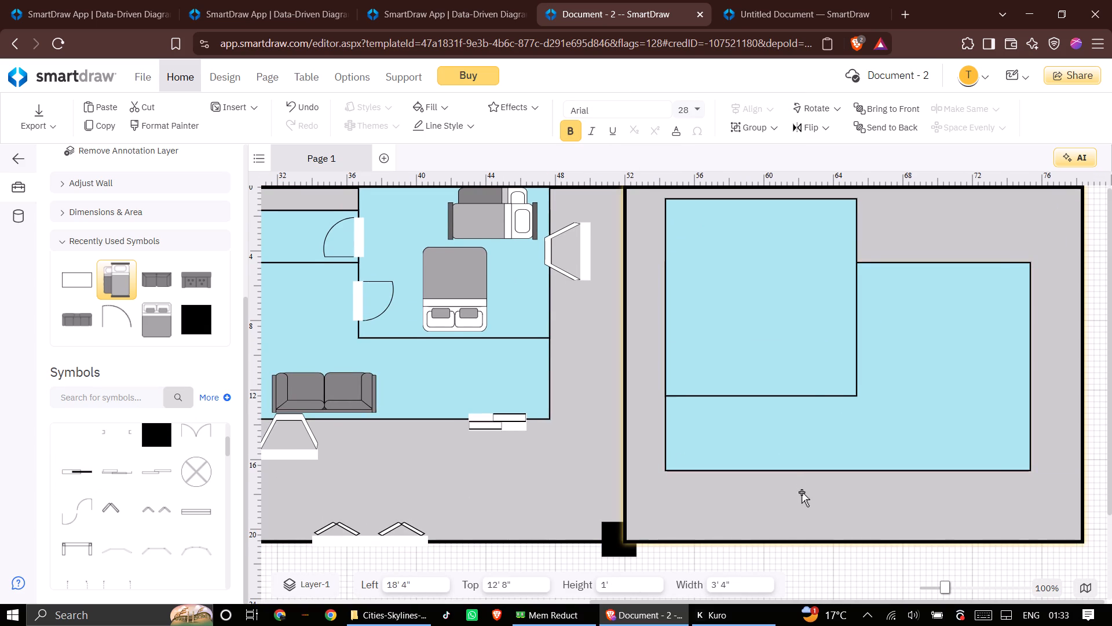
right_click(802, 495)
left_click(831, 161)
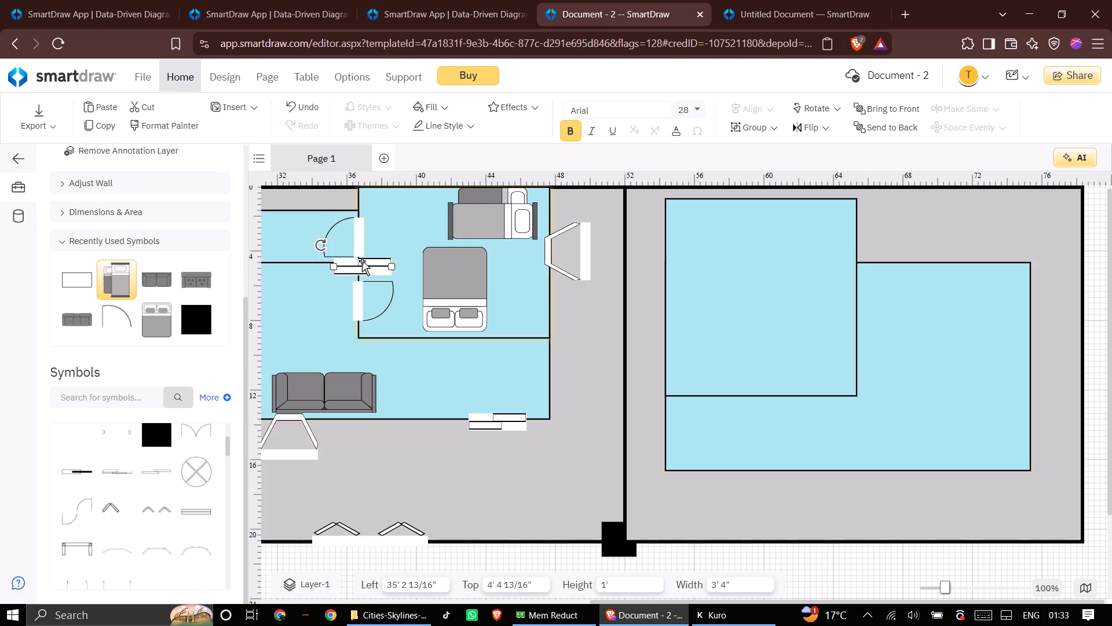
left_click_drag(362, 263, 861, 473)
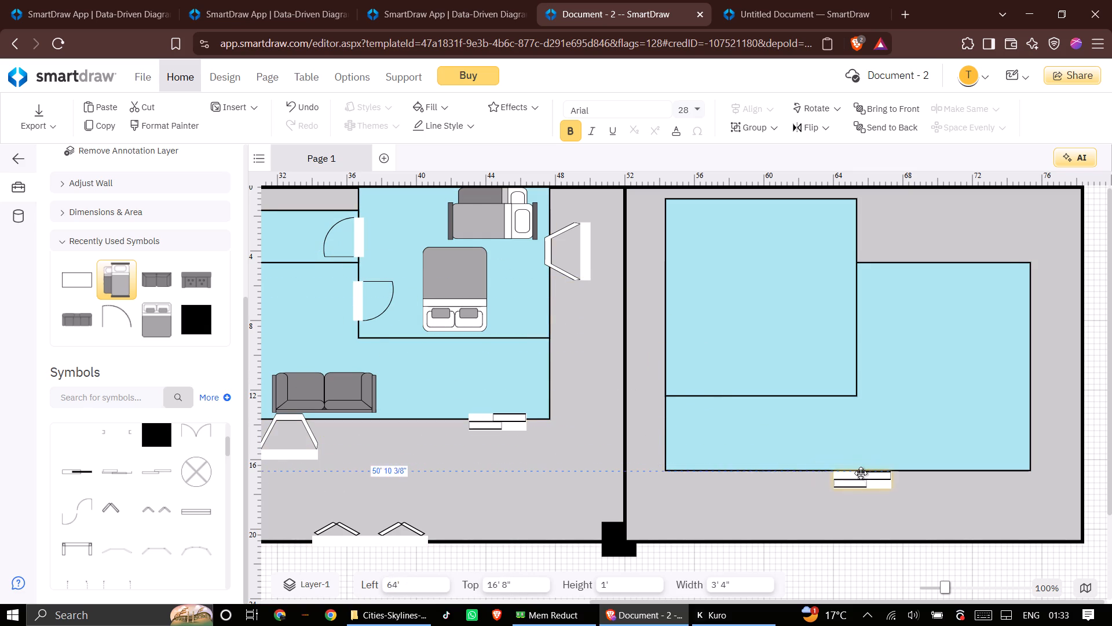
left_click_drag(861, 473, 939, 470)
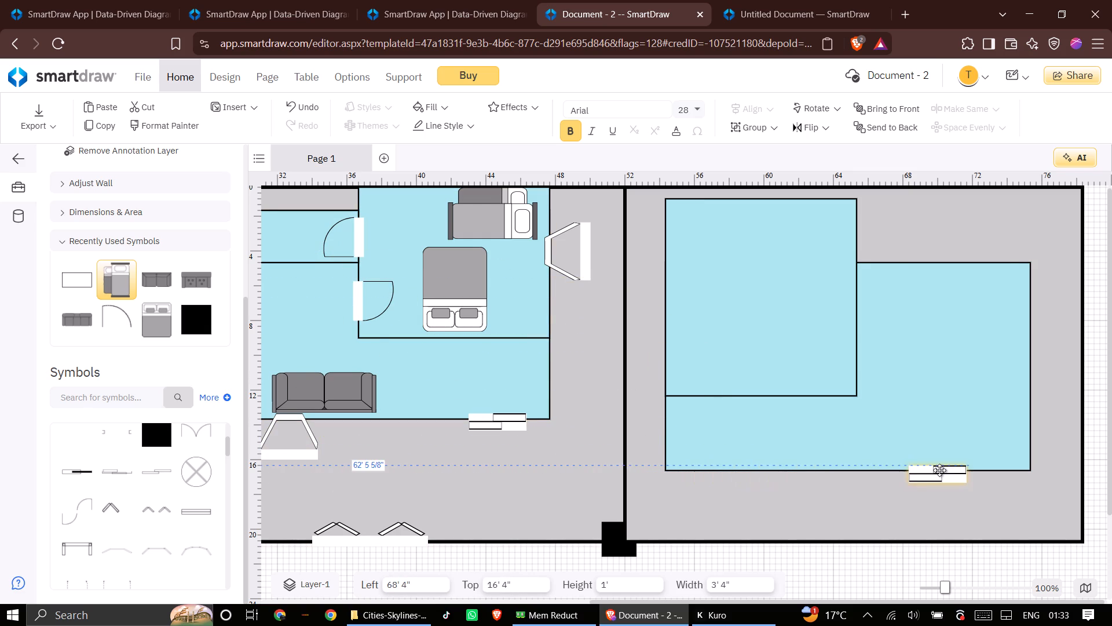
left_click_drag(939, 470, 973, 470)
left_click(964, 474)
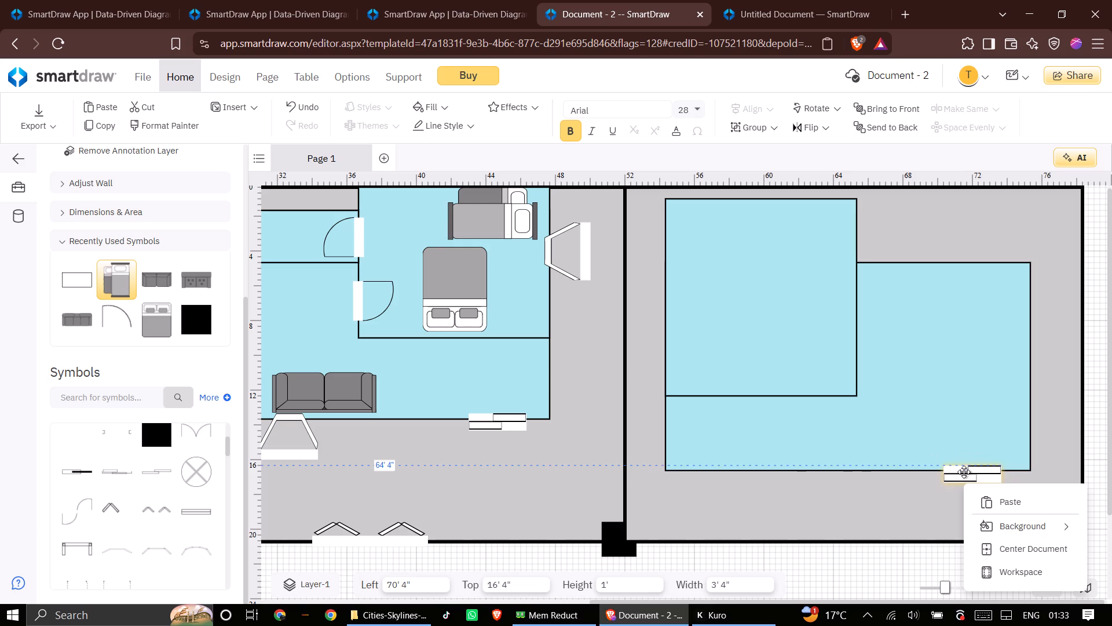
left_click(930, 489)
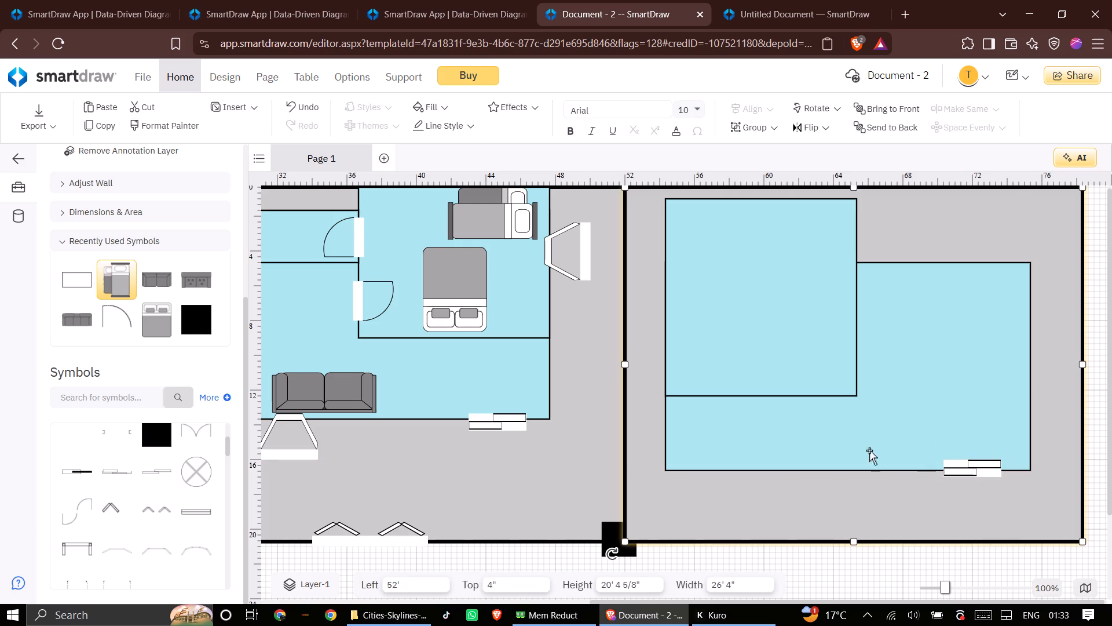
Resize the third unit's smaller light blue room to 10' wide and 12' 4" high.
left_click(824, 395)
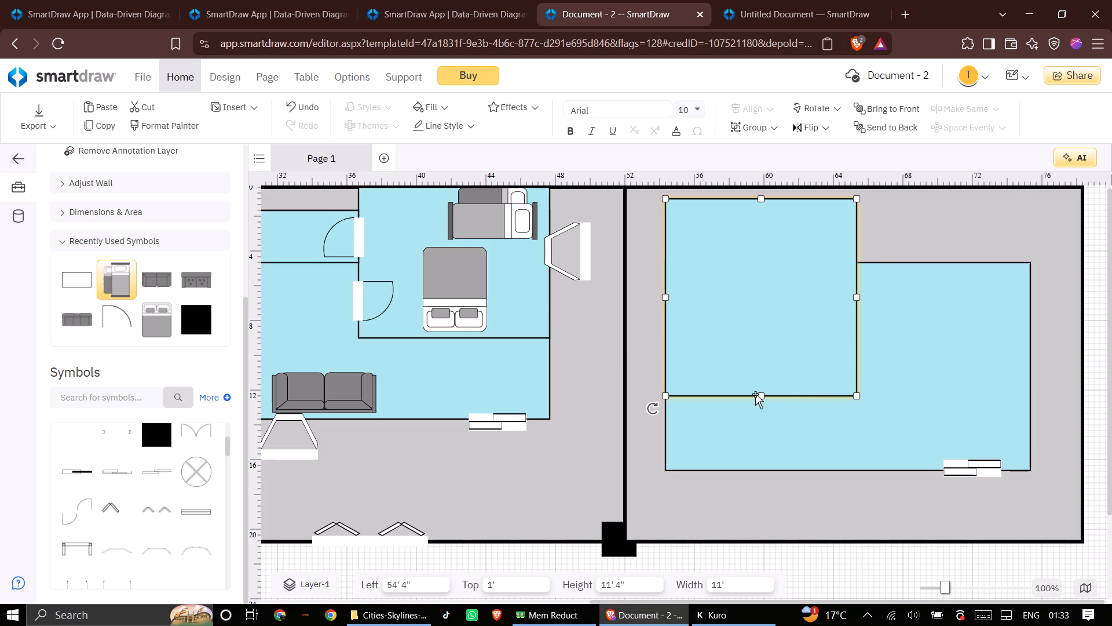
left_click_drag(762, 396, 762, 377)
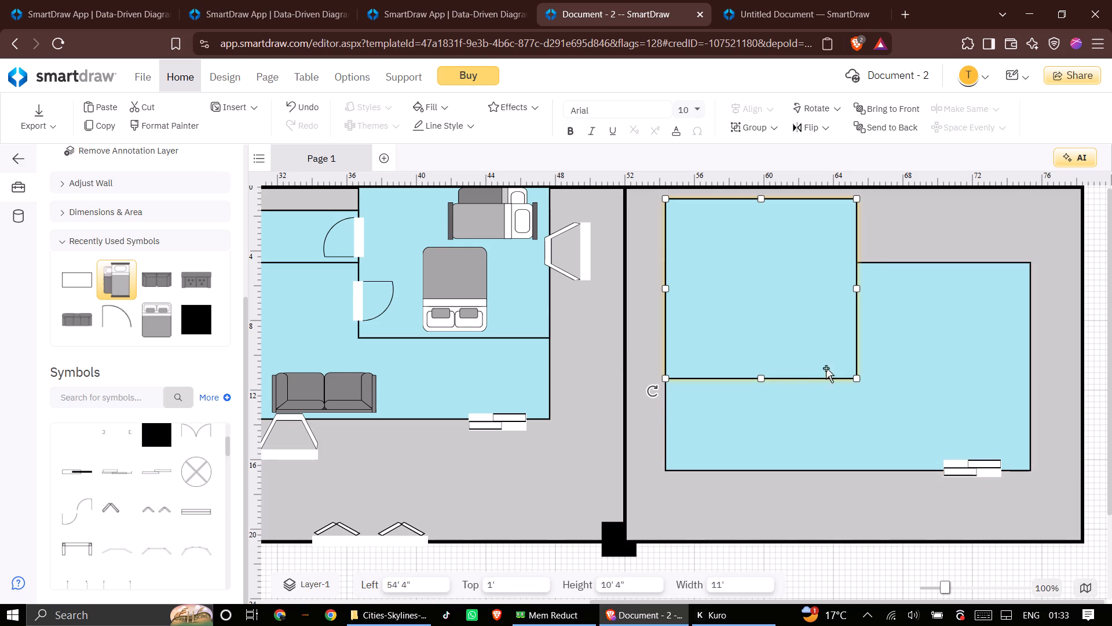
left_click_drag(855, 287, 842, 297)
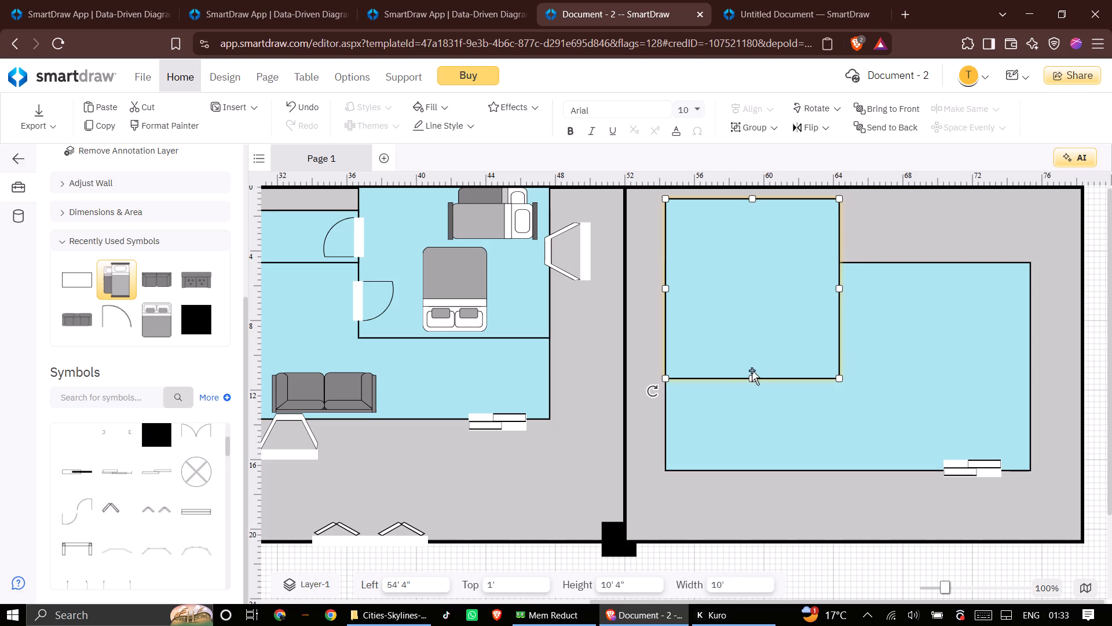
left_click_drag(750, 376, 751, 407)
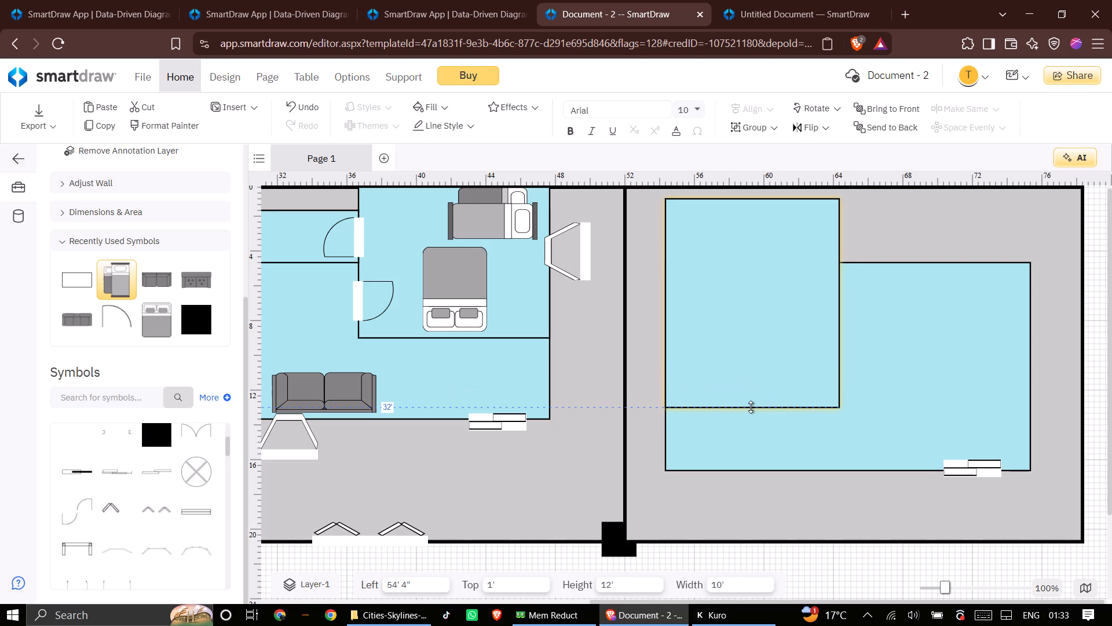
left_click_drag(751, 407, 754, 411)
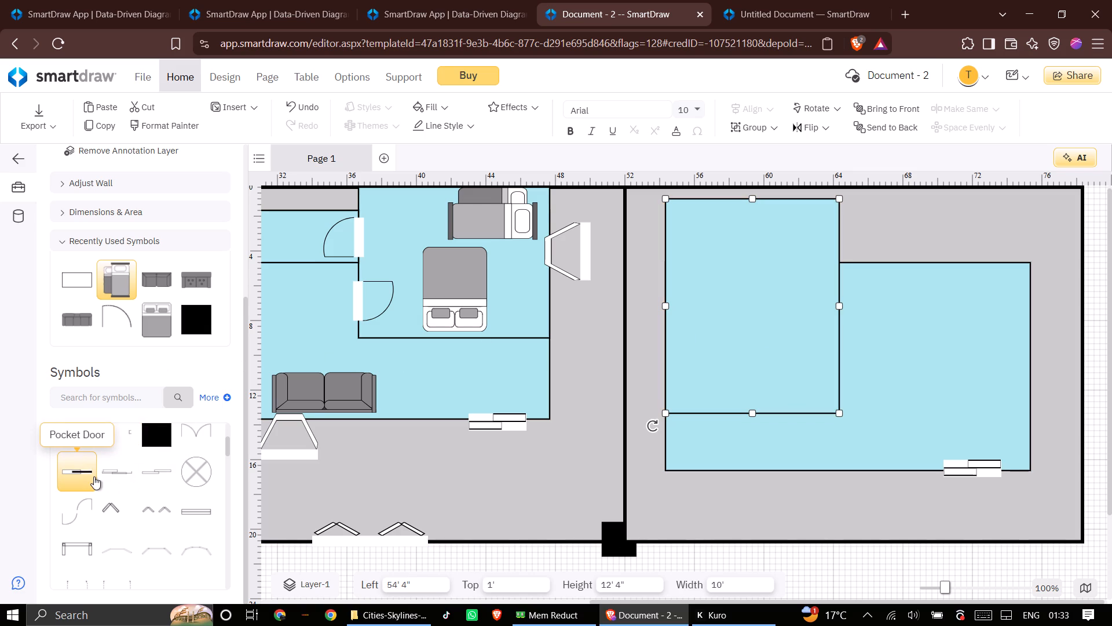
Add a Pocket Door, rotate it vertical, and place it on the wall between the third unit's two rooms, at about 7' 2" top.
left_click(78, 475)
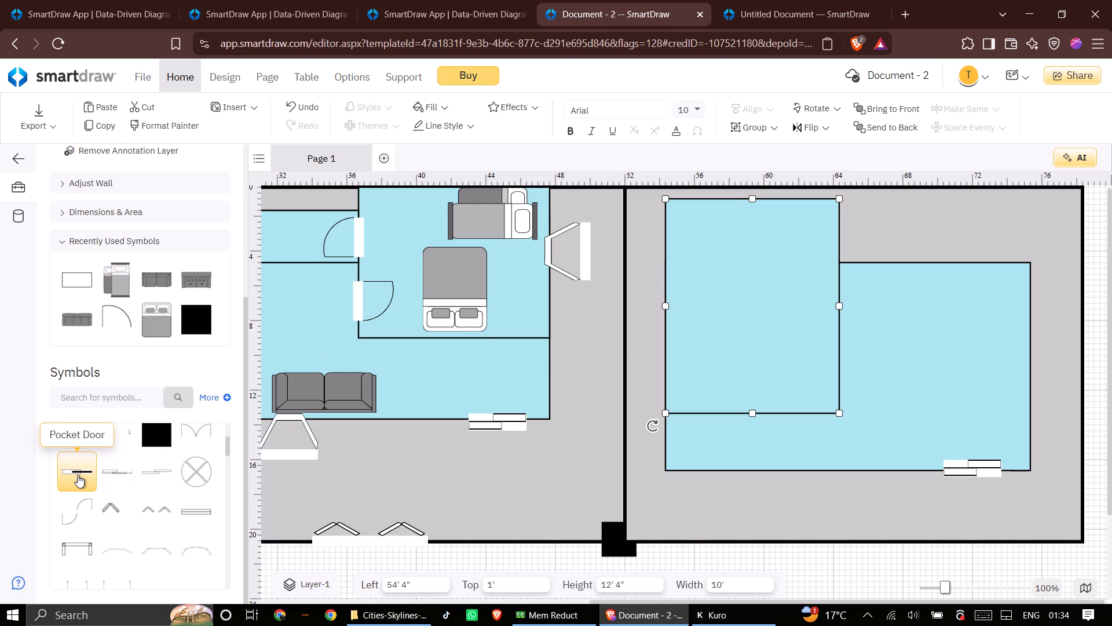
left_click_drag(78, 475, 627, 363)
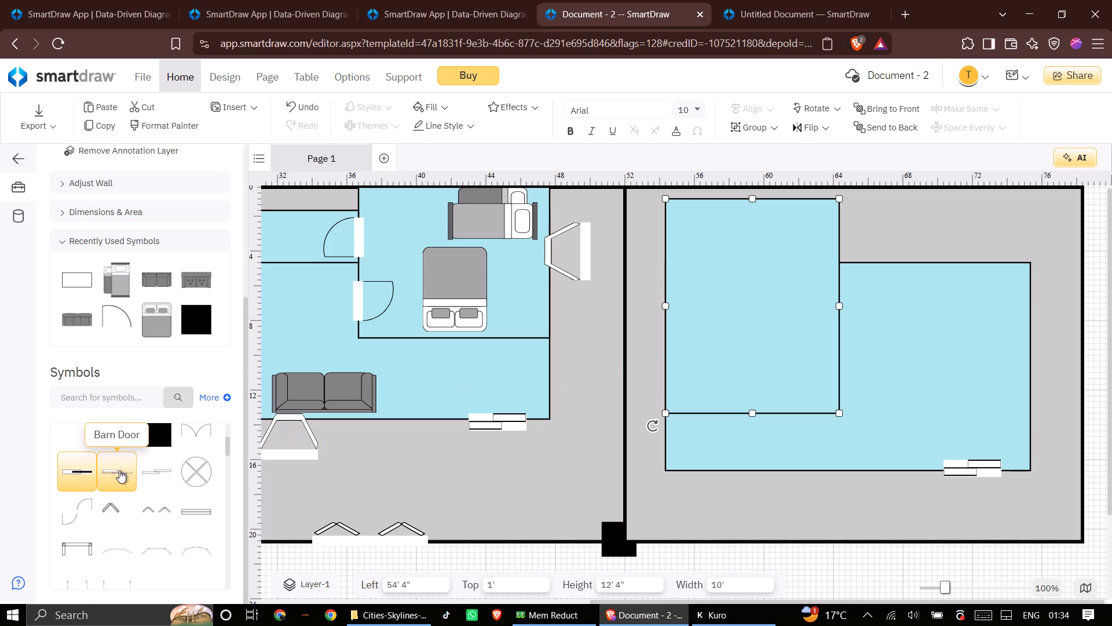
left_click_drag(79, 475, 654, 375)
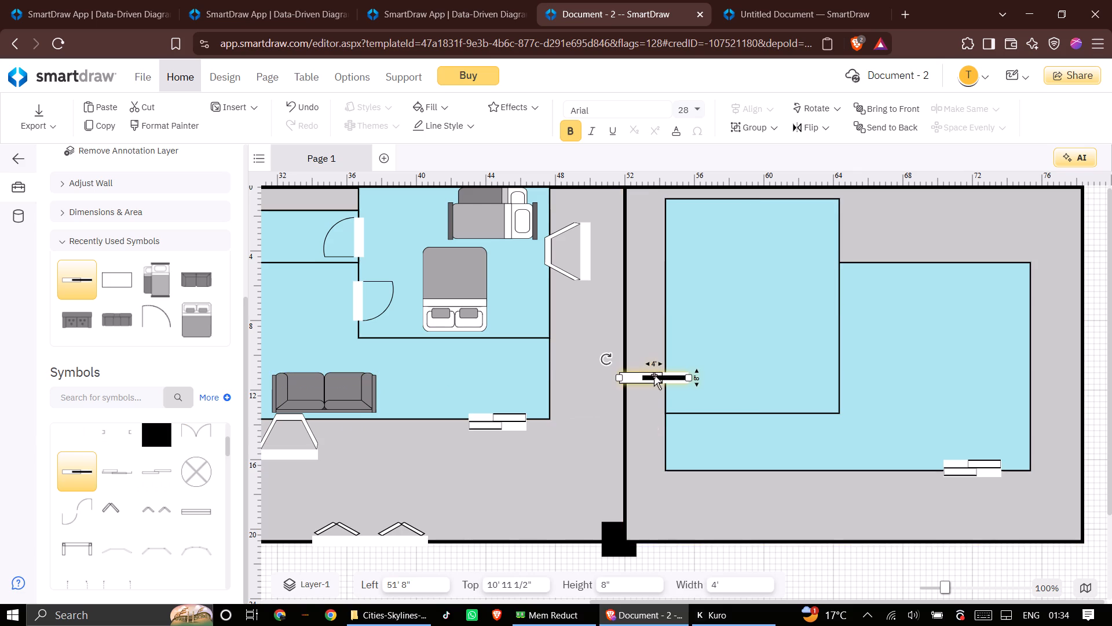
left_click_drag(609, 358, 609, 413)
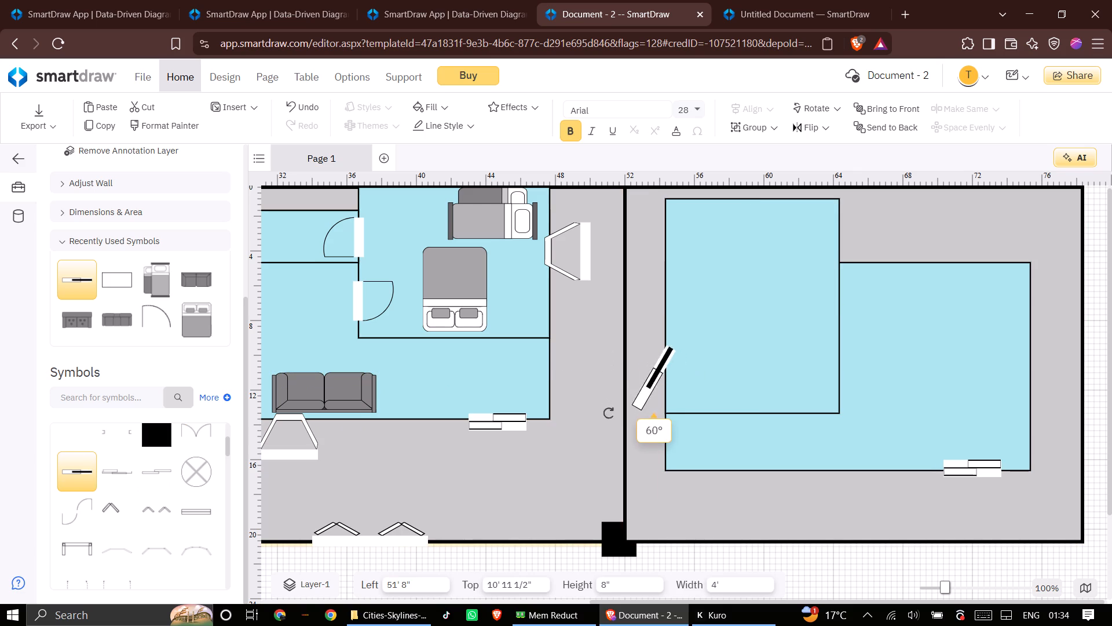
left_click_drag(609, 413, 625, 443)
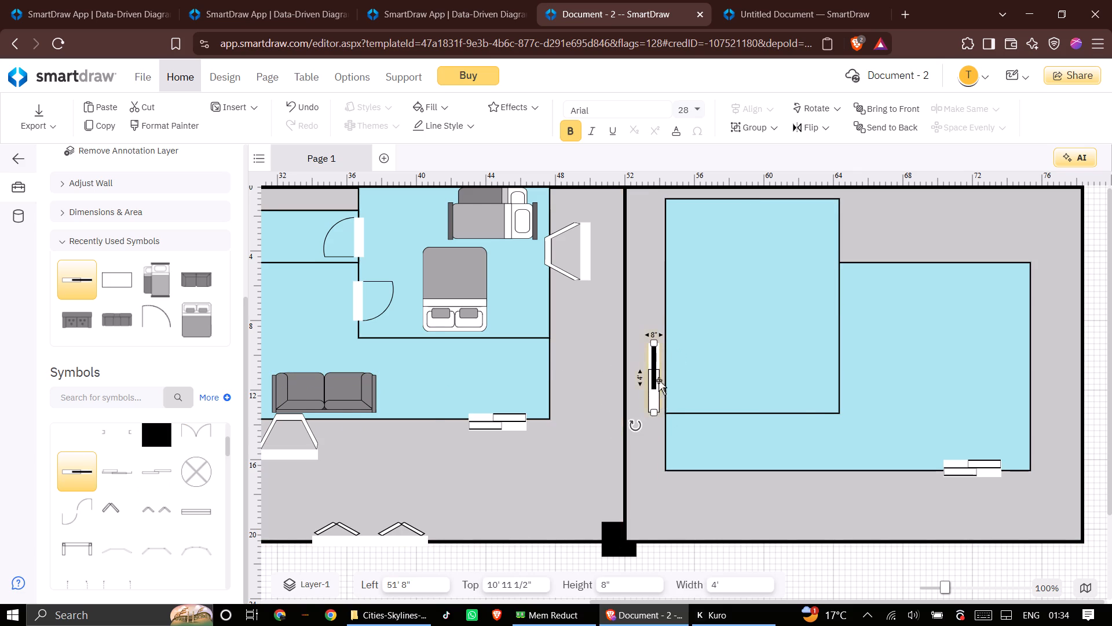
left_click_drag(656, 374, 839, 318)
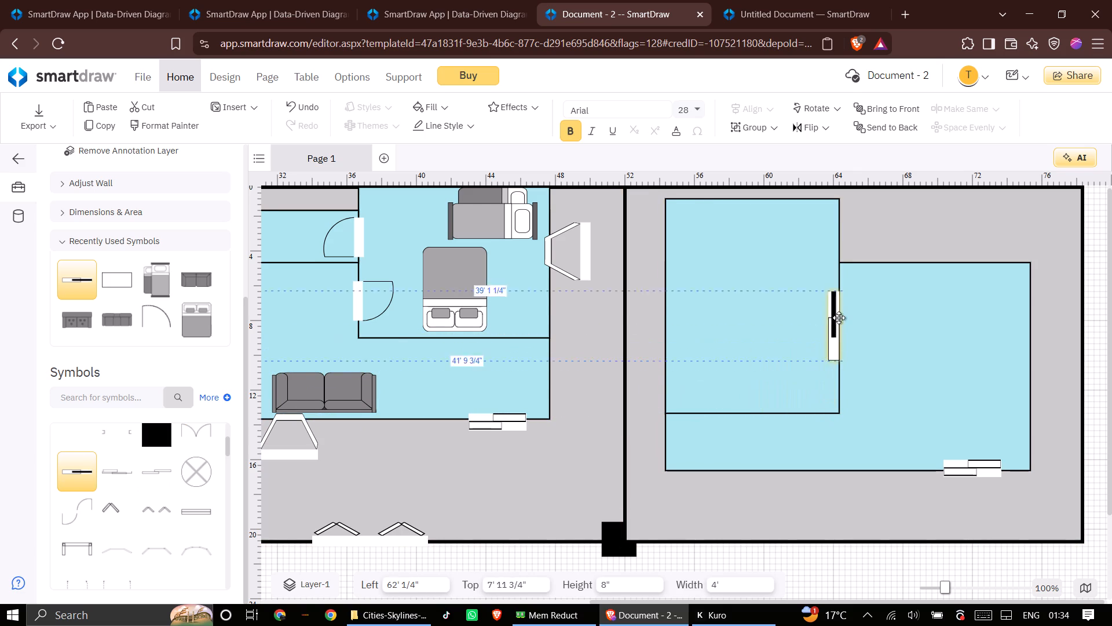
left_click_drag(839, 318, 841, 305)
Add a Double Door (60") on the third area's lower outer wall at 54' 4" left and widen it to 5' 8".
scroll(143, 501, "down", 1)
scroll(143, 500, "up", 1)
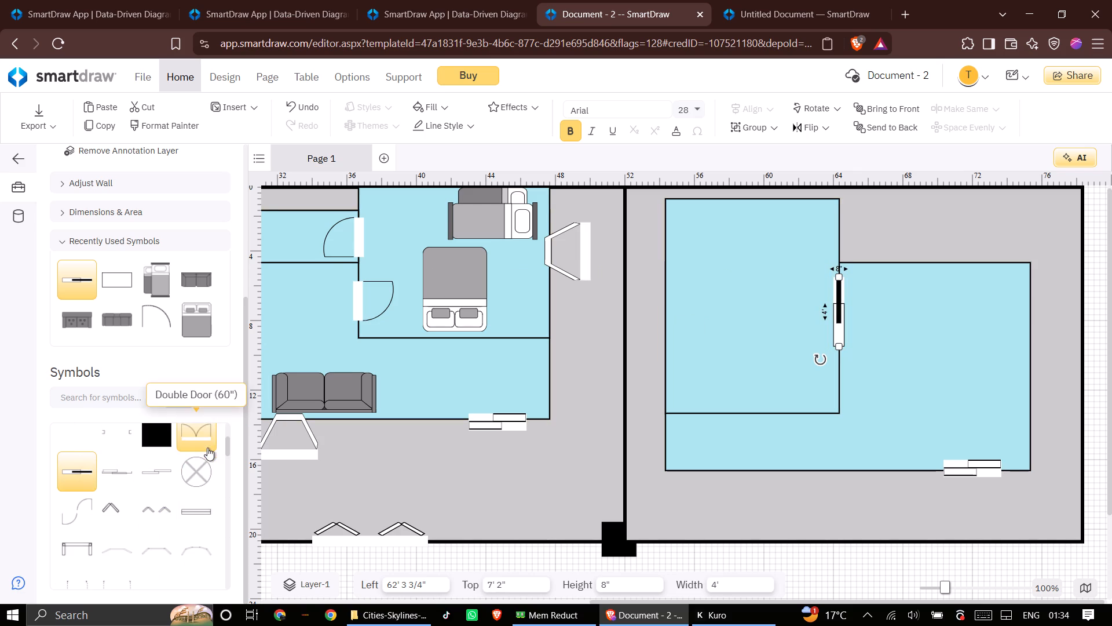
left_click(199, 434)
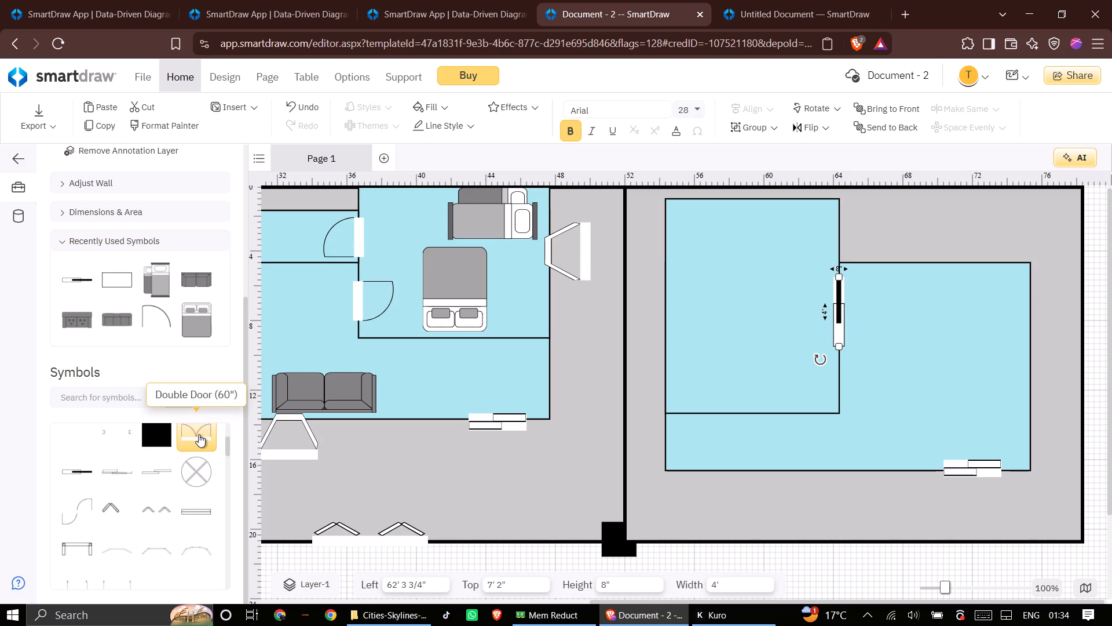
left_click_drag(196, 431, 679, 516)
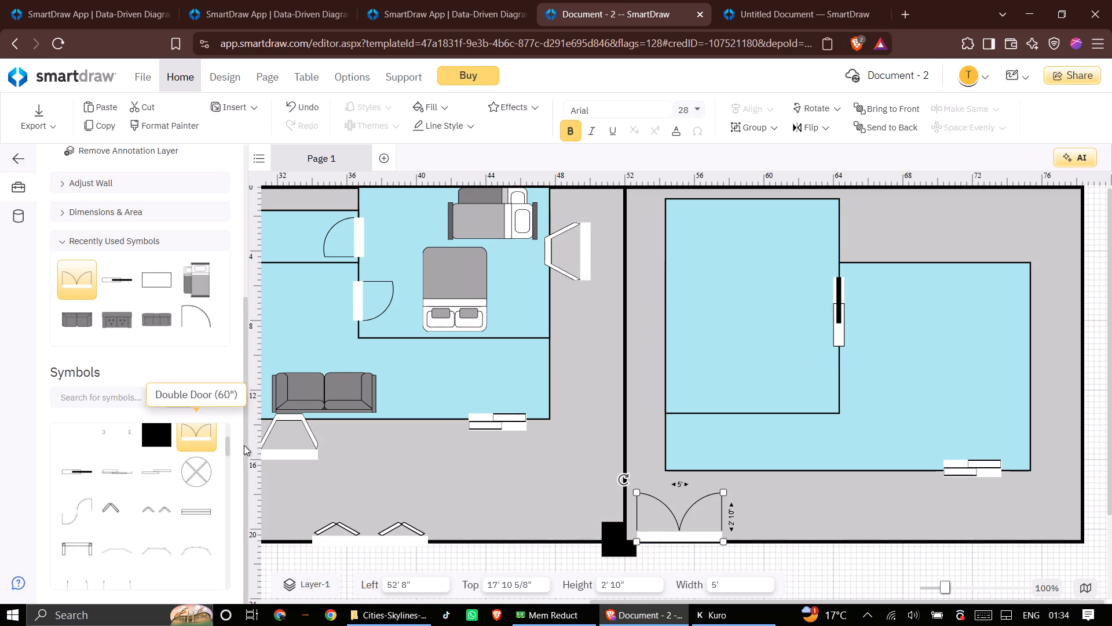
left_click_drag(678, 532, 705, 532)
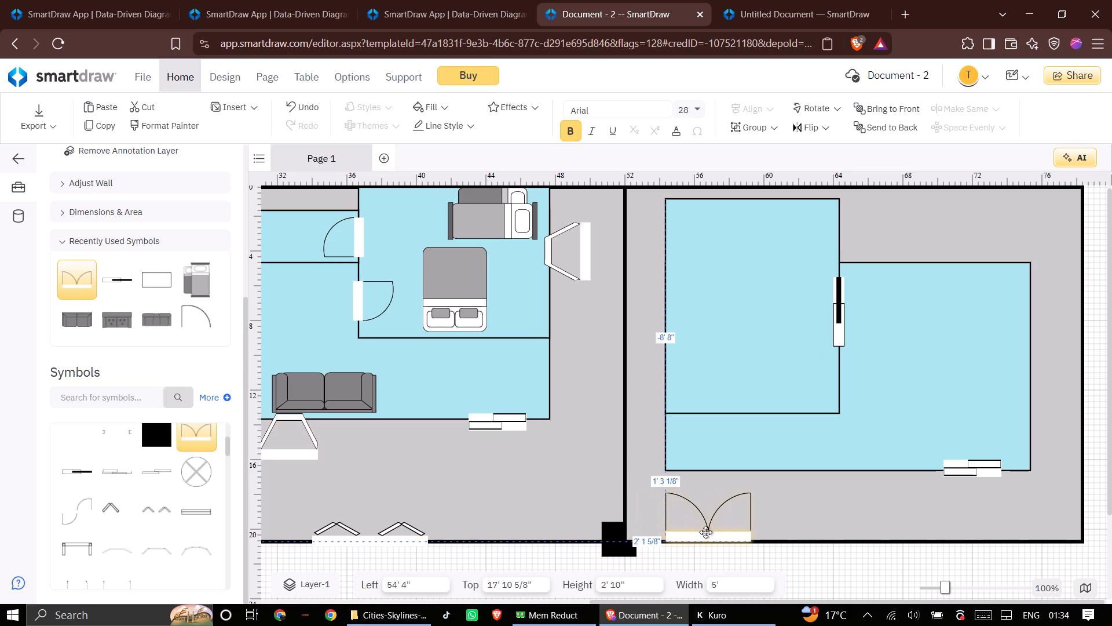
left_click_drag(705, 532, 708, 537)
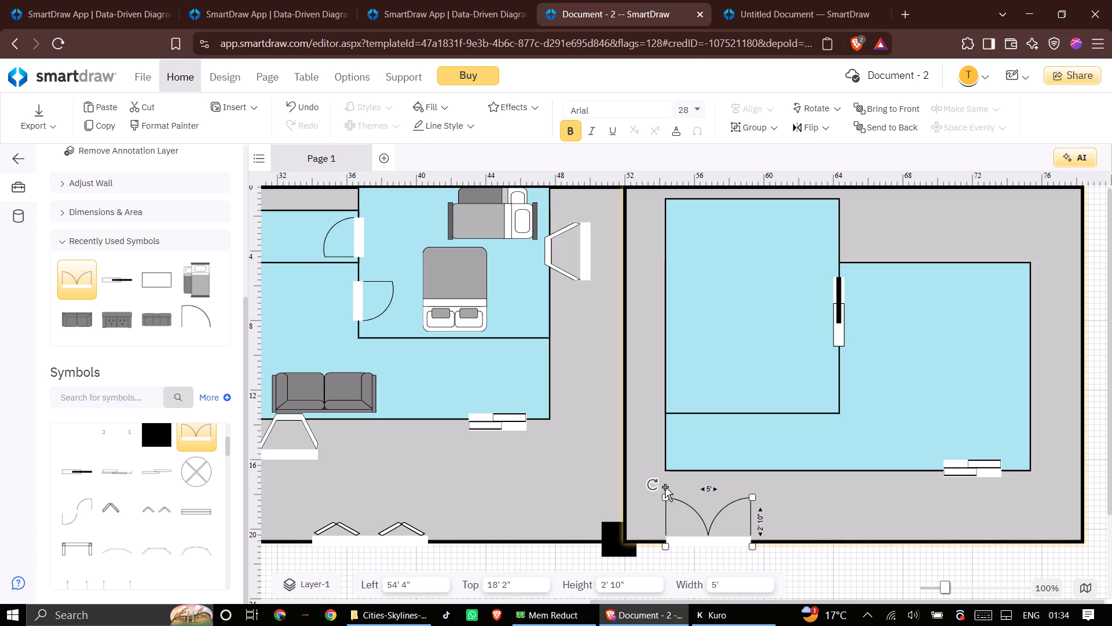
left_click_drag(752, 545, 765, 544)
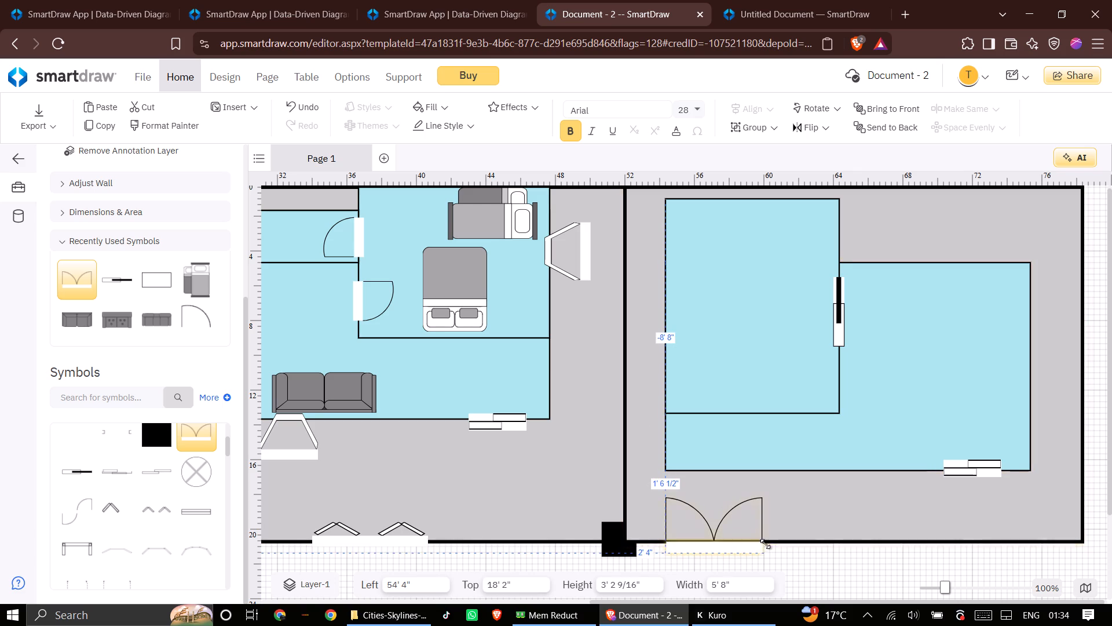
left_click_drag(765, 544, 763, 541)
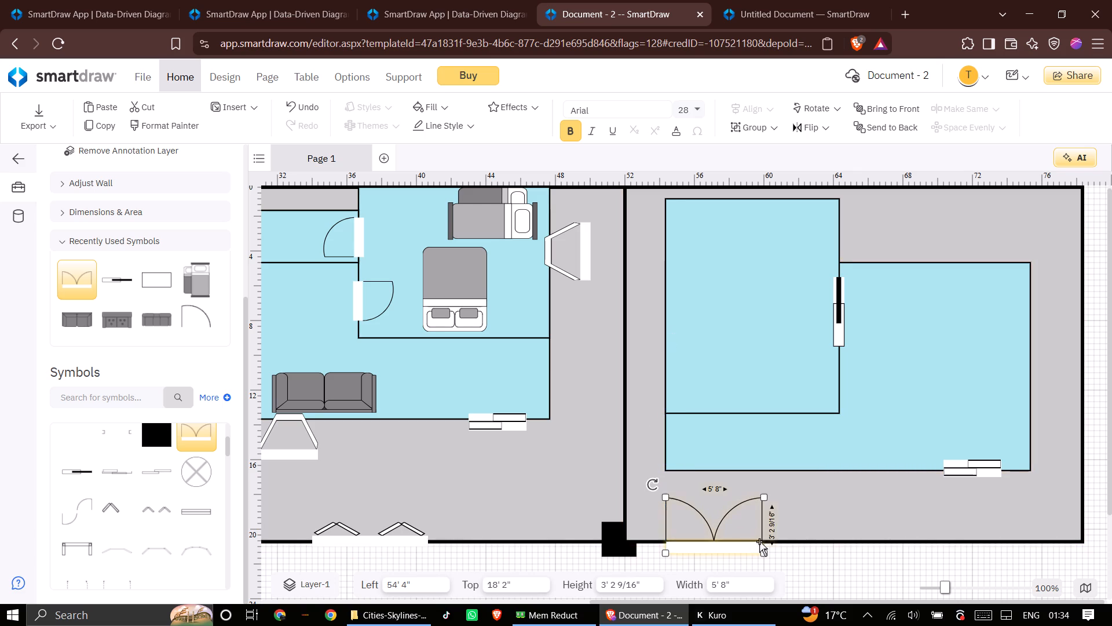
left_click_drag(738, 547, 738, 540)
left_click(734, 558)
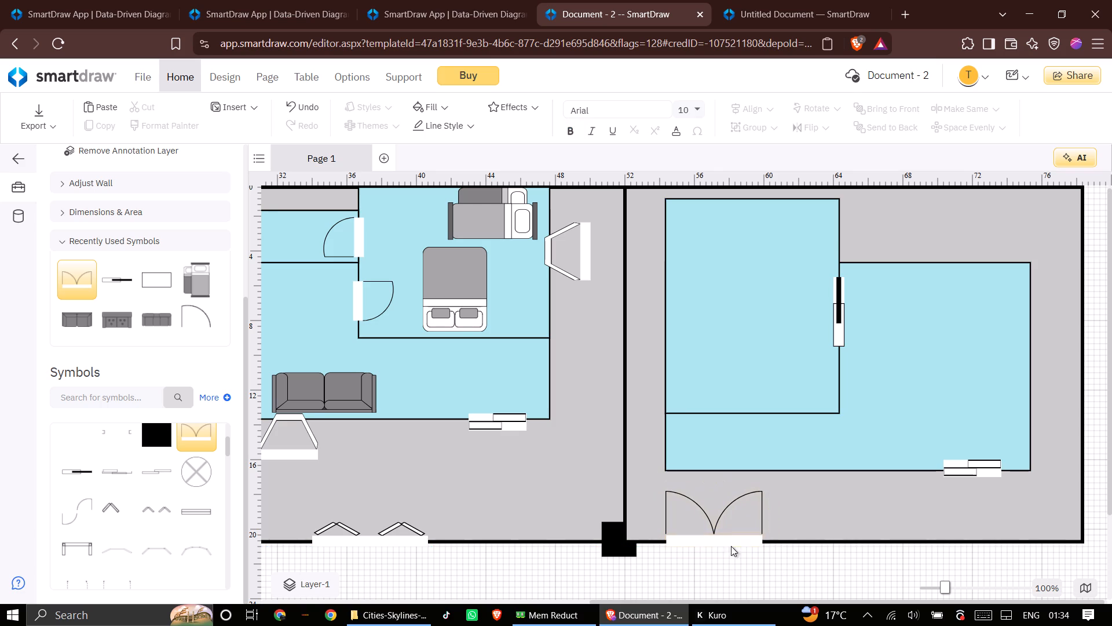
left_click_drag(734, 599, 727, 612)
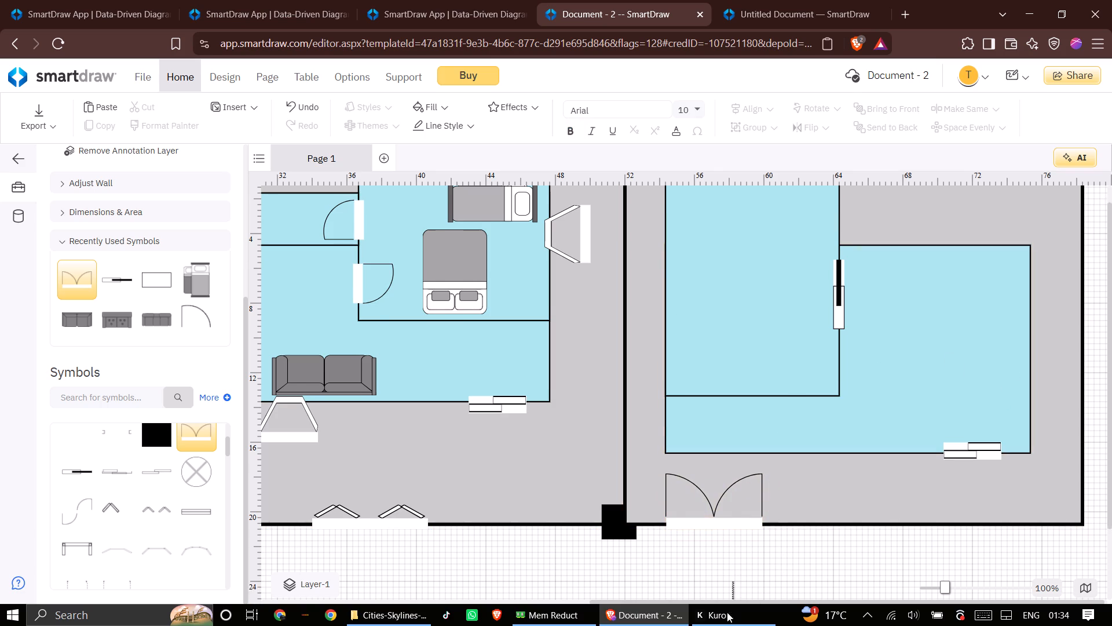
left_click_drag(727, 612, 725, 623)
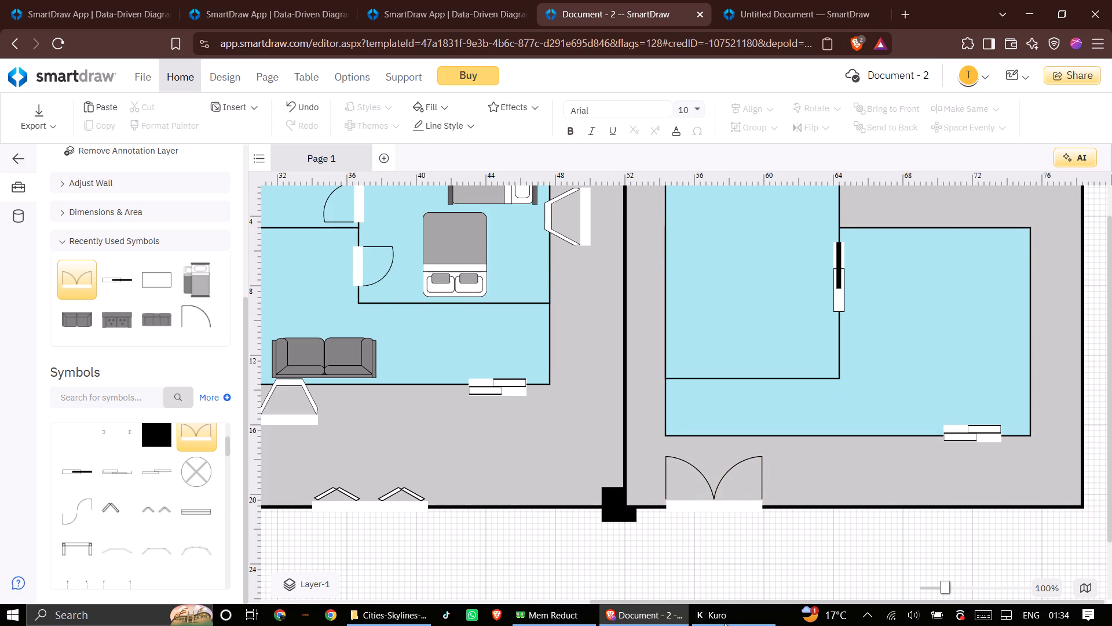
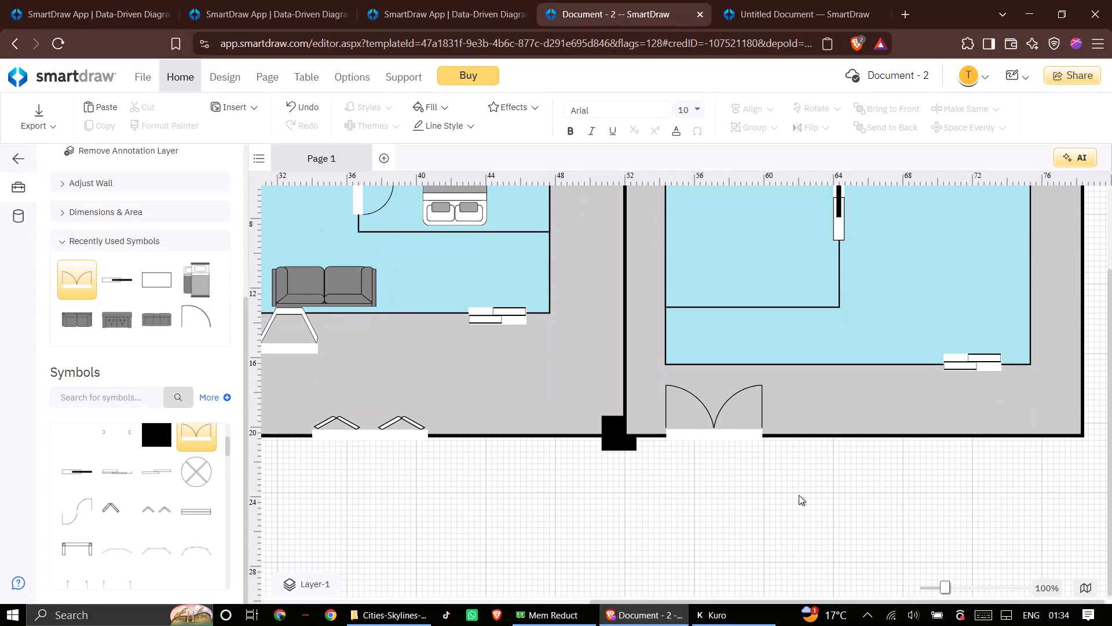
Add a 6' by 3' light blue room in the third area's upper-right corner, at 72' 4" left and 4" top.
scroll(799, 495, "up", 1)
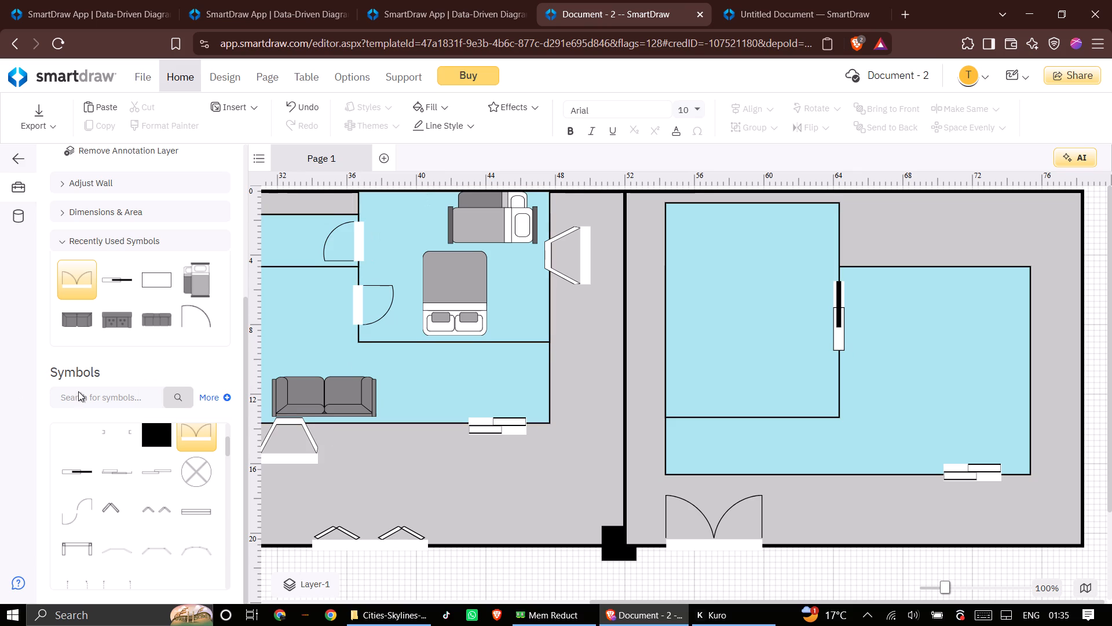
middle_click_drag(542, 516, 1033, 512)
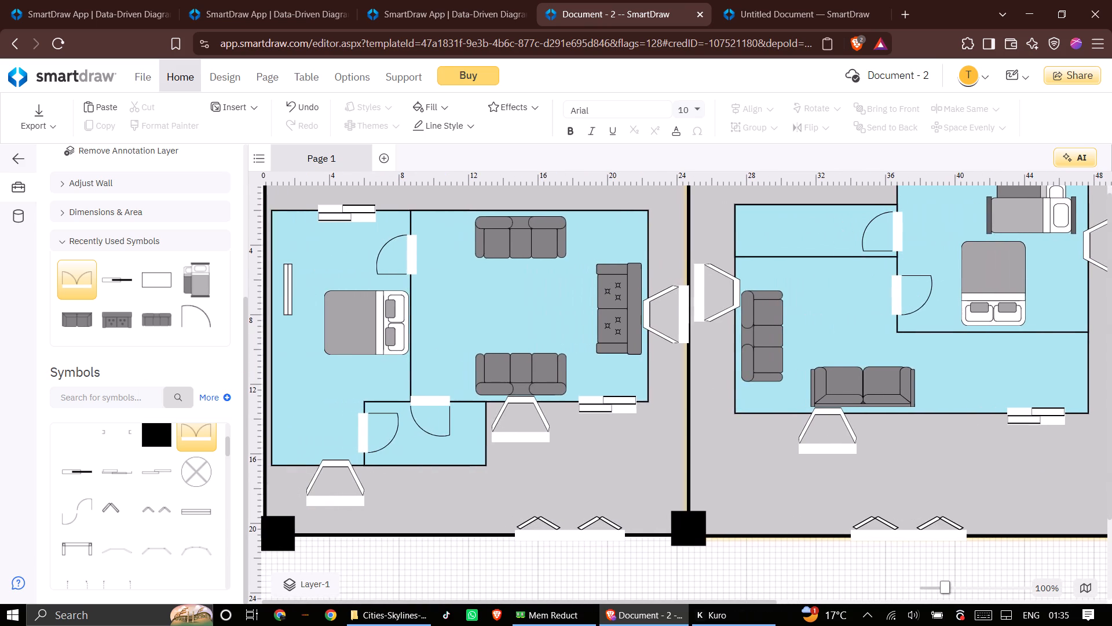
middle_click_drag(1033, 512, 1111, 505)
scroll(813, 414, "up", 3)
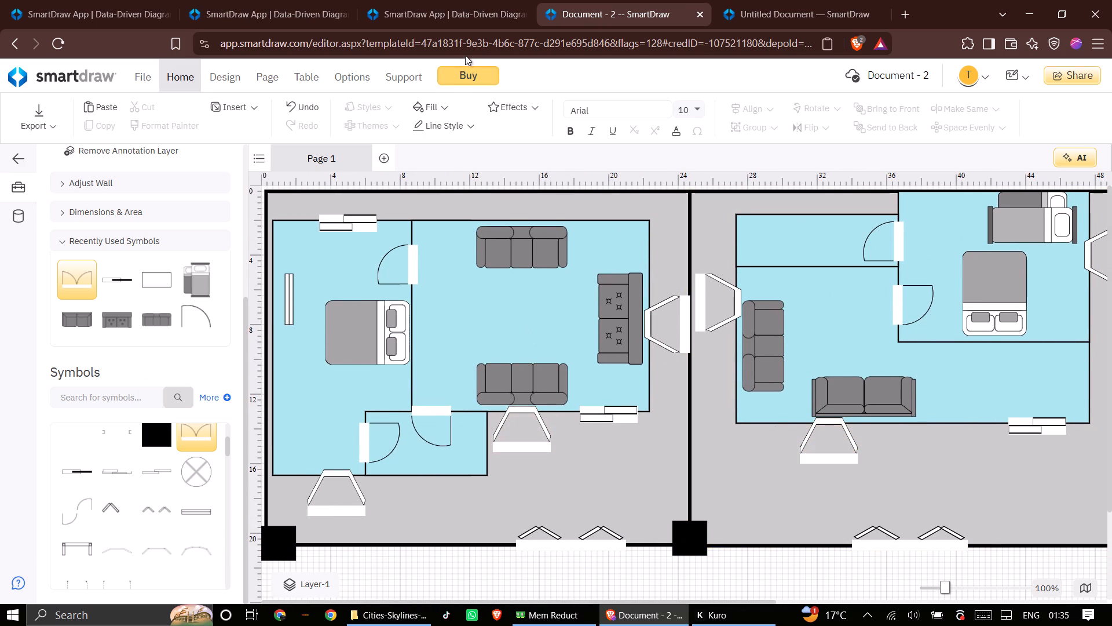
left_click(162, 294)
left_click_drag(162, 294, 308, 318)
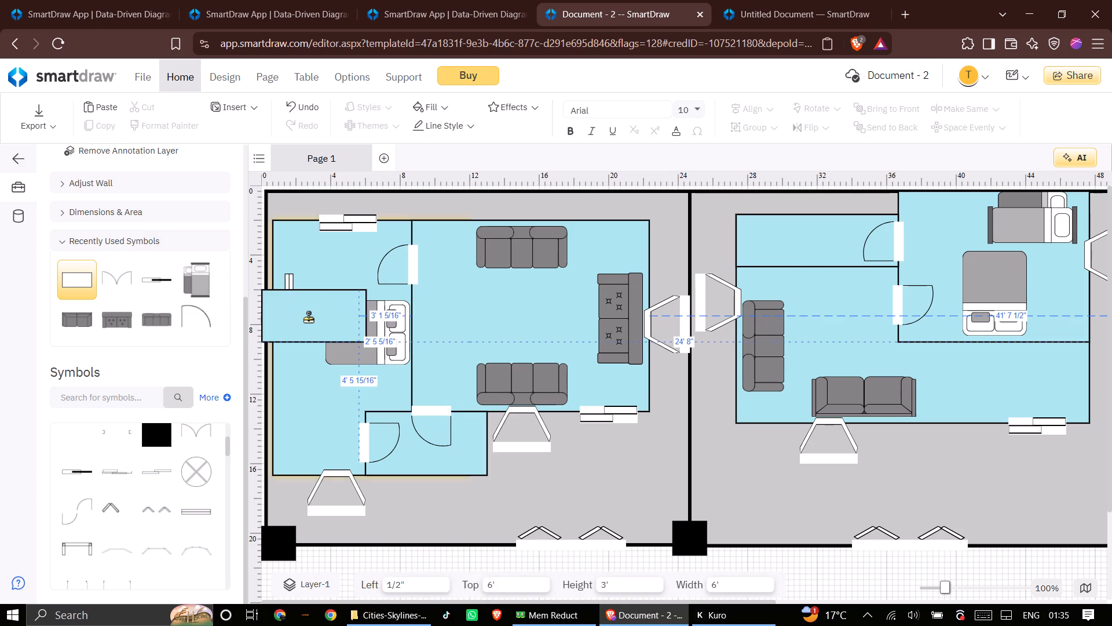
left_click_drag(308, 318, 1111, 473)
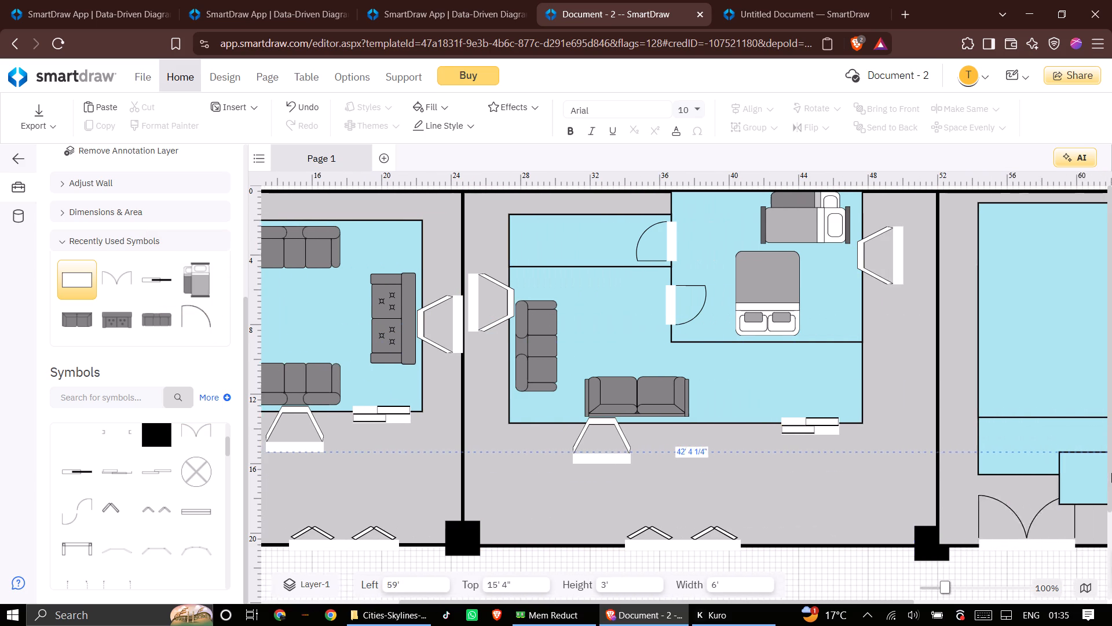
left_click_drag(1111, 473, 1111, 463)
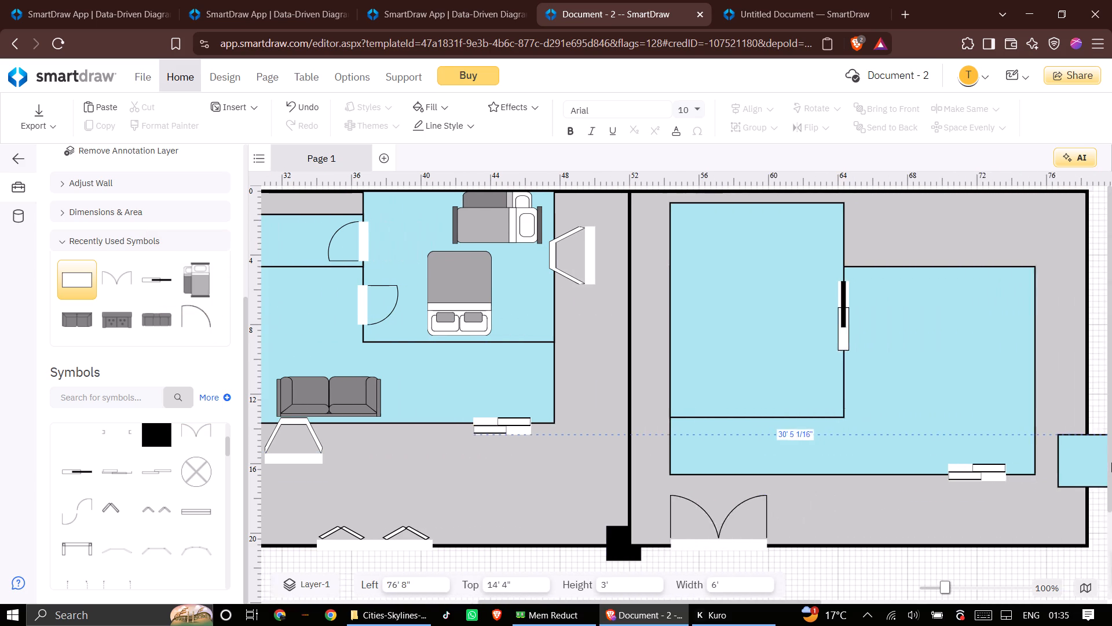
left_click_drag(1111, 463, 1016, 214)
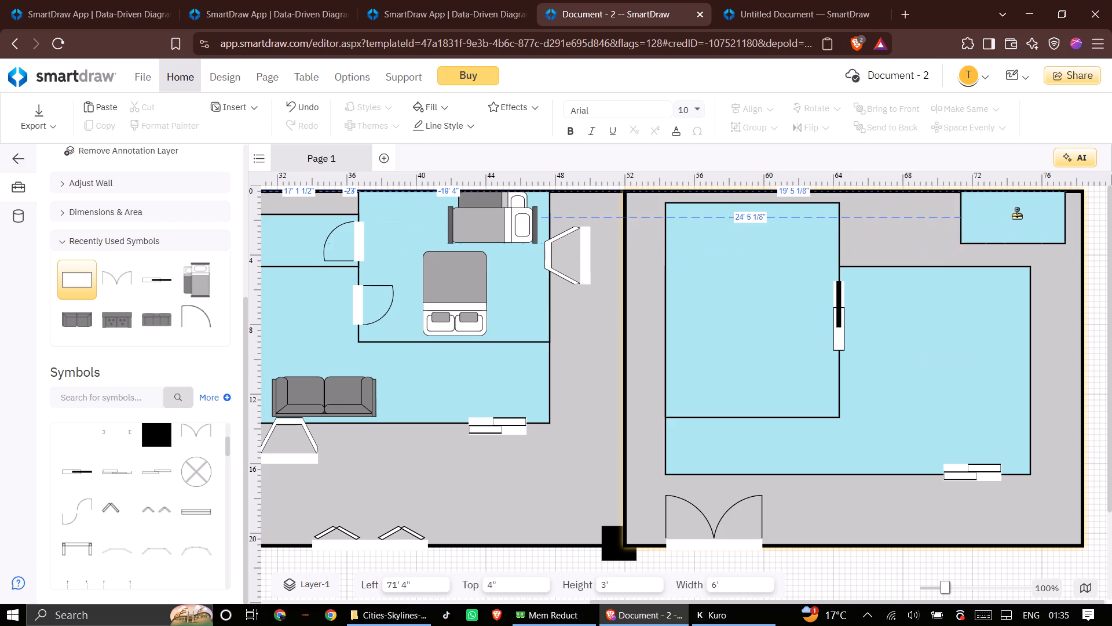
left_click_drag(1016, 214, 1030, 214)
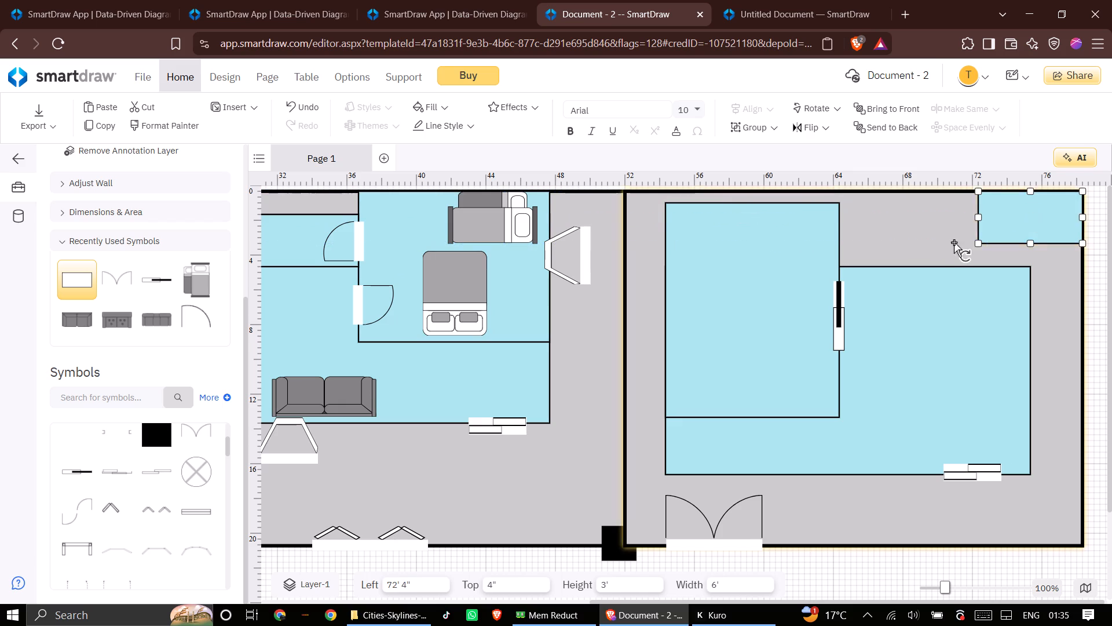
left_click(954, 243)
Copy the bay window below the second unit's sofa onto the third unit's lower wall, at 65' 8" left and 16' 7 1/2" top.
scroll(806, 487, "down", 2)
scroll(729, 483, "up", 2)
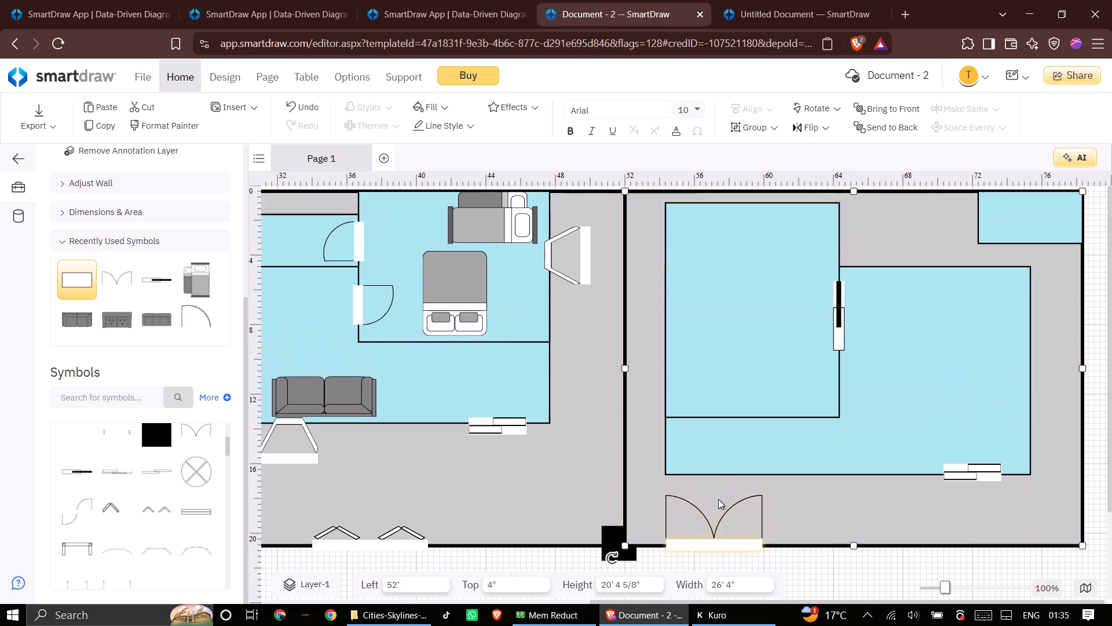
scroll(475, 481, "up", 1)
middle_click_drag(314, 539, 627, 521)
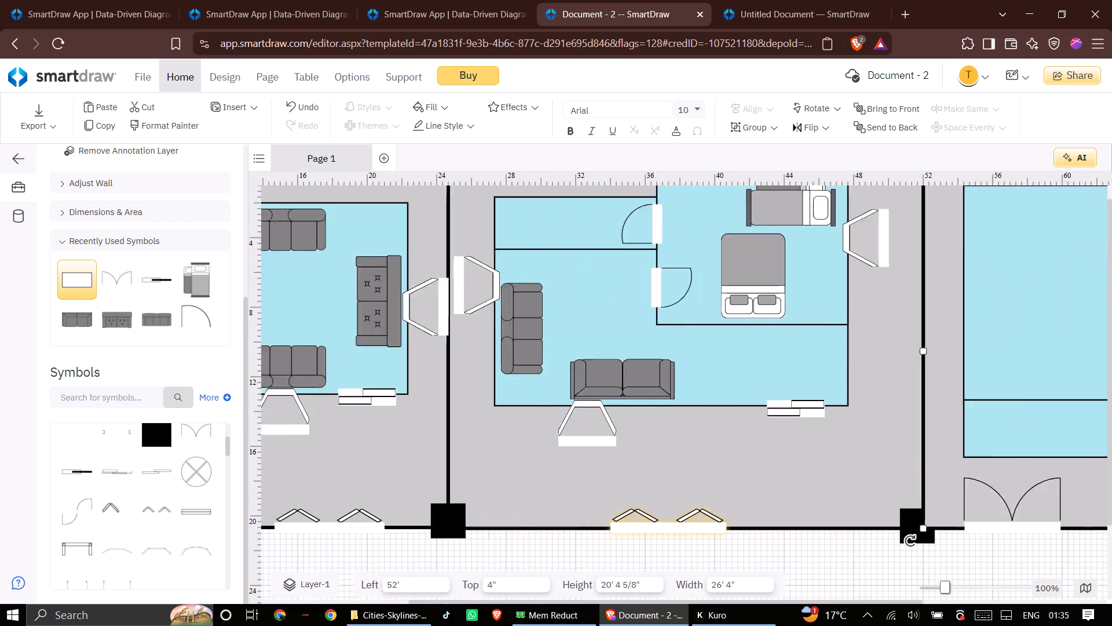
middle_click_drag(627, 521, 721, 526)
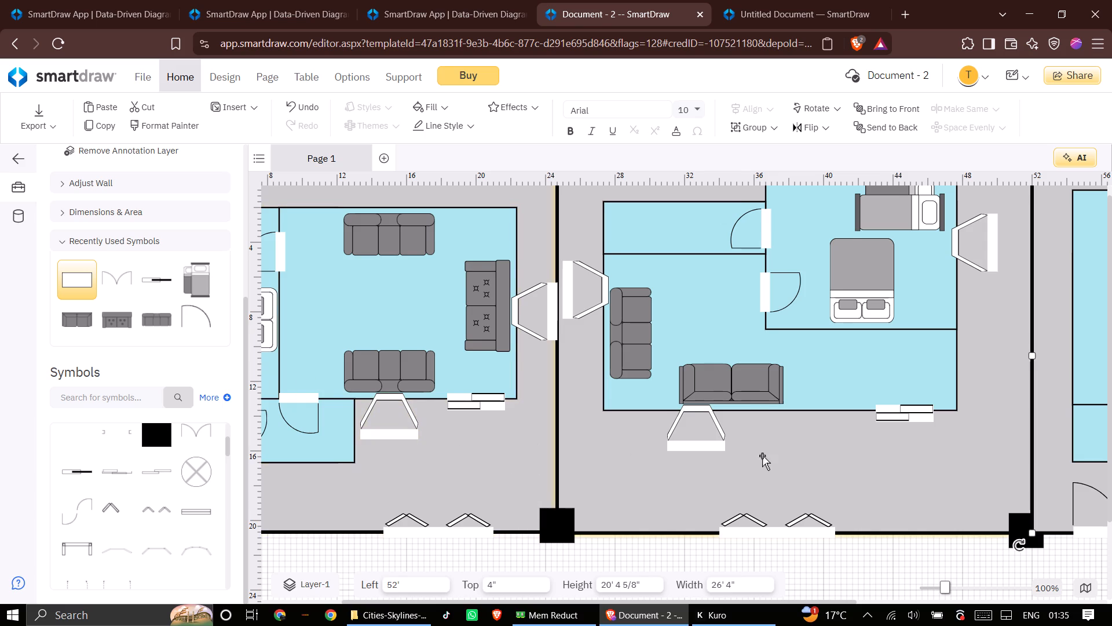
middle_click_drag(749, 461, 357, 461)
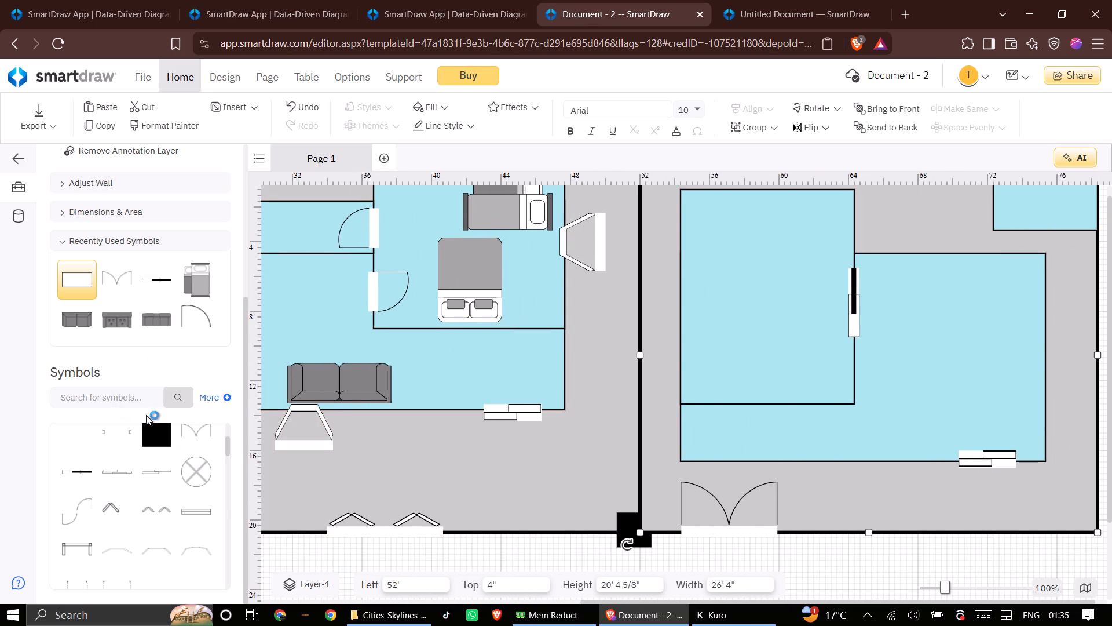
left_click(110, 546)
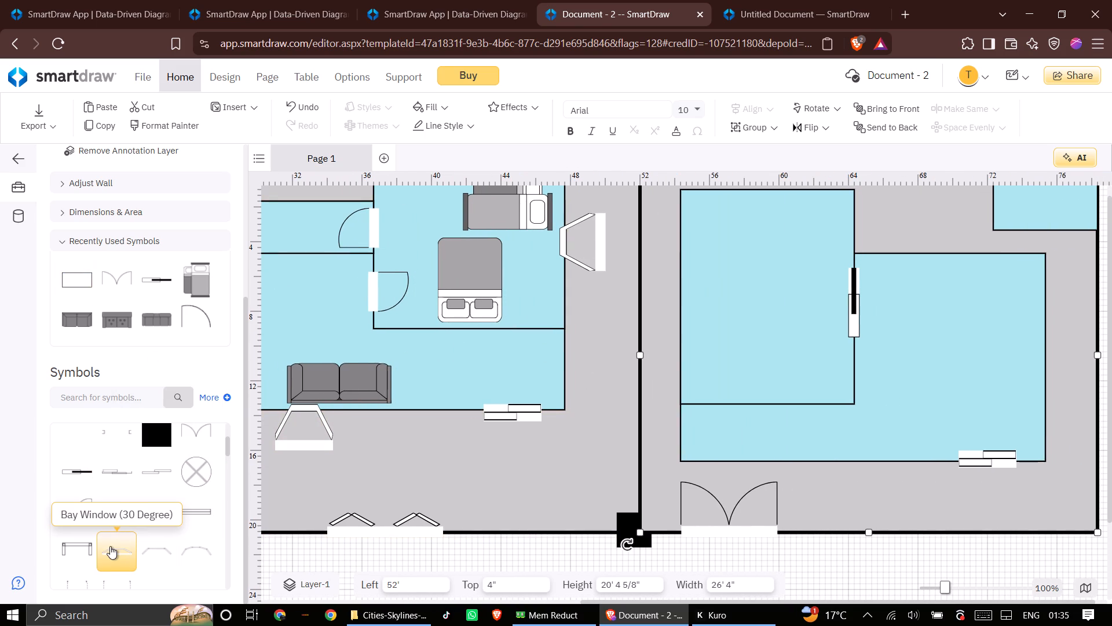
right_click(305, 410)
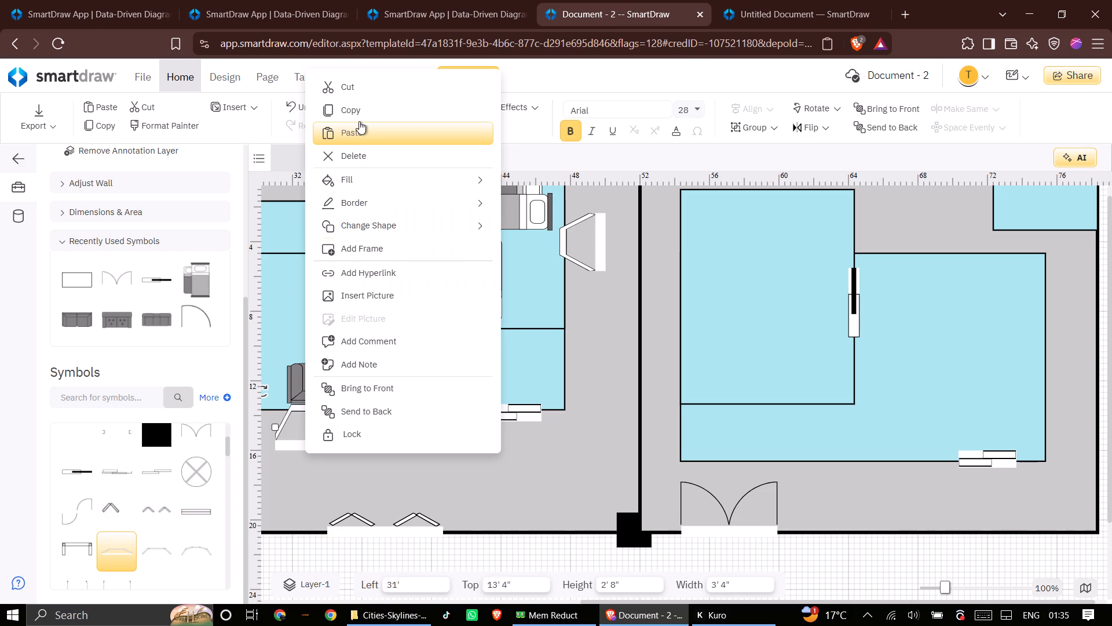
left_click(360, 120)
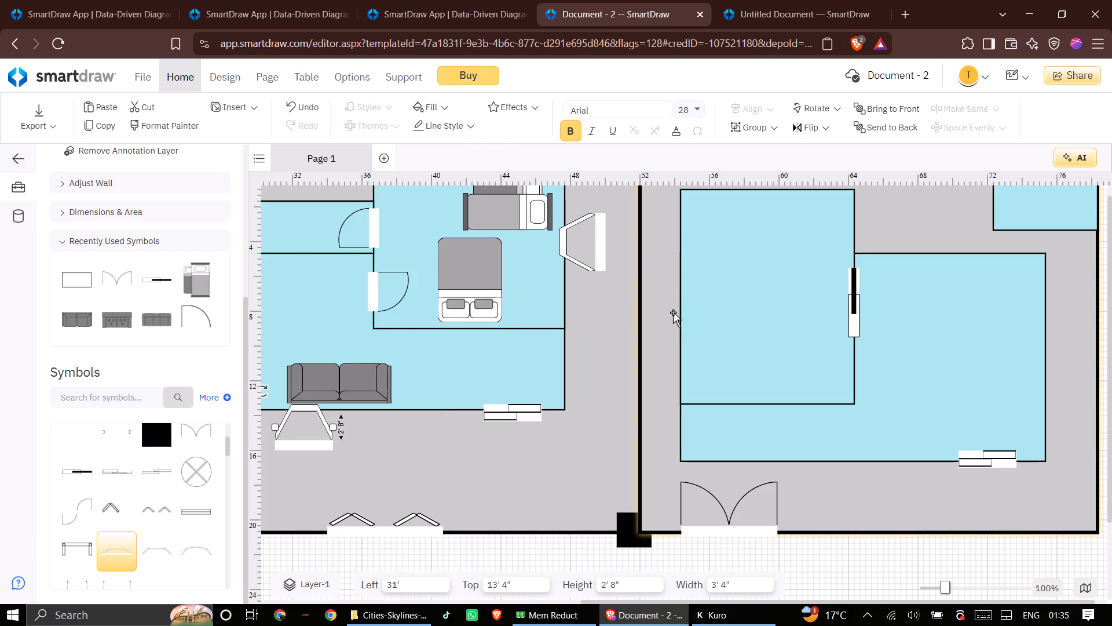
right_click_drag(747, 416, 747, 410)
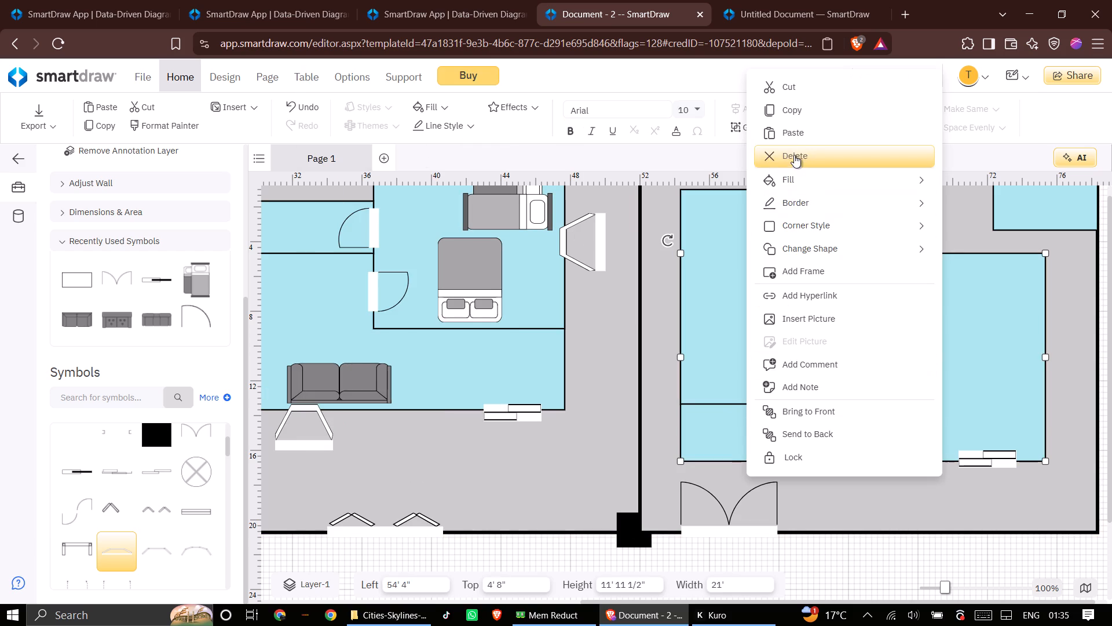
left_click(797, 129)
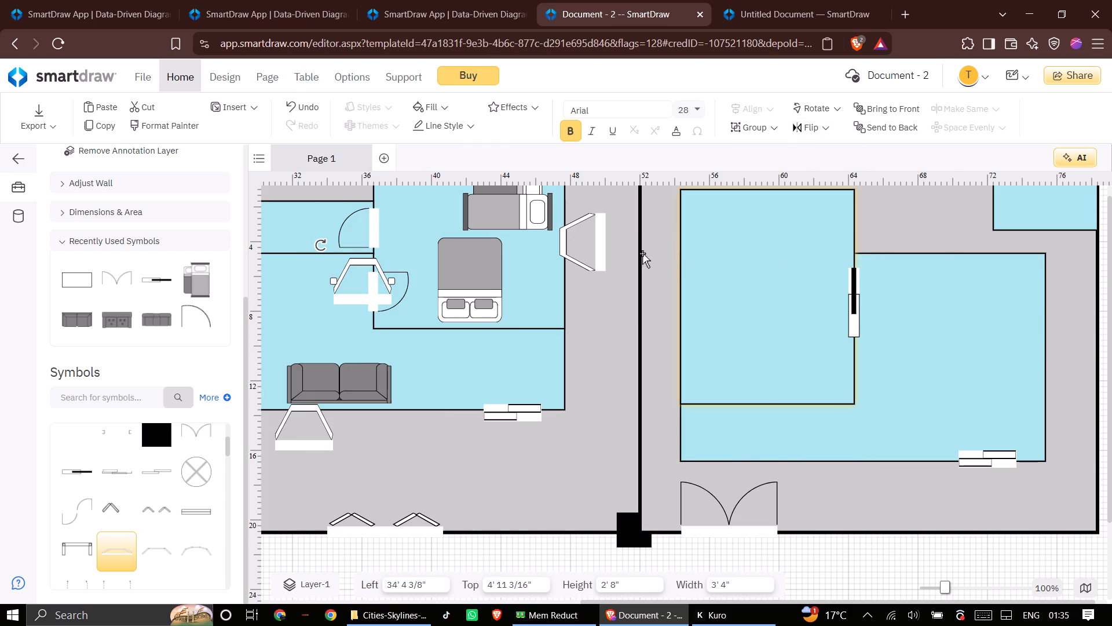
left_click_drag(357, 262, 666, 336)
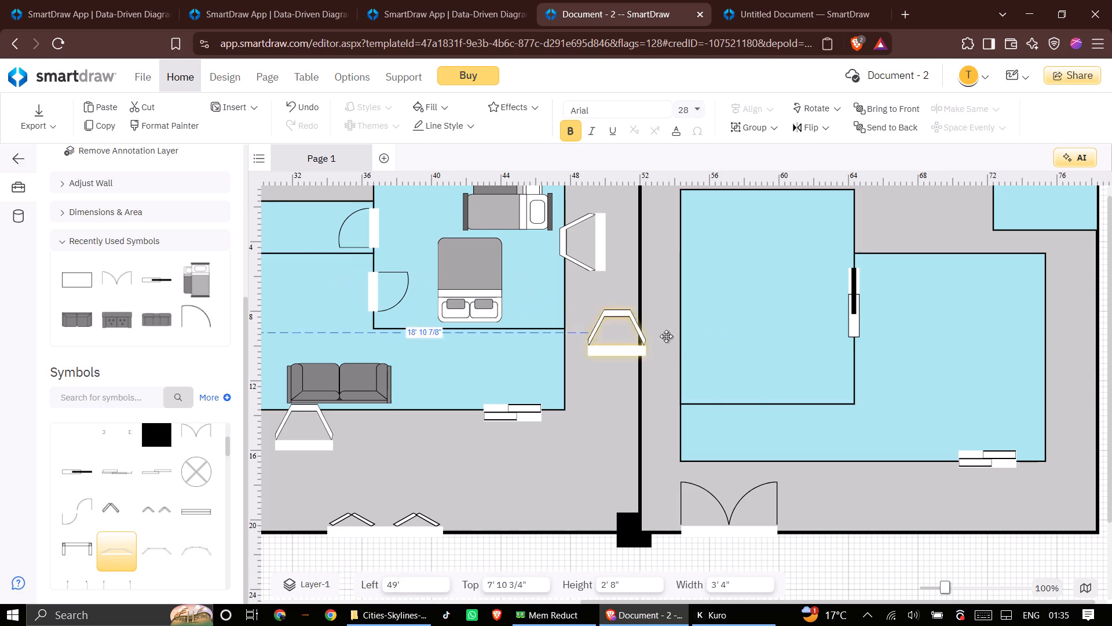
left_click_drag(666, 336, 862, 456)
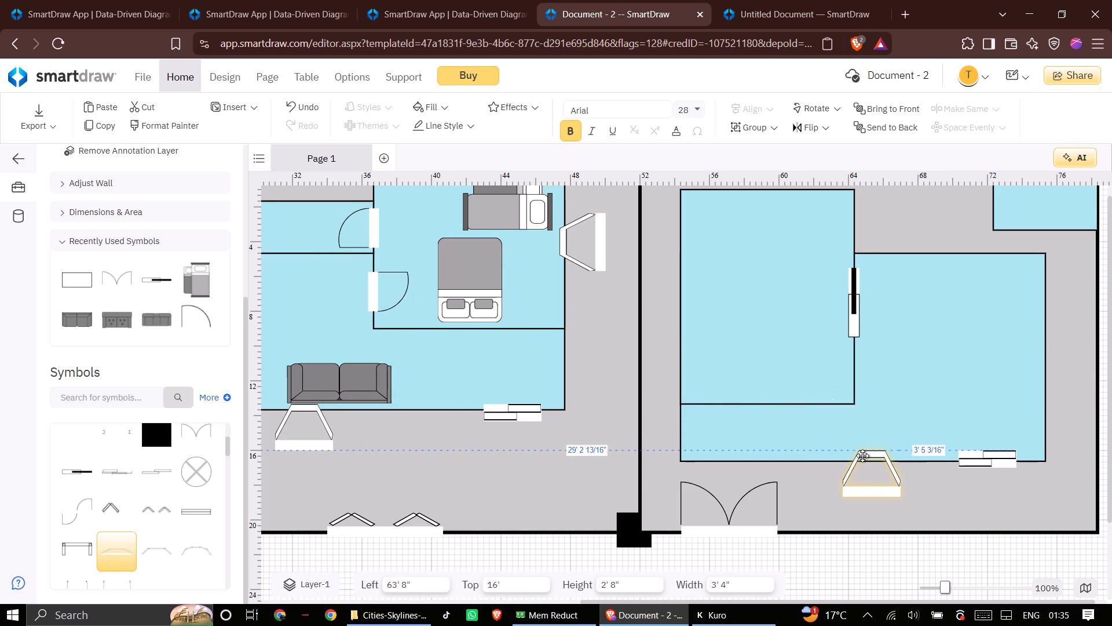
left_click_drag(862, 456, 879, 463)
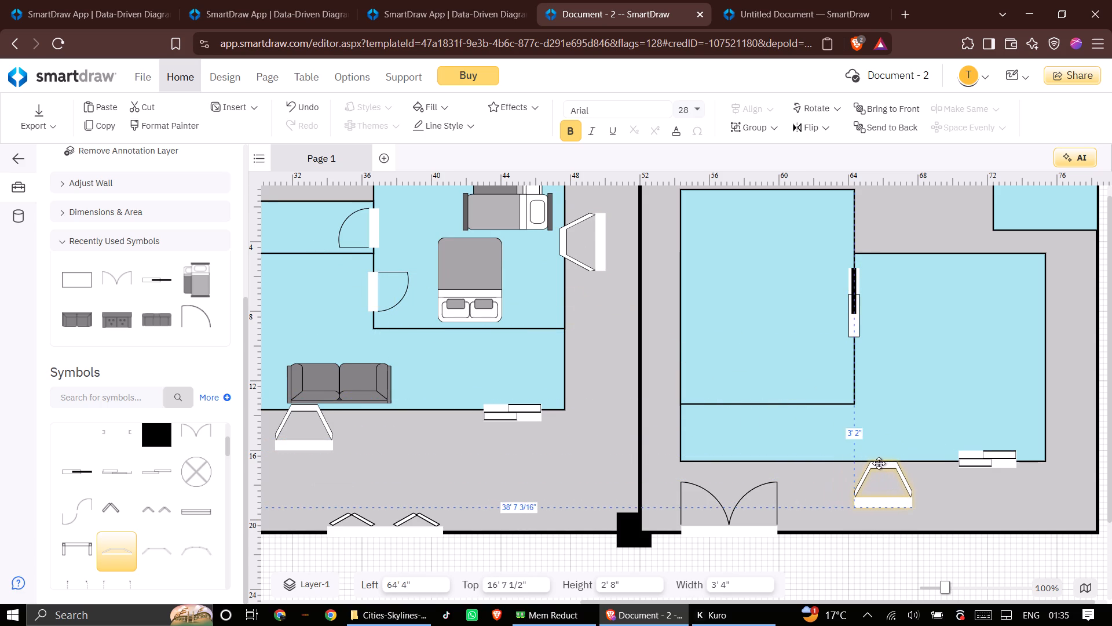
left_click_drag(879, 463, 901, 463)
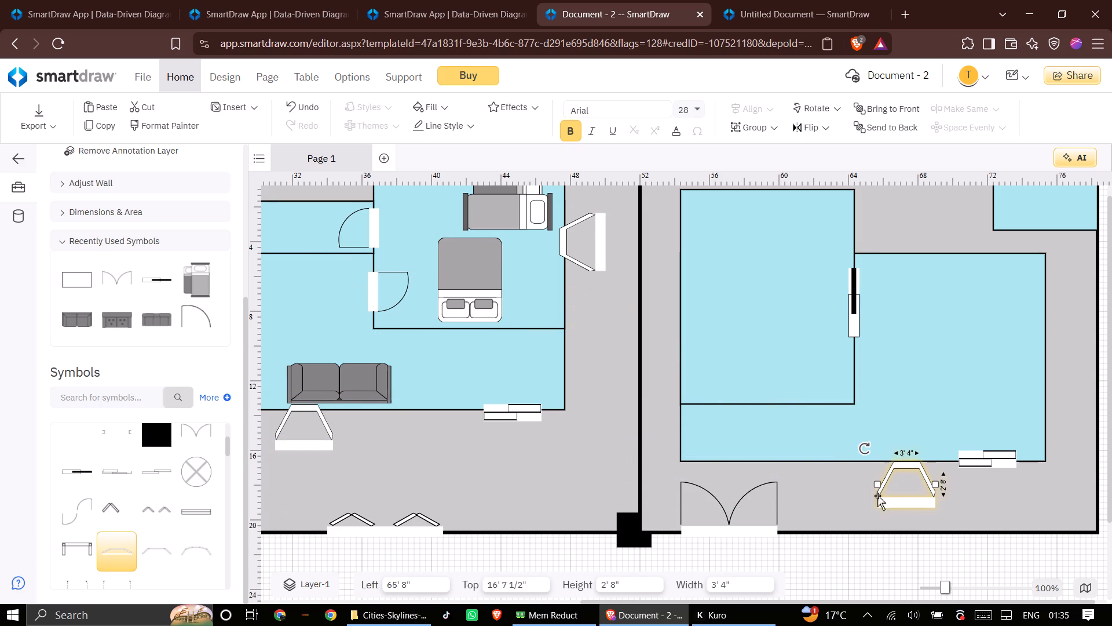
left_click(875, 522)
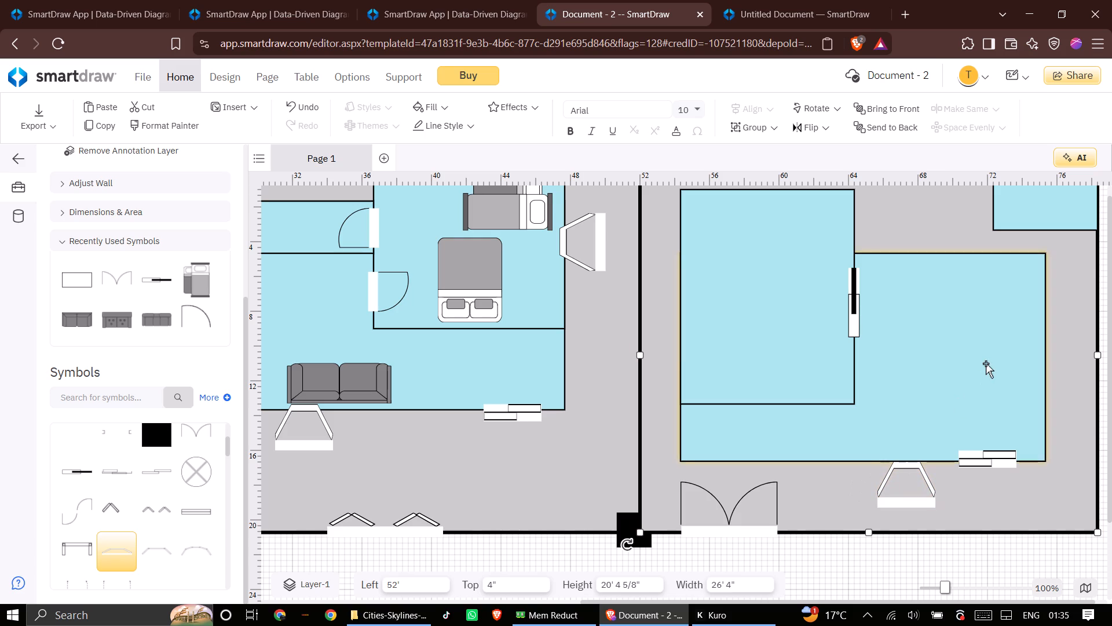
Paste another bay window, rotate it a quarter turn to project outward, and attach it midway along the third unit's right wall.
right_click(986, 363)
left_click(978, 138)
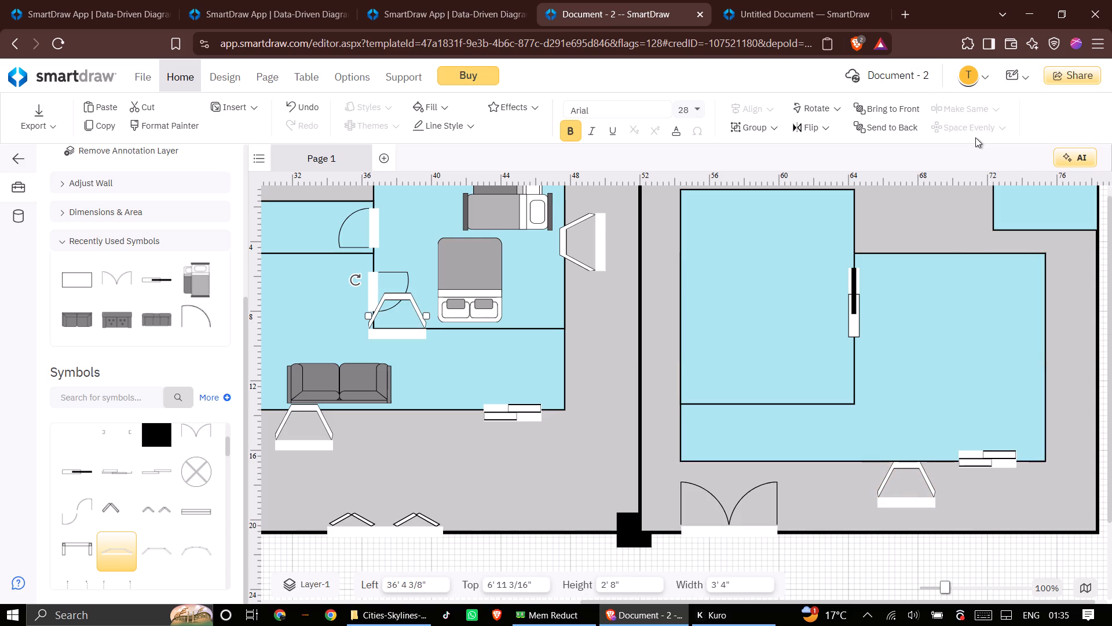
left_click_drag(398, 294, 401, 296)
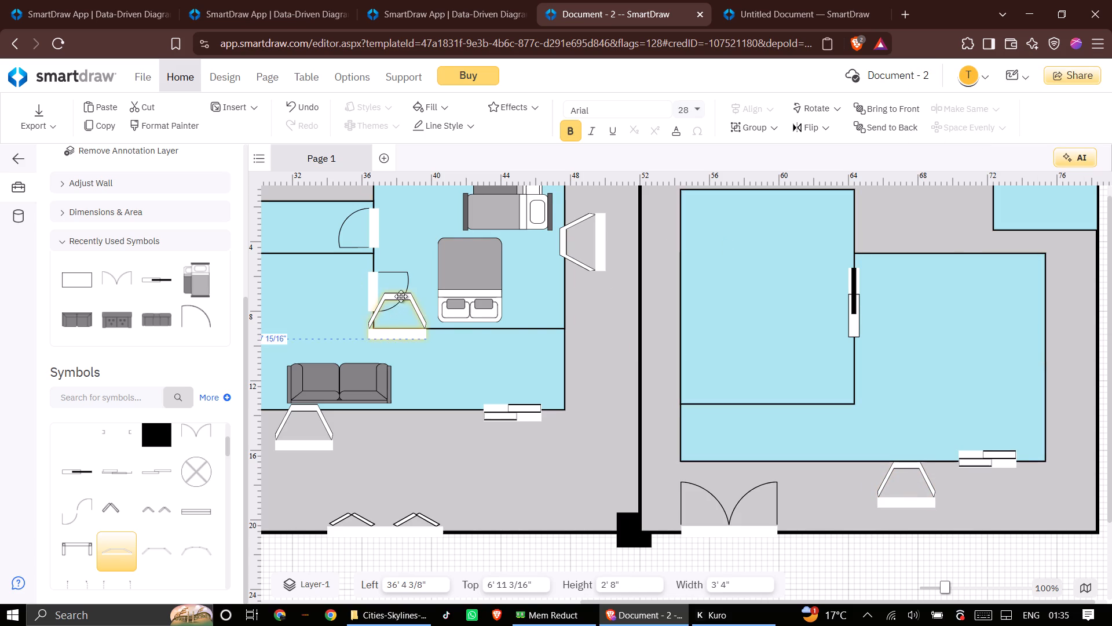
left_click_drag(401, 296, 1009, 325)
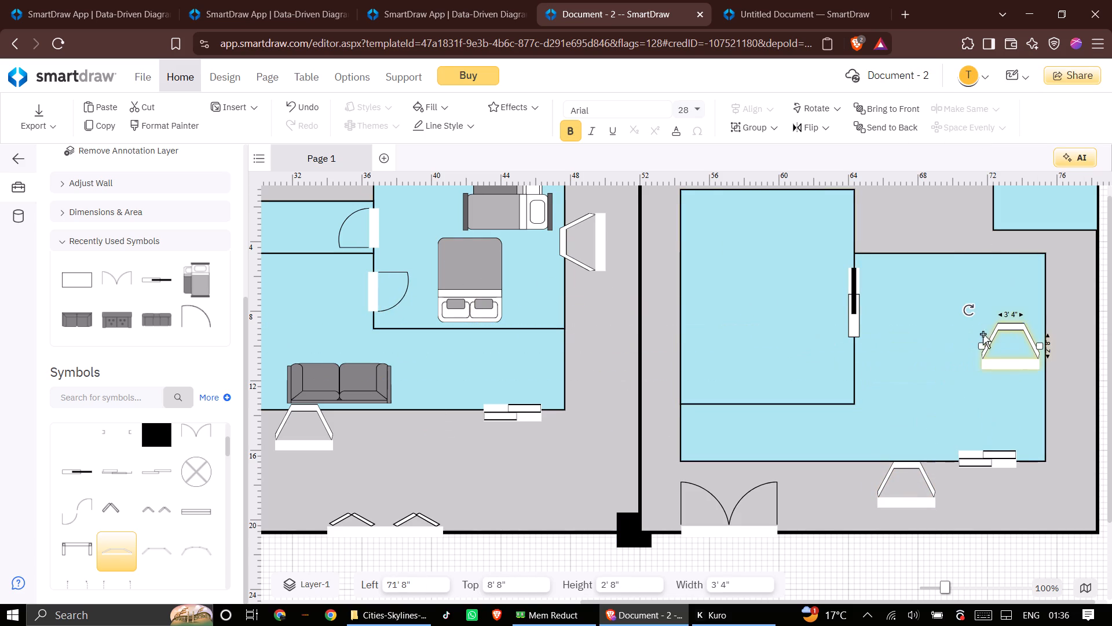
left_click_drag(972, 308, 972, 385)
left_click_drag(989, 343, 1020, 347)
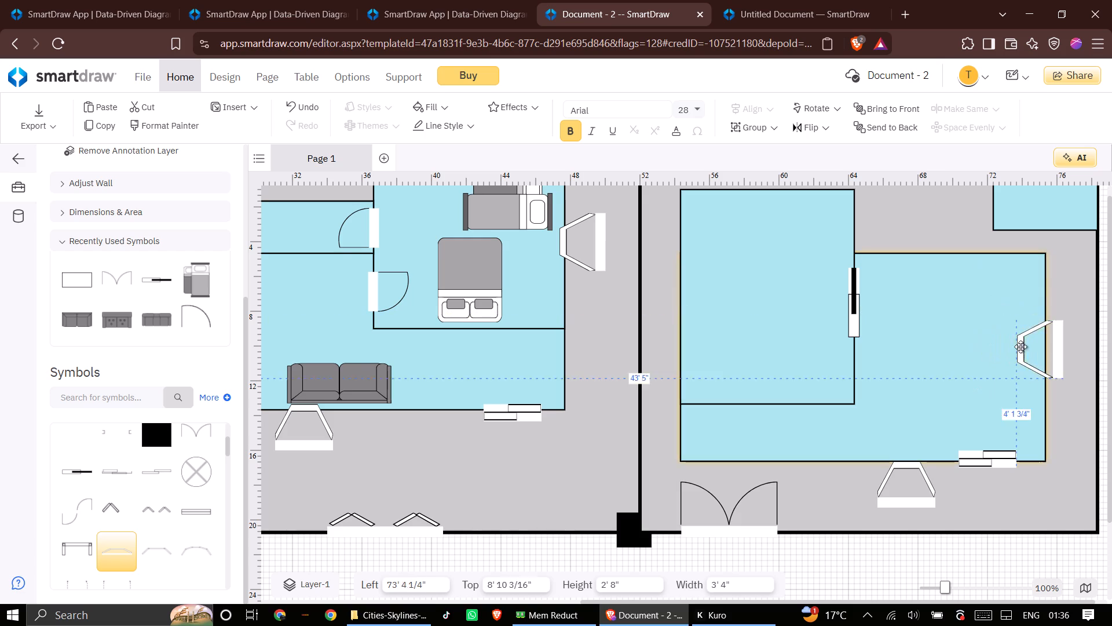
left_click_drag(1020, 347, 1041, 354)
left_click(987, 407)
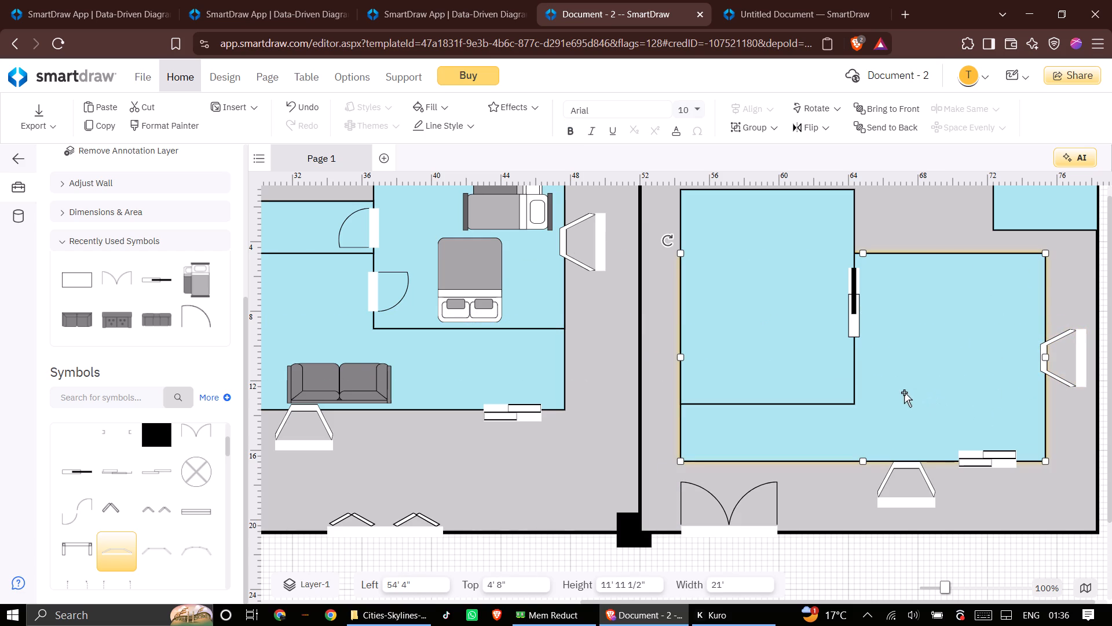
Paste a third bay window, turn it upside down, and attach it to the larger room's upper wall at about 67' 4" left.
right_click(892, 372)
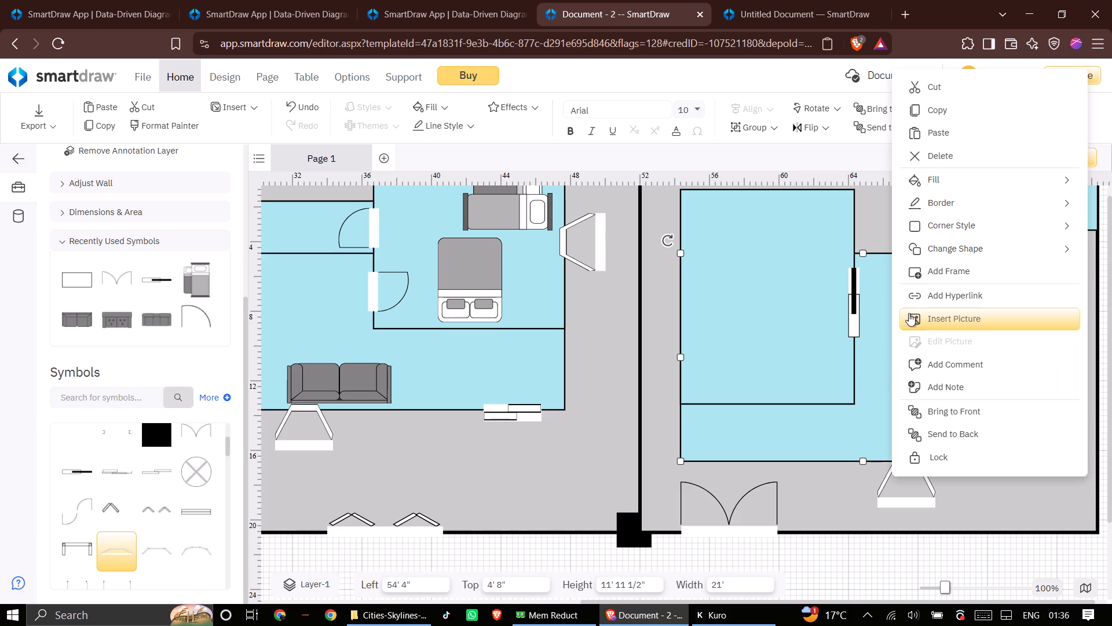
left_click(920, 139)
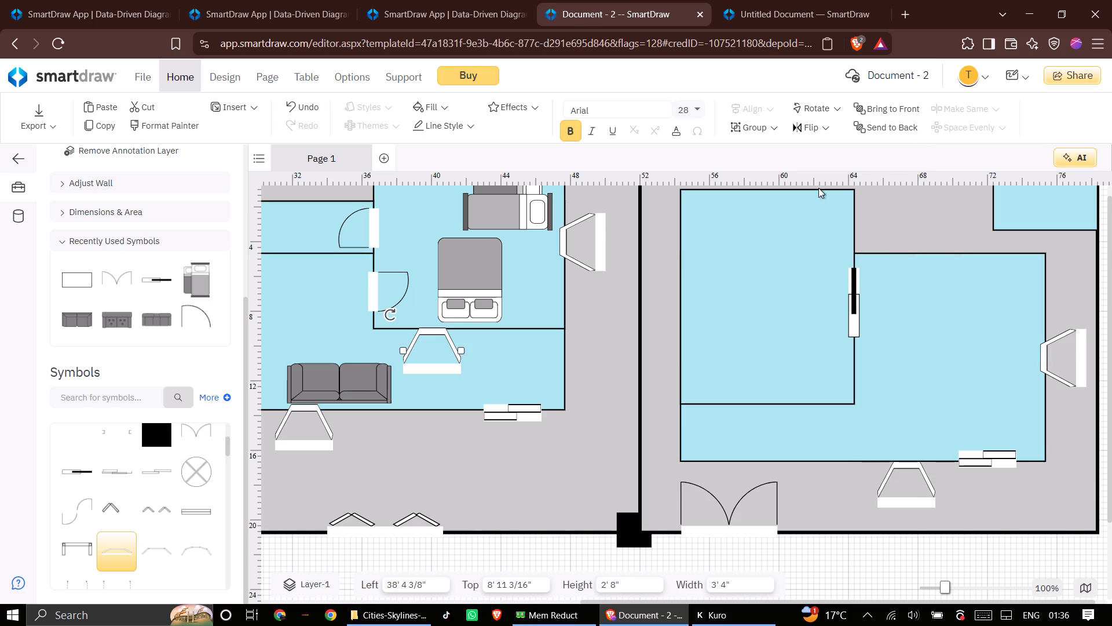
left_click_drag(437, 332, 953, 268)
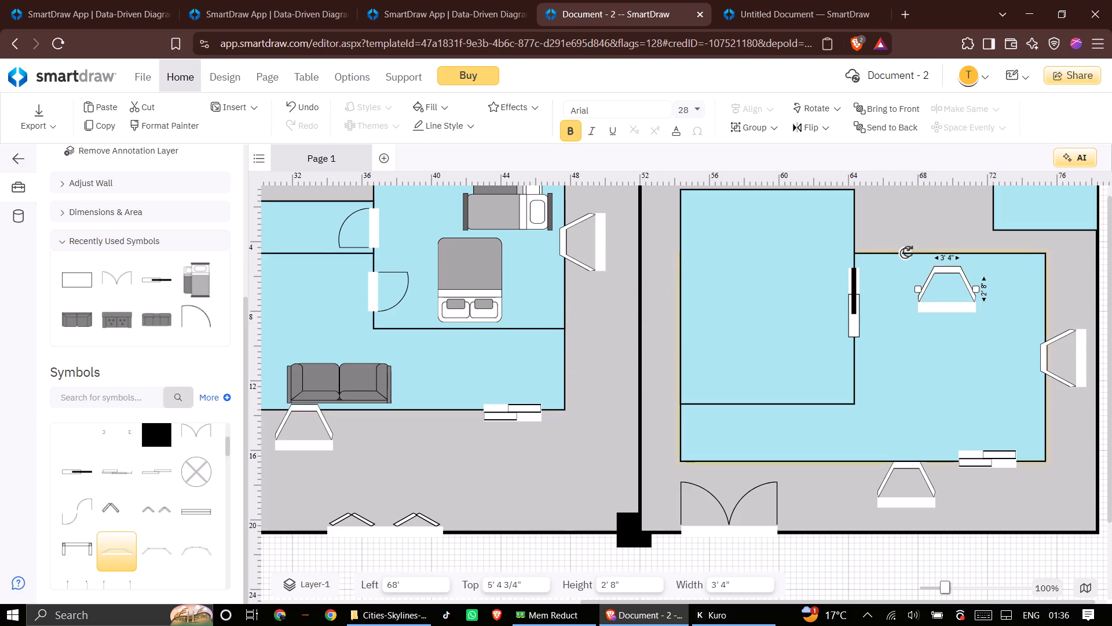
left_click_drag(902, 249, 1039, 380)
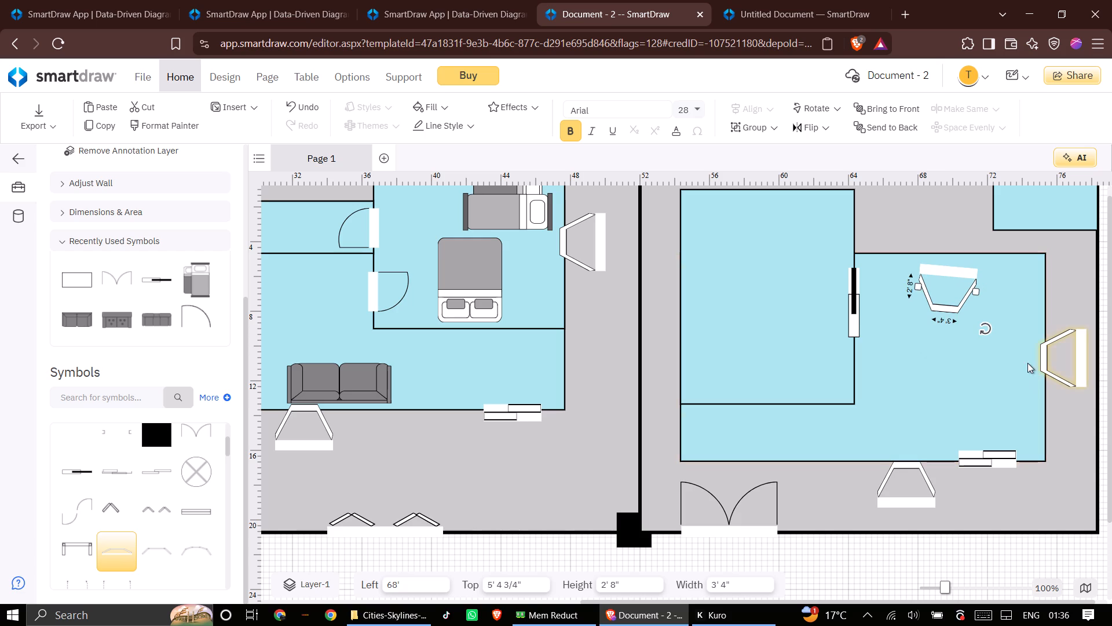
left_click(981, 330)
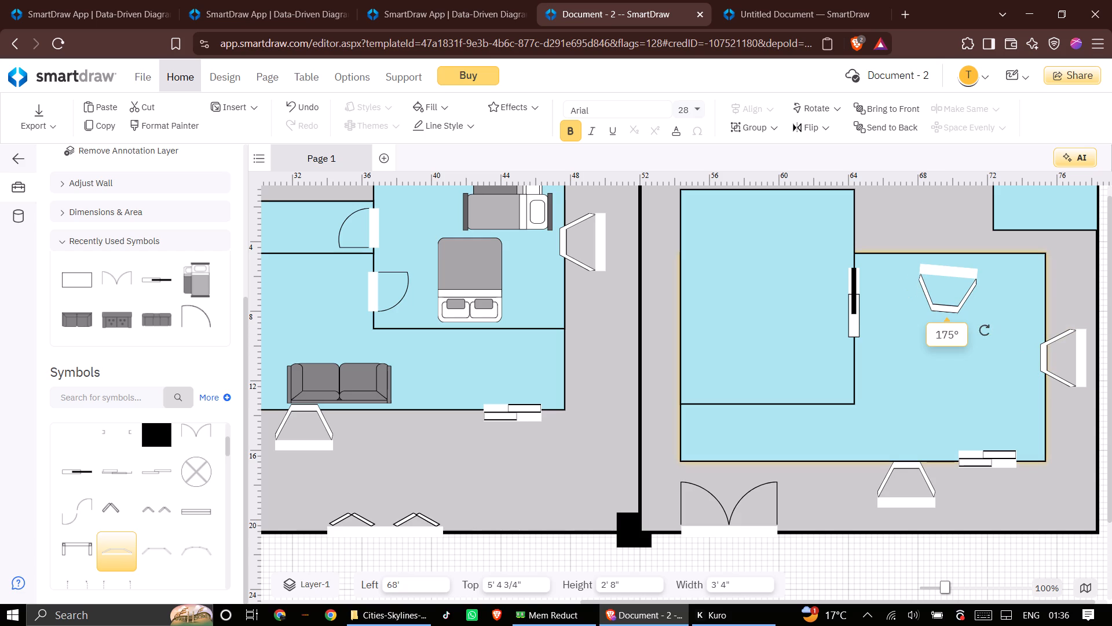
left_click_drag(948, 310, 946, 309)
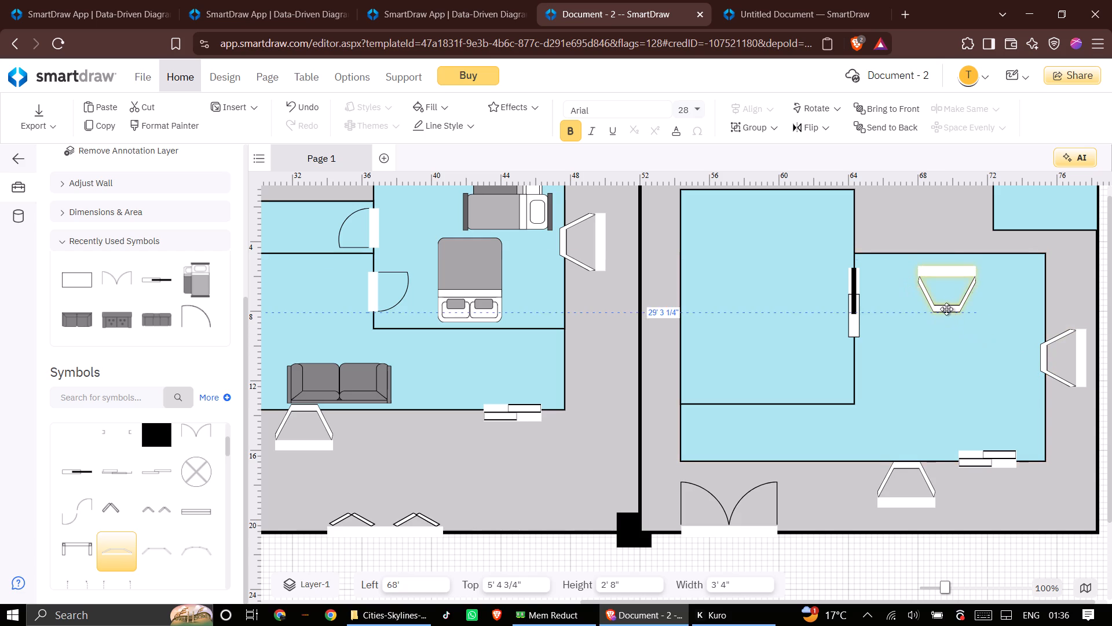
left_click_drag(946, 309, 937, 257)
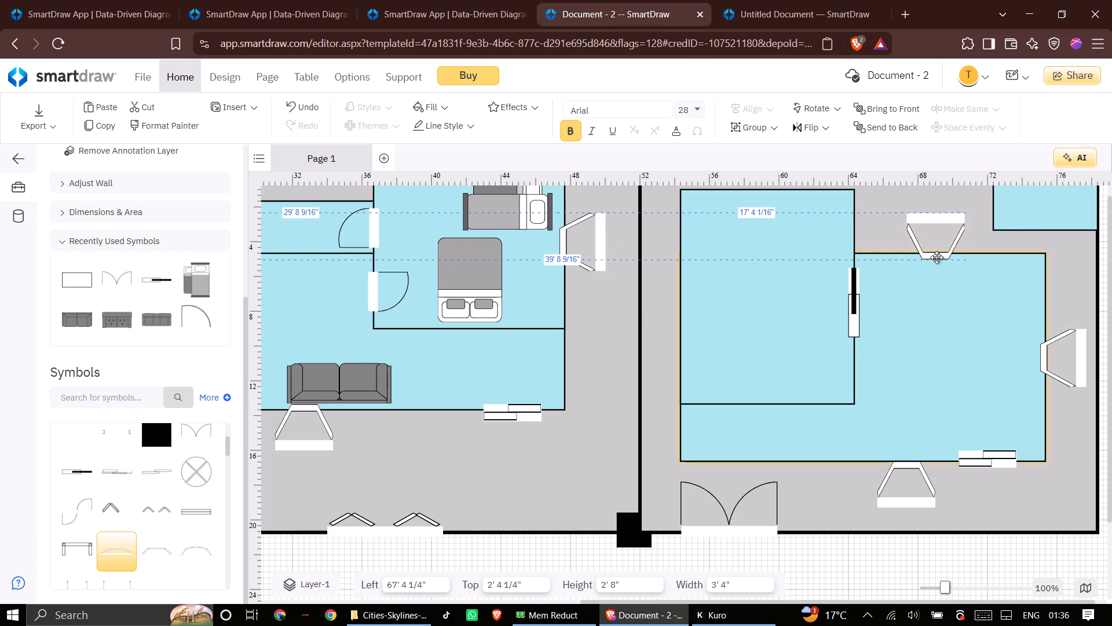
left_click_drag(937, 257, 937, 255)
left_click(934, 301)
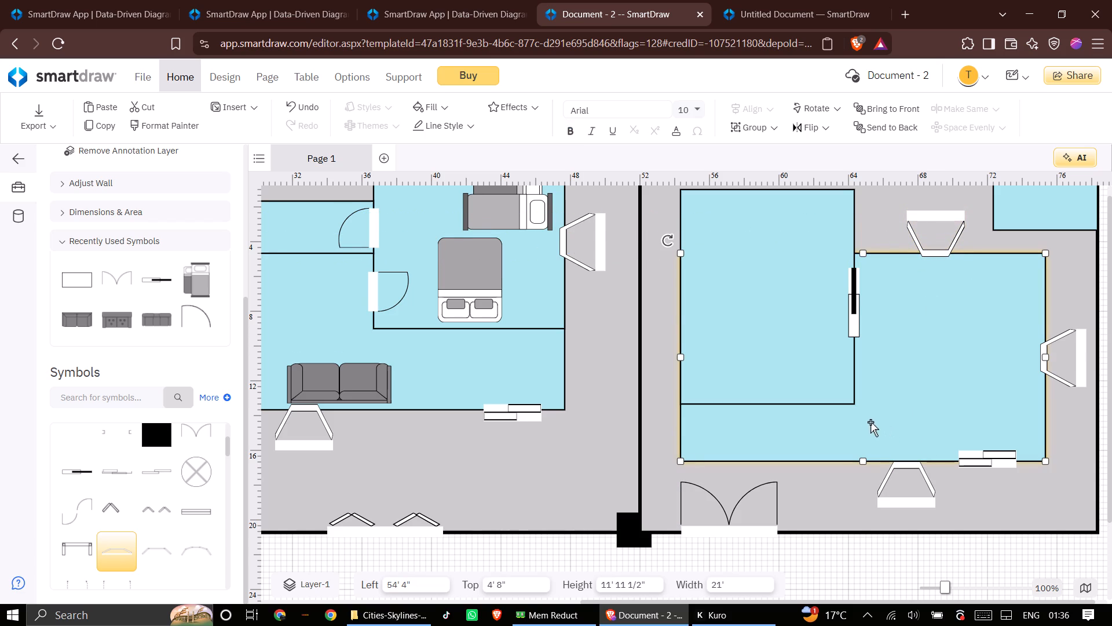
Paste another bay window, rotate it a quarter turn to project outward, and attach it to the left wall of the third unit's tall room.
scroll(859, 422, "up", 2)
scroll(811, 404, "down", 1)
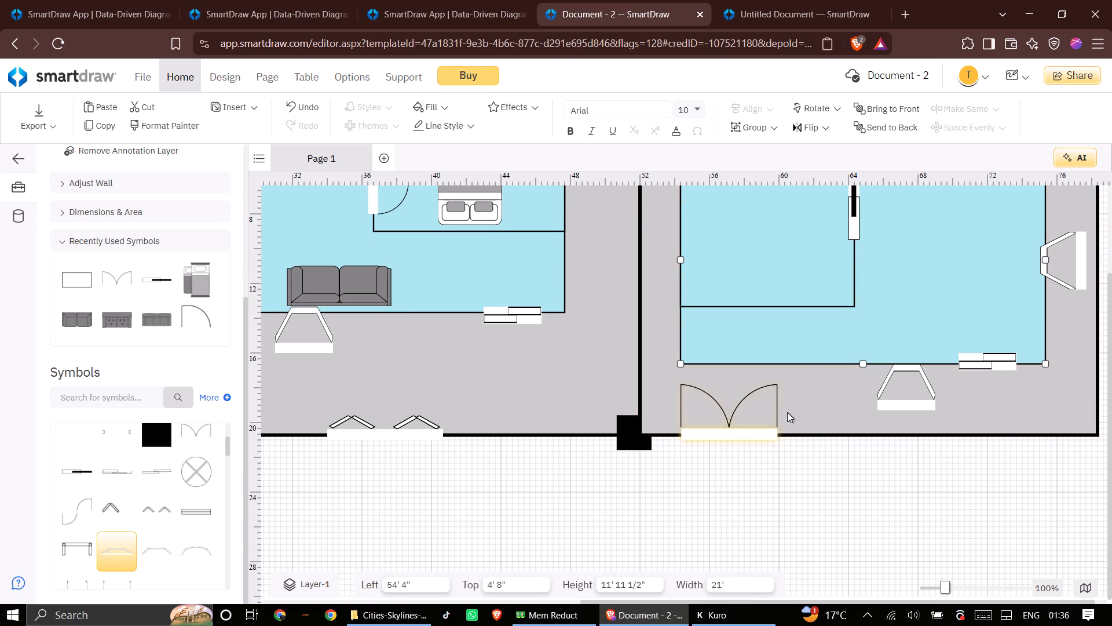
scroll(787, 411, "up", 1)
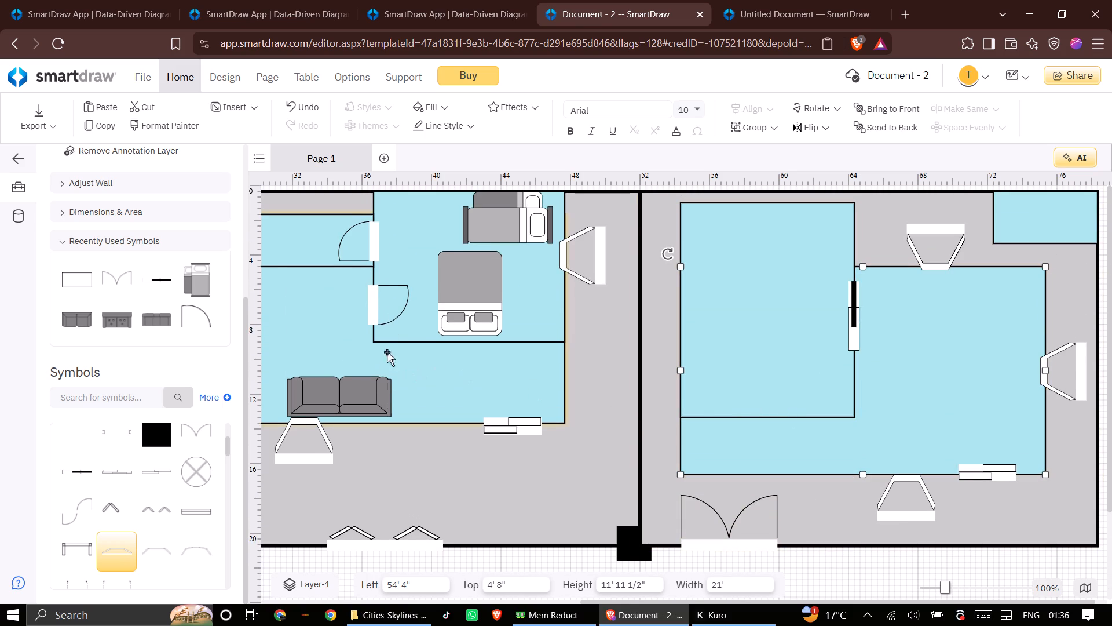
right_click(872, 374)
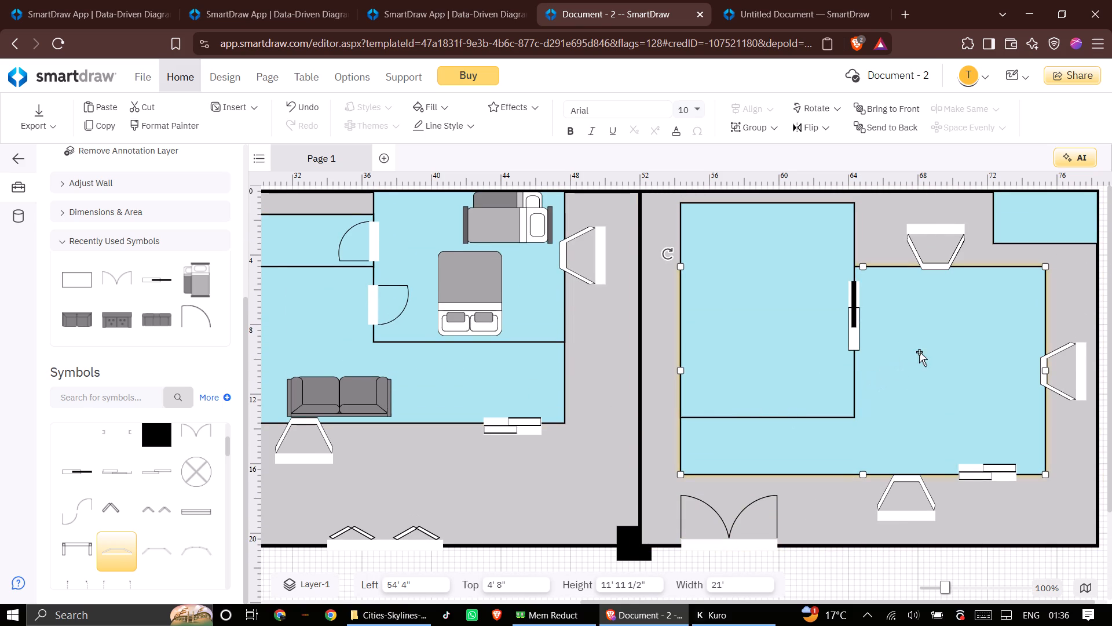
right_click(919, 352)
left_click(981, 142)
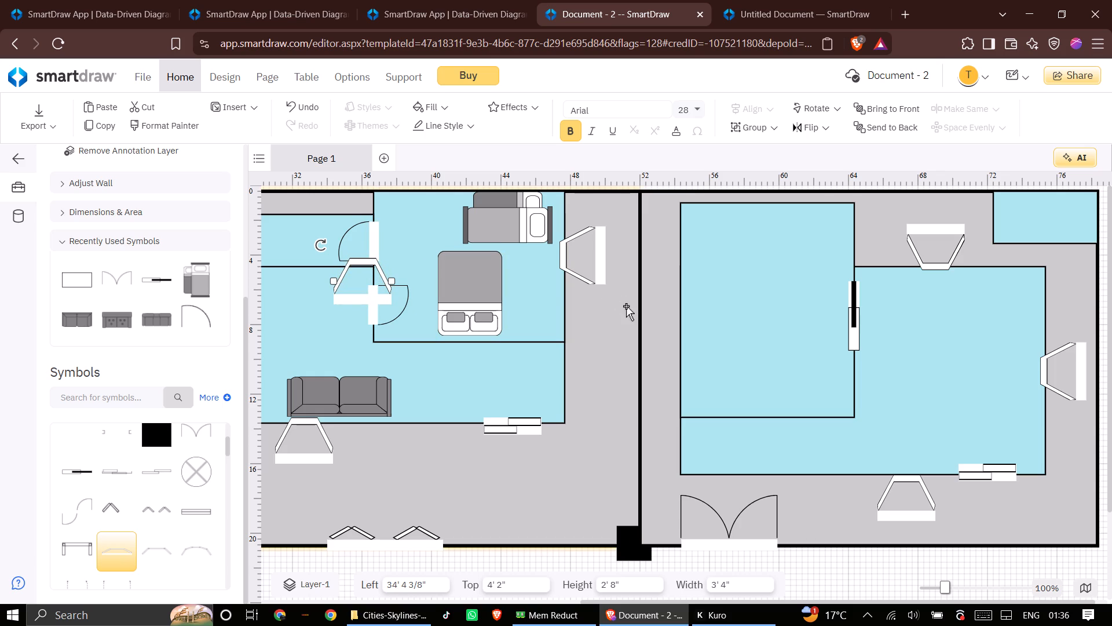
left_click_drag(359, 260, 667, 325)
left_click_drag(629, 309, 626, 283)
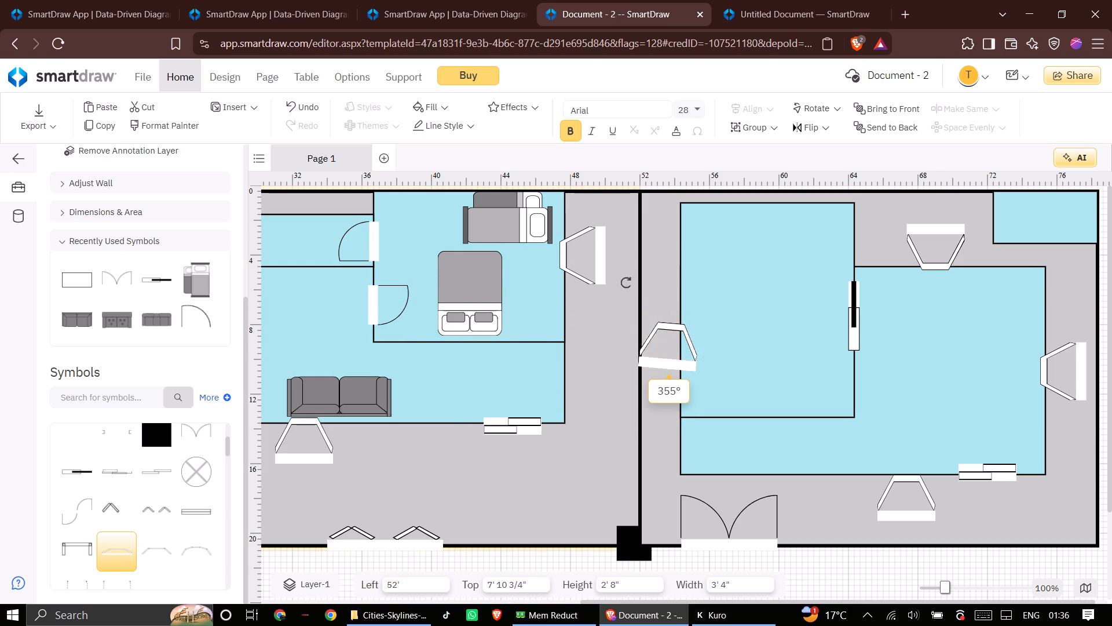
left_click_drag(626, 283, 722, 294)
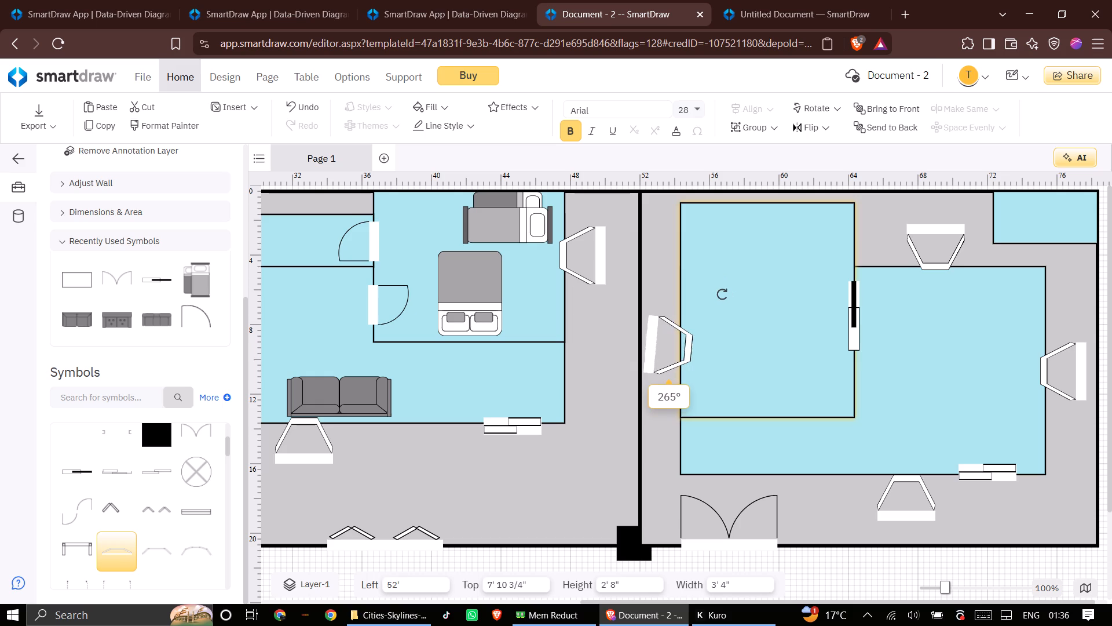
left_click_drag(722, 294, 720, 293)
left_click_drag(687, 349, 685, 311)
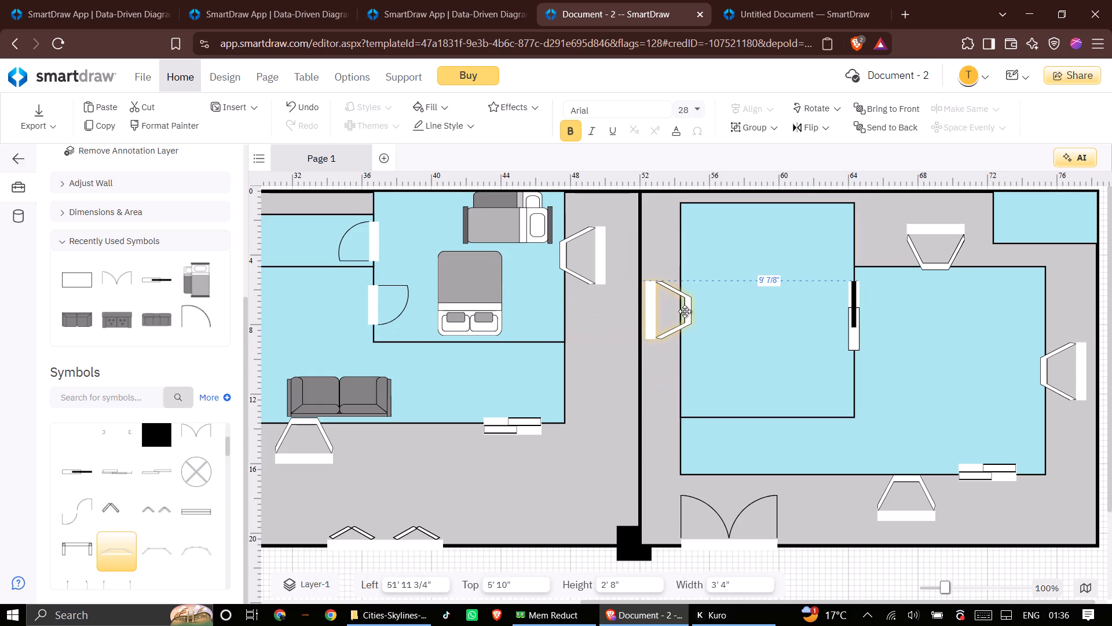
left_click_drag(685, 311, 683, 298)
left_click(676, 398)
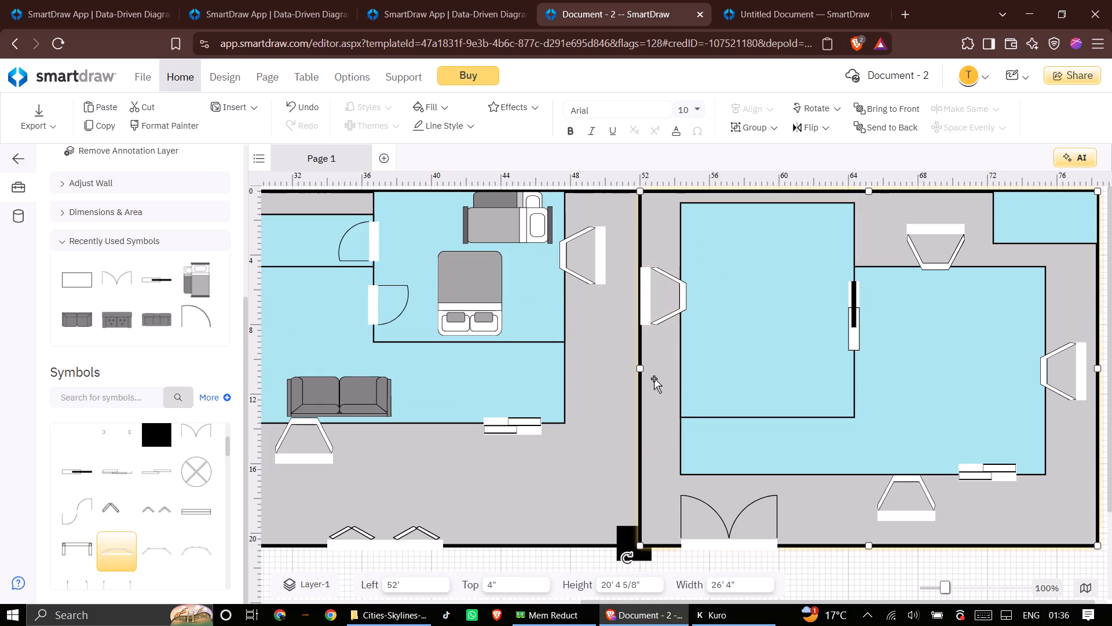
Add a 10' by 3' 3 1/2" rectangular room directly below the third unit's tall room, at 54' 4" left and 13' 4" top.
scroll(188, 232, "up", 3)
left_click(148, 193)
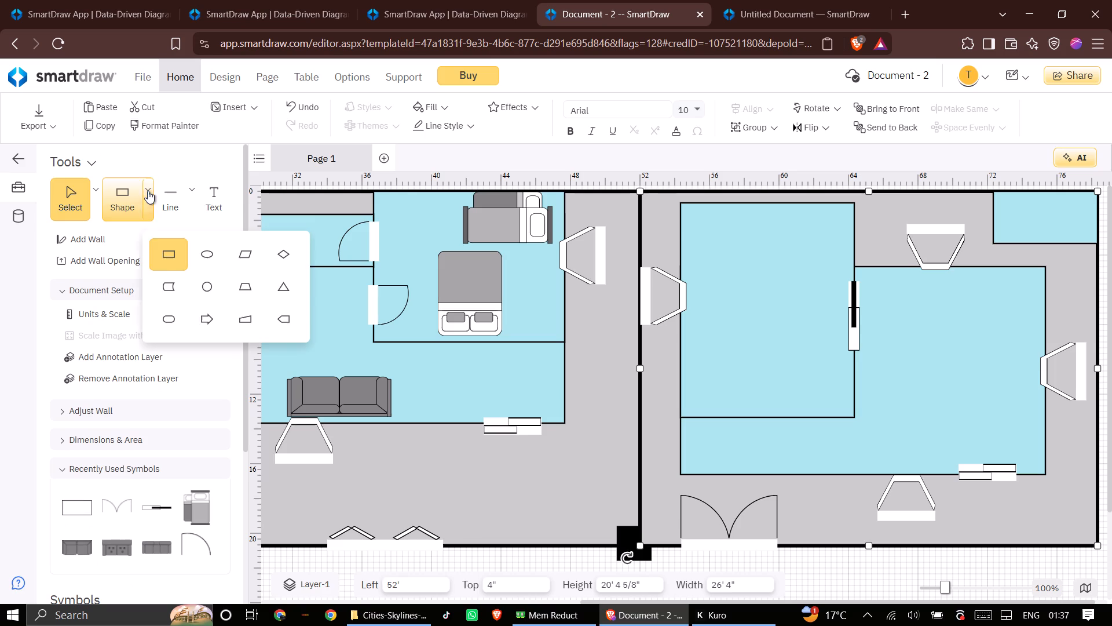
left_click(161, 260)
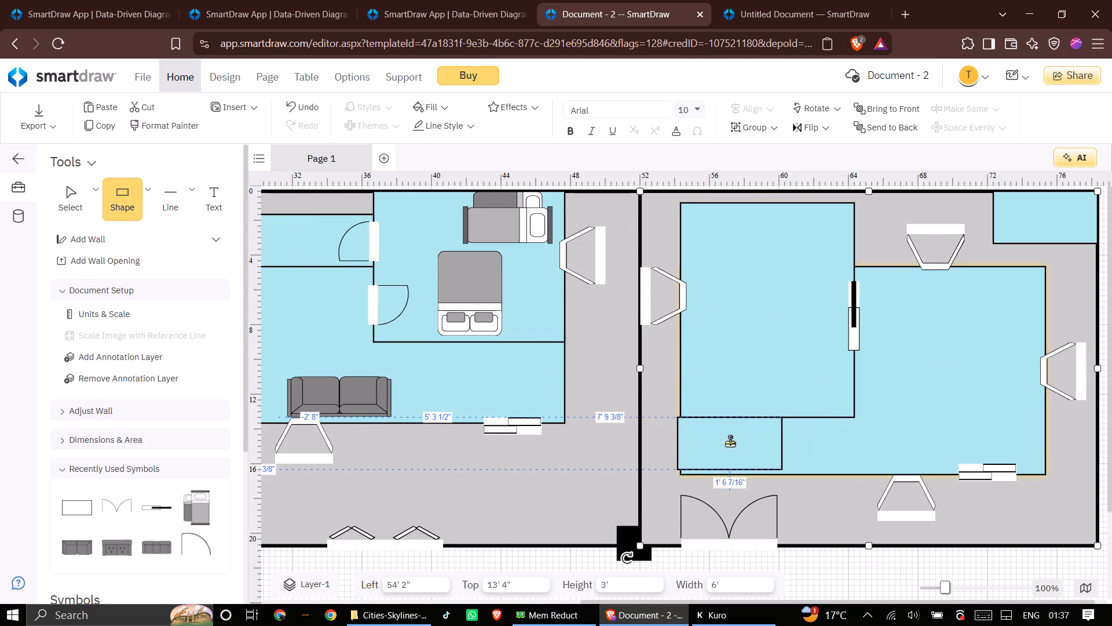
left_click(782, 436)
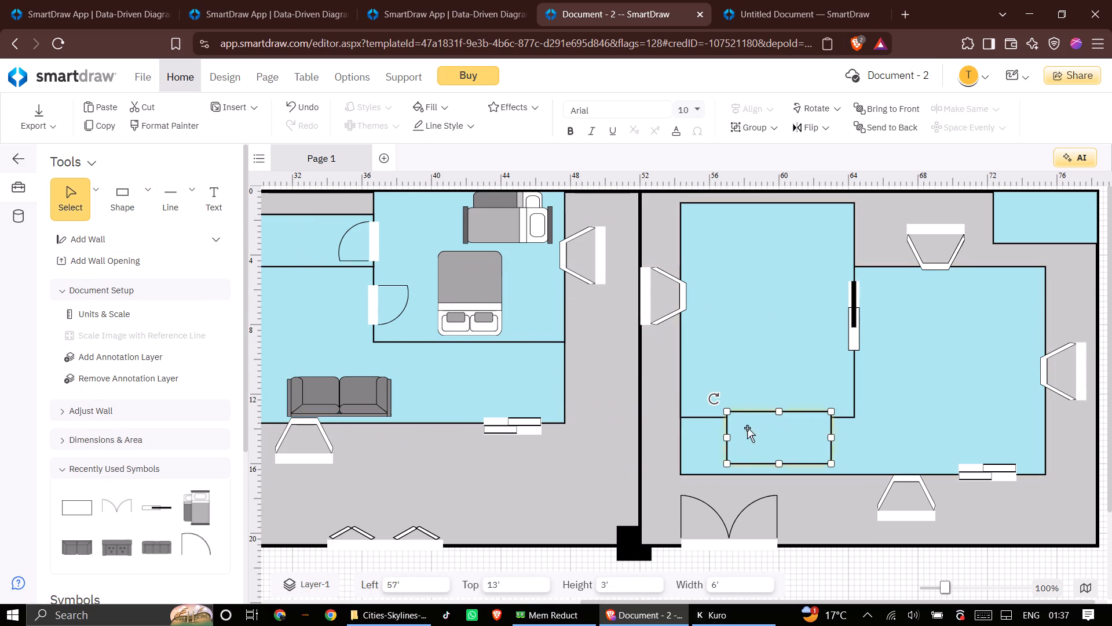
left_click_drag(728, 436, 686, 439)
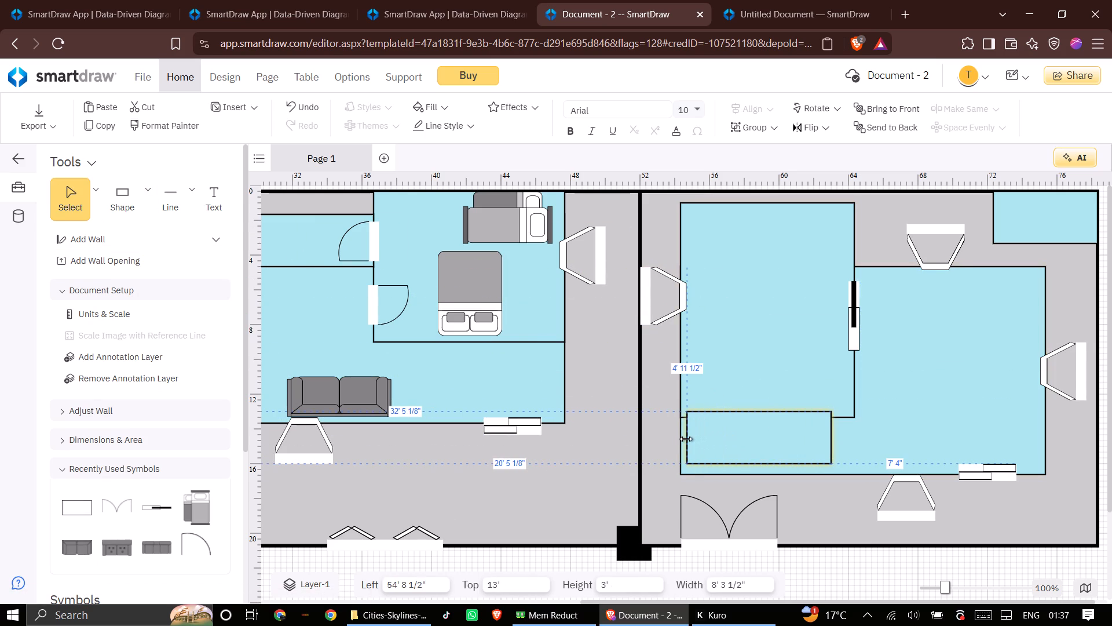
left_click_drag(686, 439, 680, 439)
left_click_drag(744, 438, 745, 444)
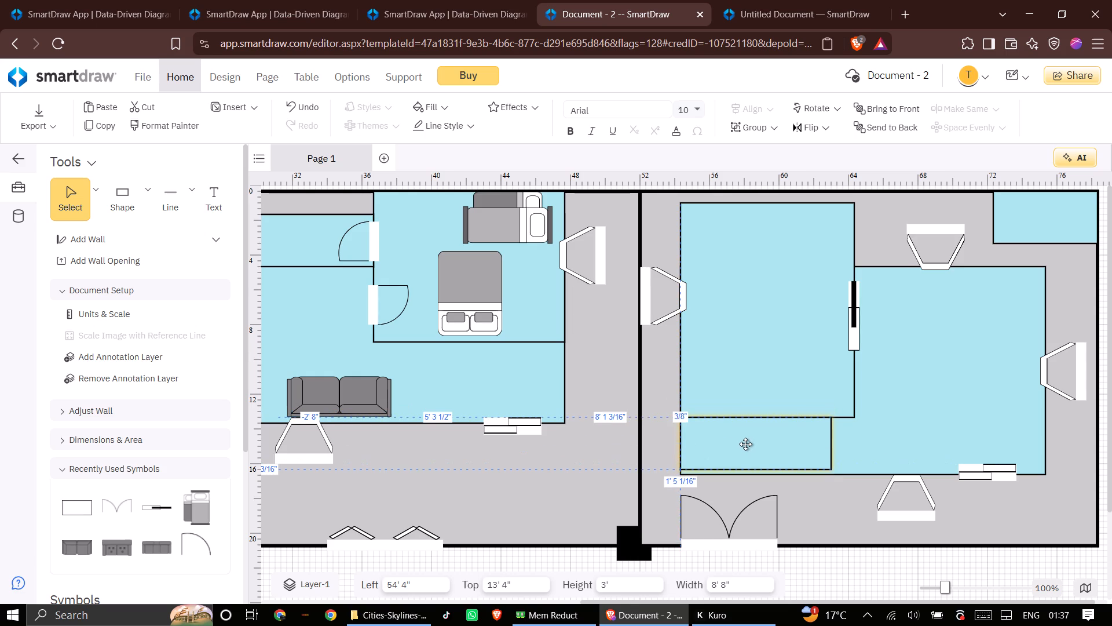
left_click_drag(745, 444, 745, 448)
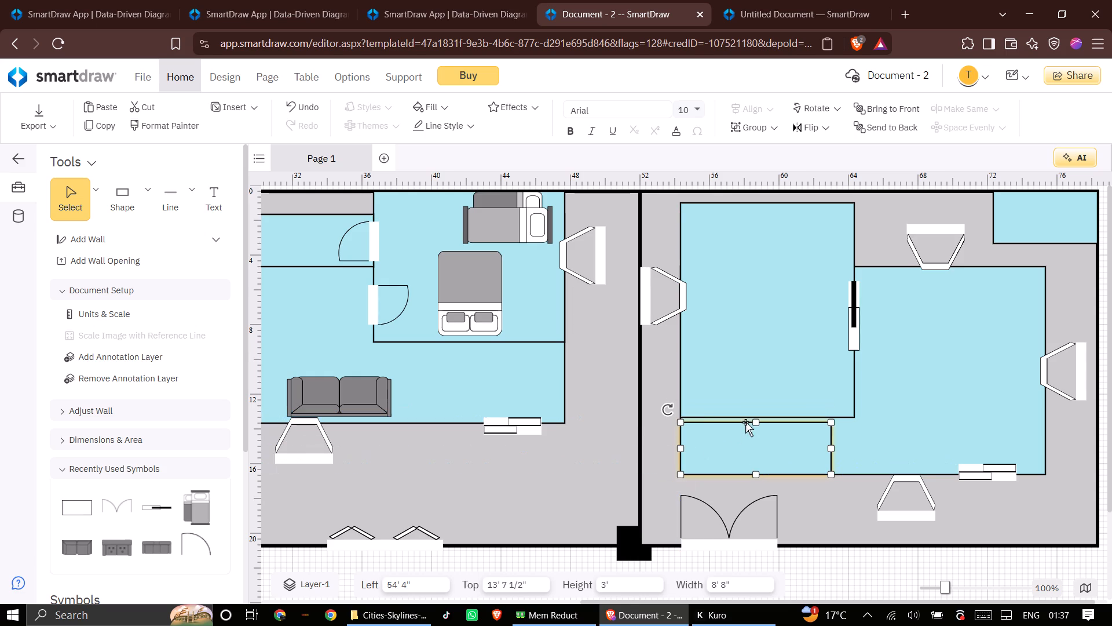
left_click_drag(756, 421, 756, 416)
left_click_drag(833, 443, 841, 443)
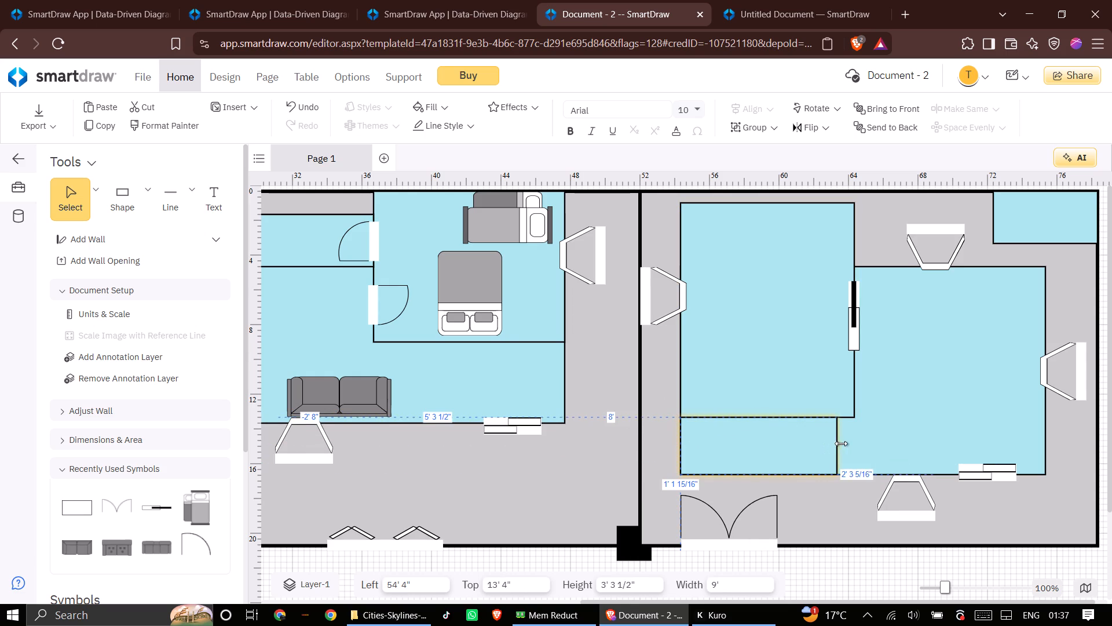
left_click_drag(841, 443, 854, 442)
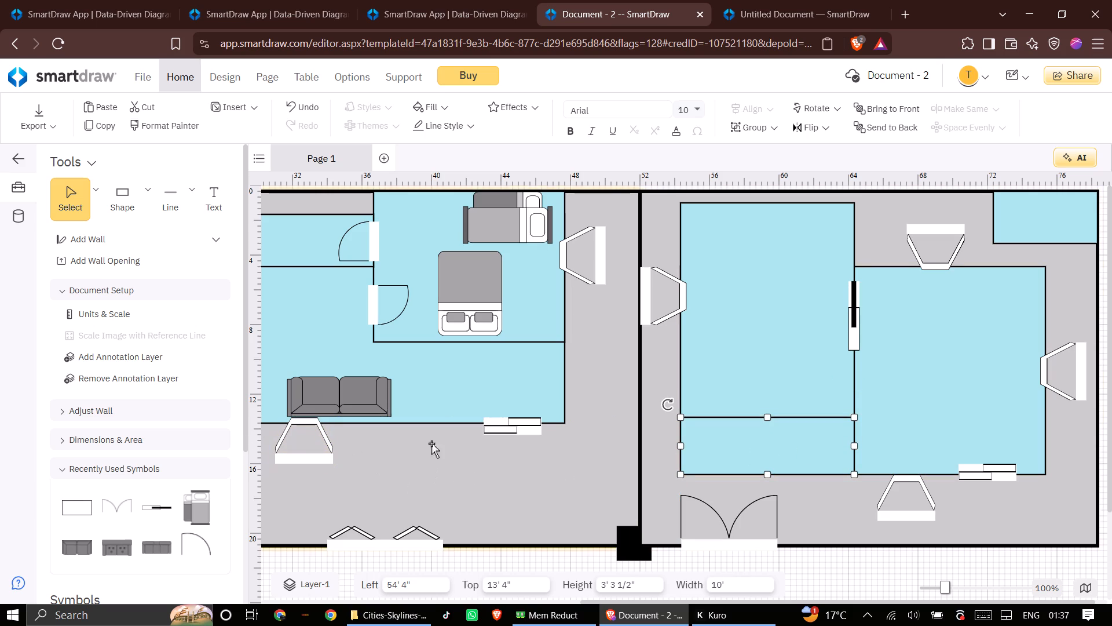
Copy the second unit's bedroom door, rotate the copy a half turn, and fit it in the new small room's right wall at 747 3/4" left, 163 3/4" top.
right_click(376, 304)
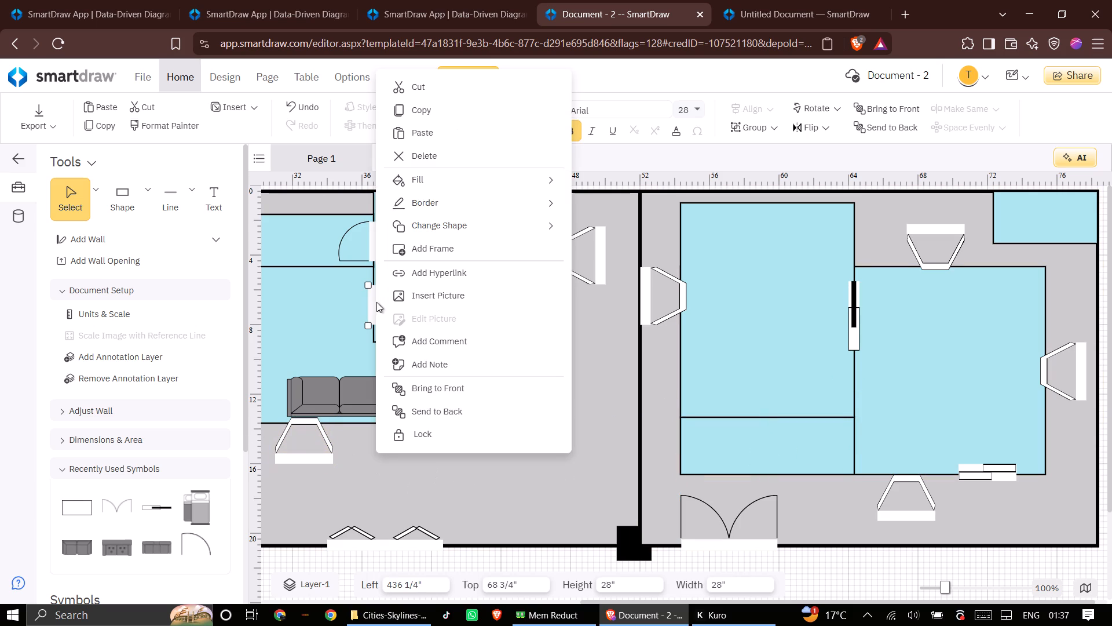
left_click(436, 119)
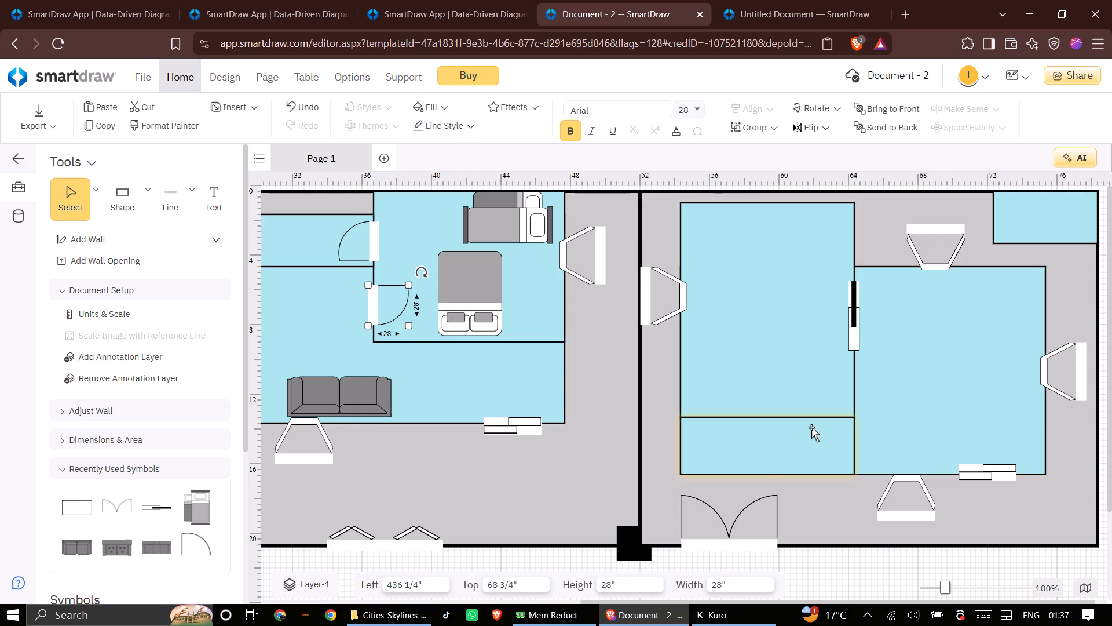
right_click(810, 432)
left_click(868, 131)
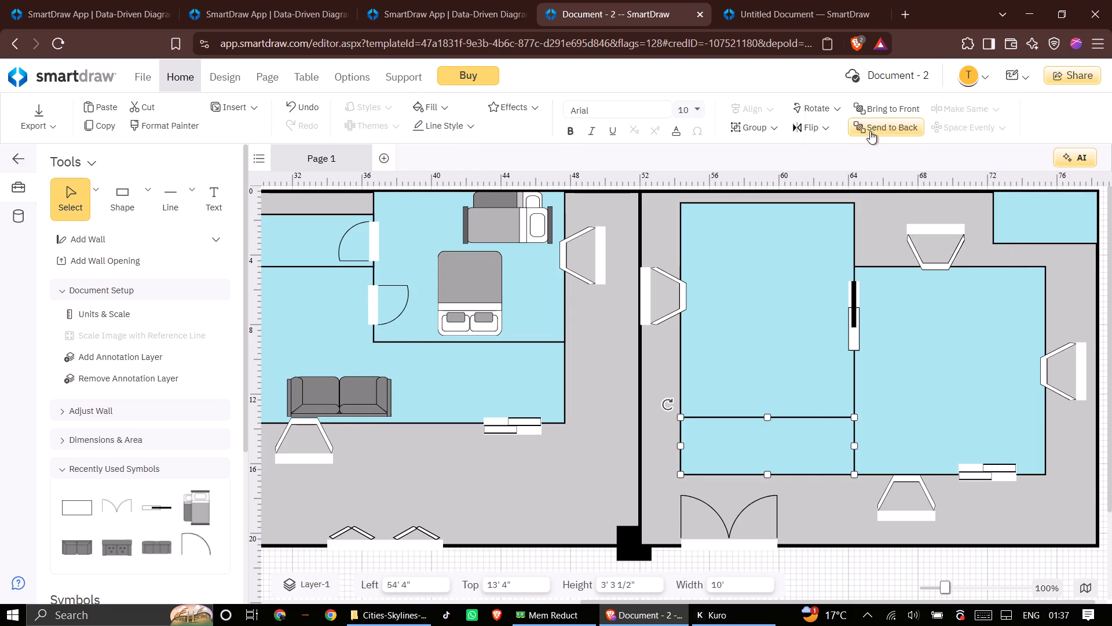
left_click_drag(371, 310, 847, 445)
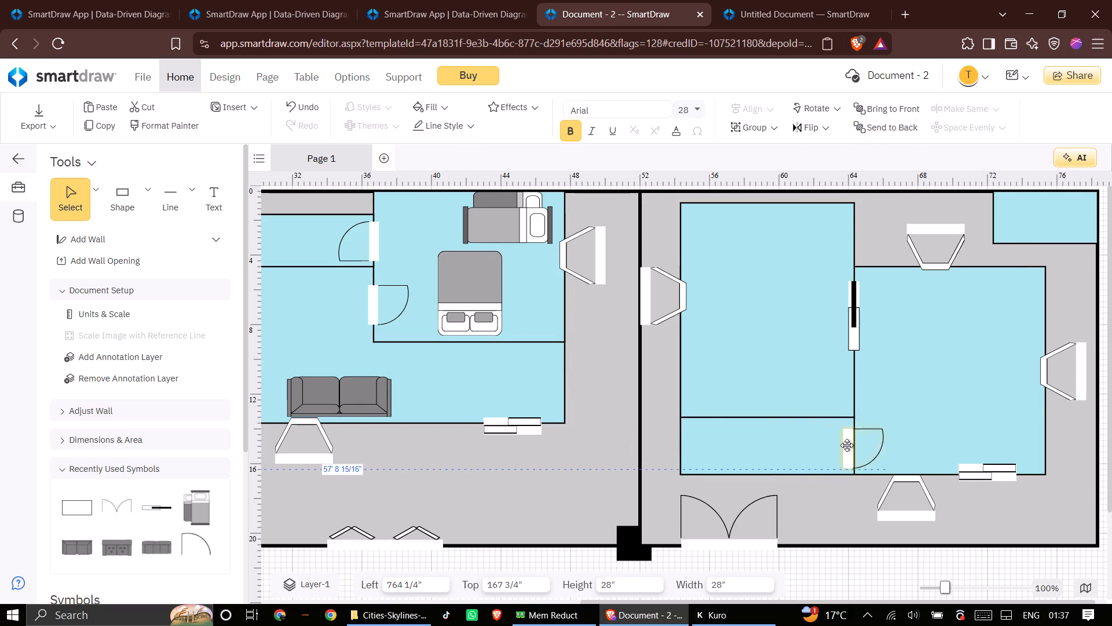
left_click_drag(847, 445, 855, 445)
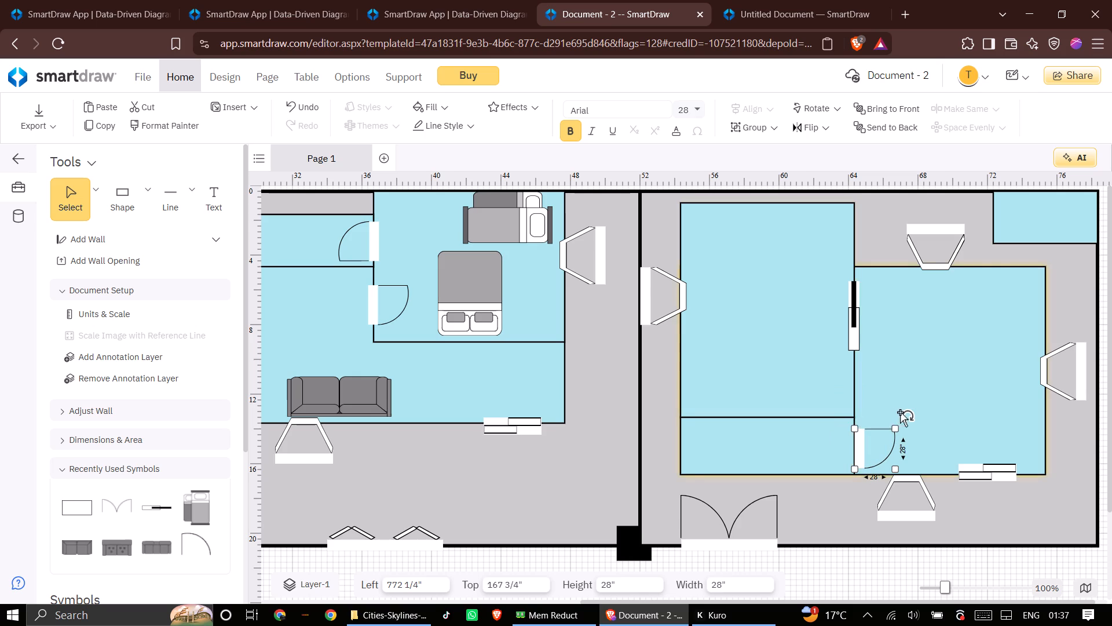
left_click(901, 412)
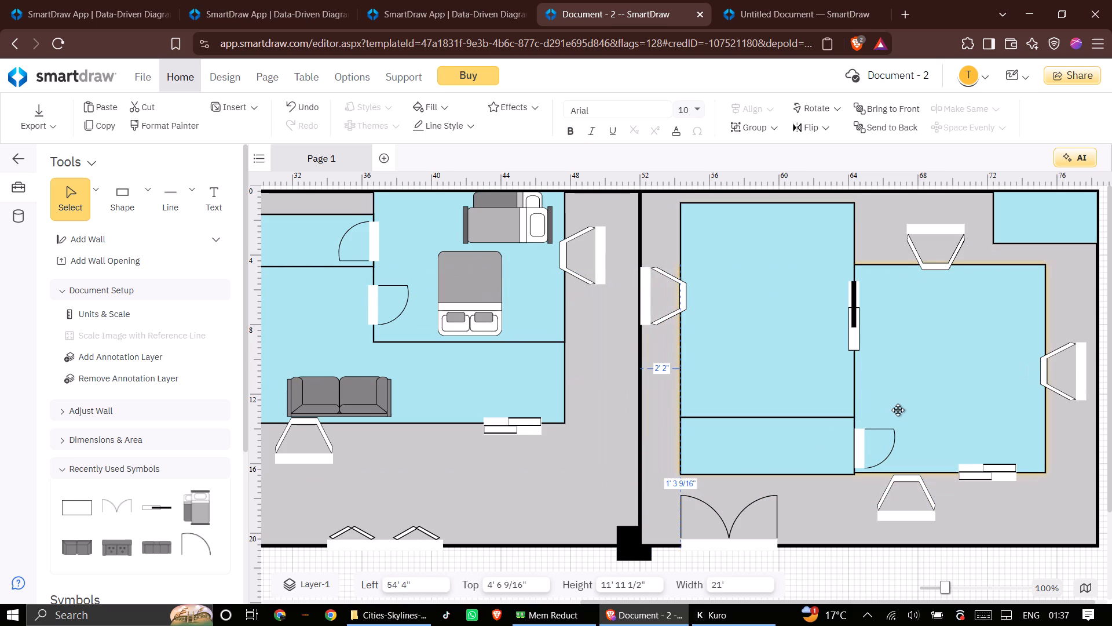
left_click(879, 439)
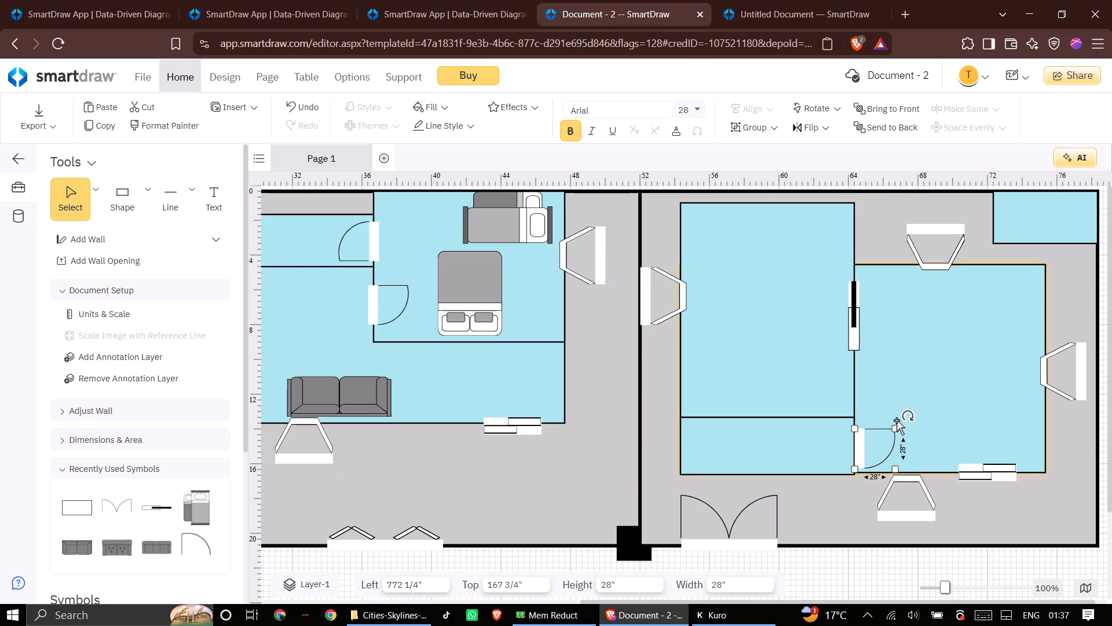
left_click_drag(905, 419, 810, 508)
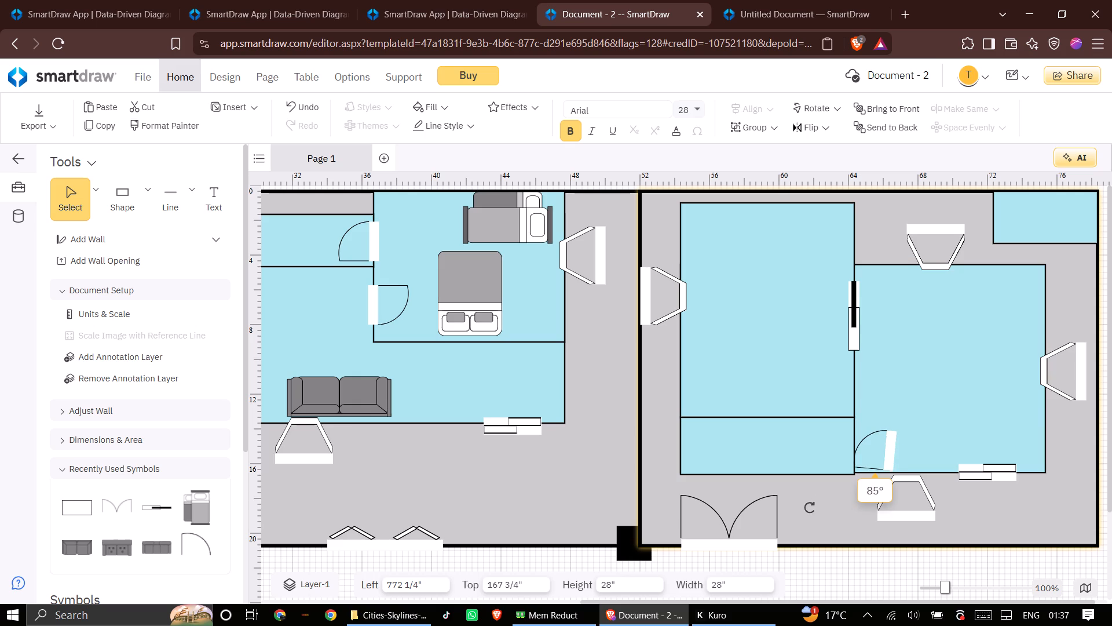
left_click_drag(810, 508, 809, 511)
left_click_drag(888, 455, 854, 448)
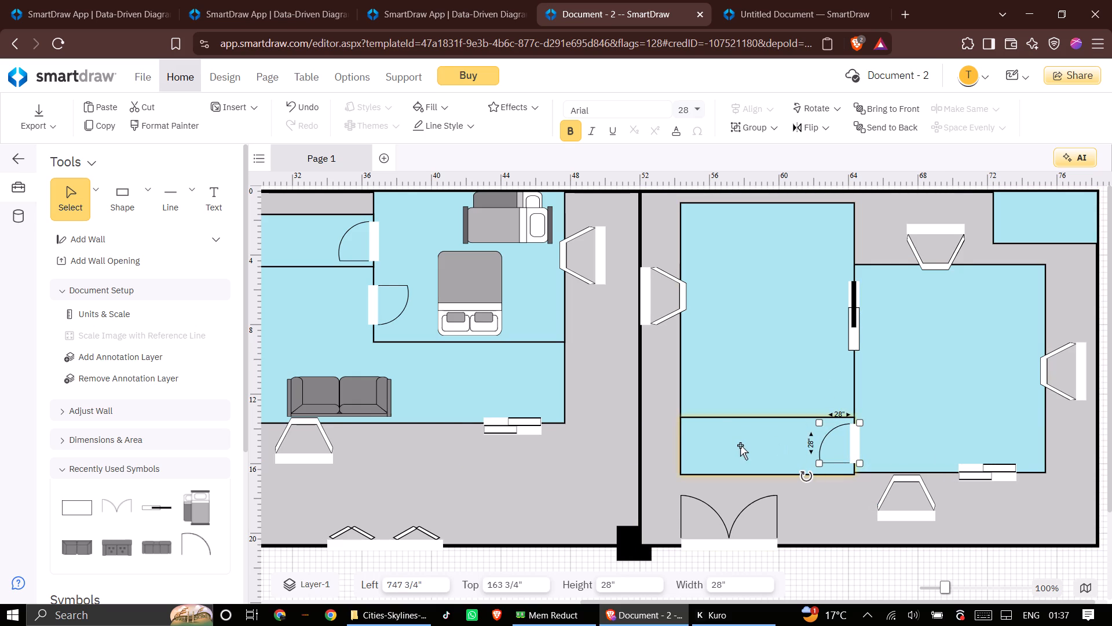
left_click(809, 309)
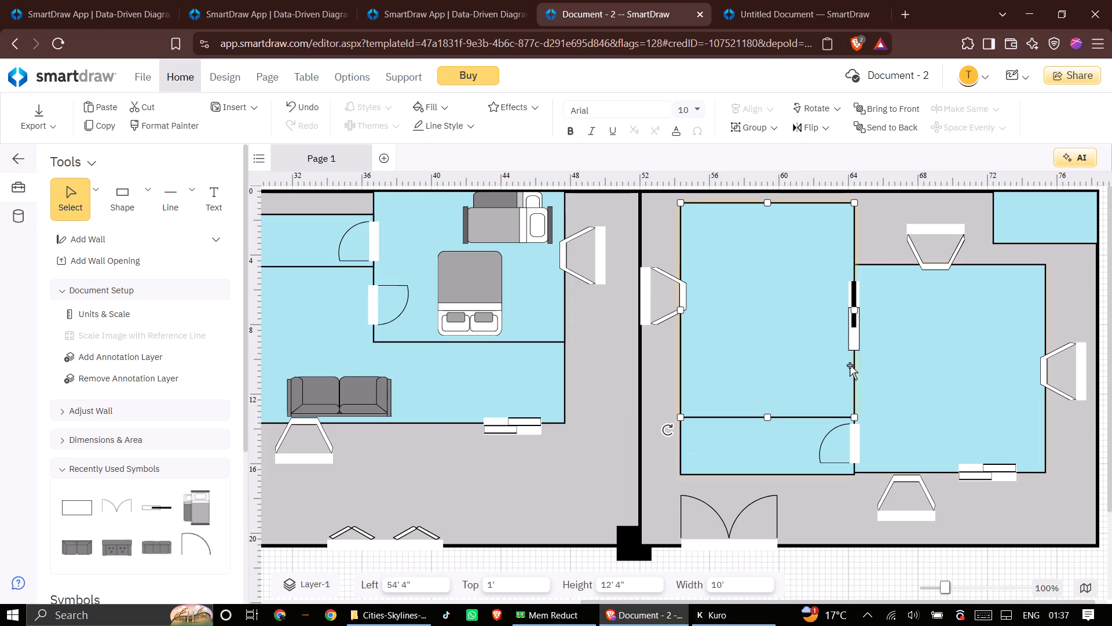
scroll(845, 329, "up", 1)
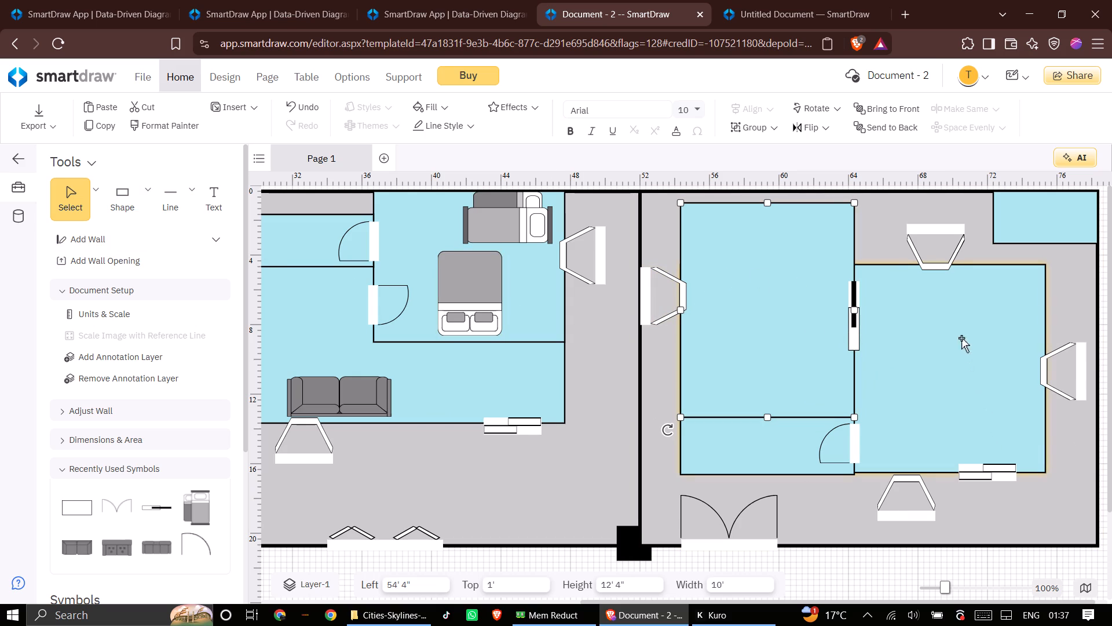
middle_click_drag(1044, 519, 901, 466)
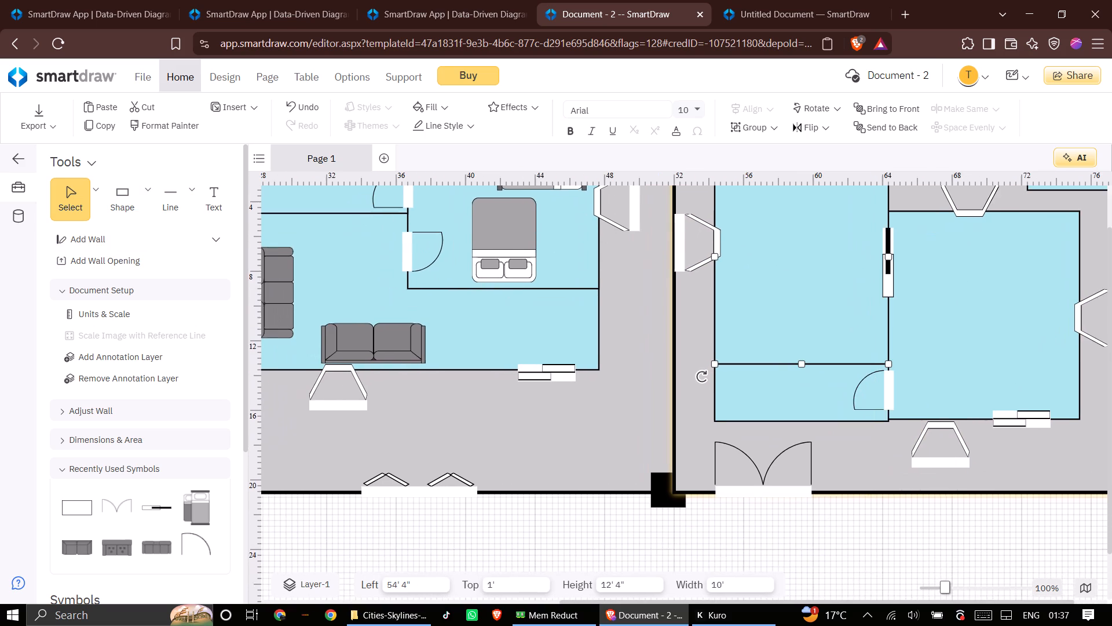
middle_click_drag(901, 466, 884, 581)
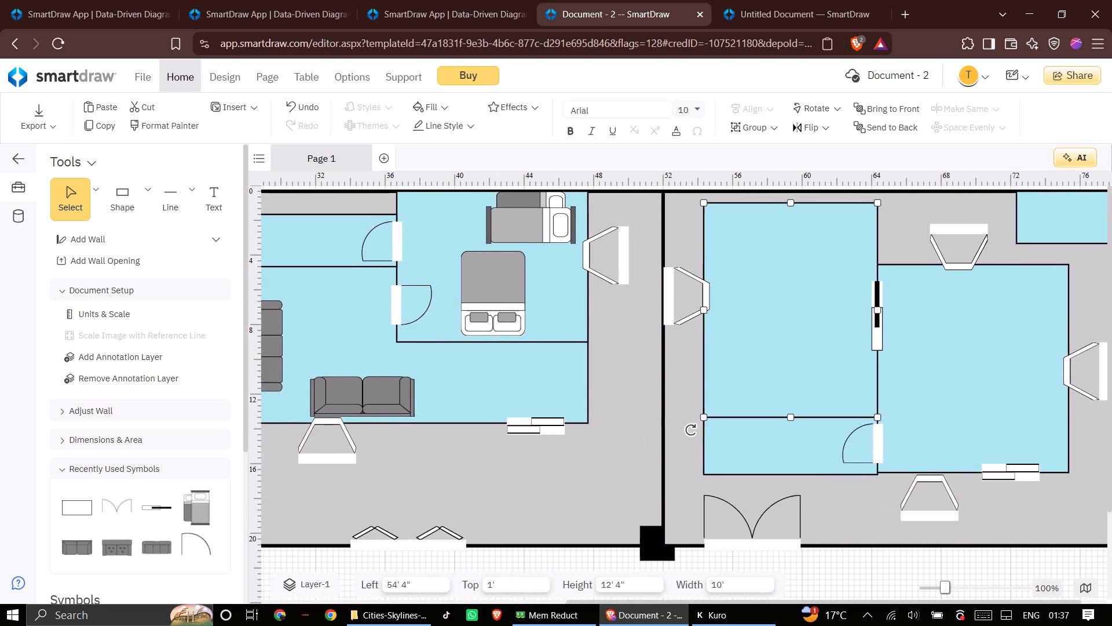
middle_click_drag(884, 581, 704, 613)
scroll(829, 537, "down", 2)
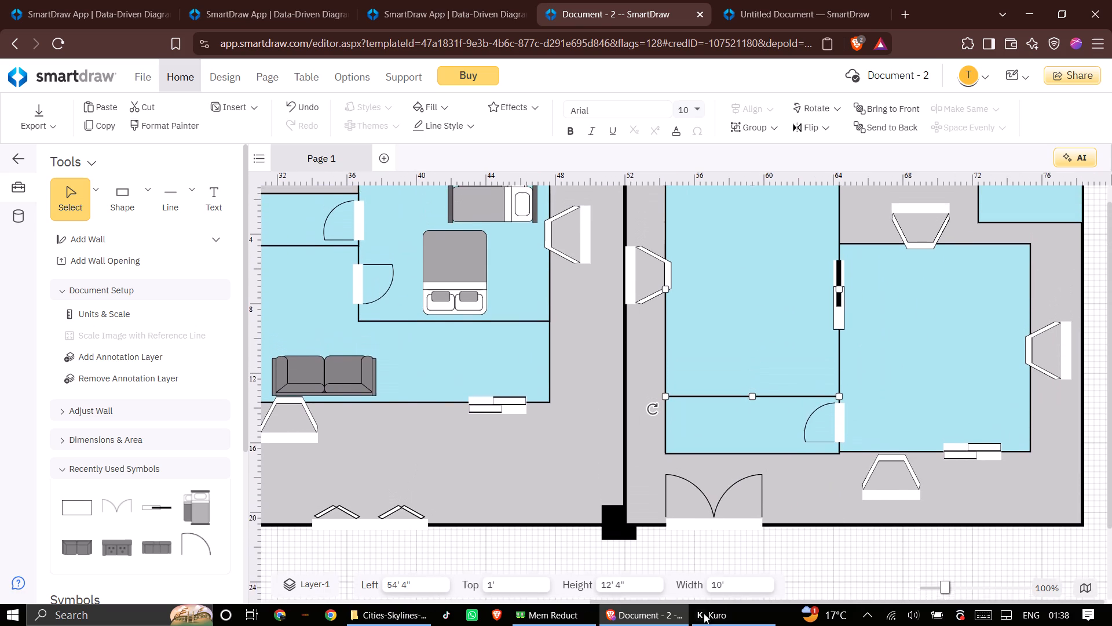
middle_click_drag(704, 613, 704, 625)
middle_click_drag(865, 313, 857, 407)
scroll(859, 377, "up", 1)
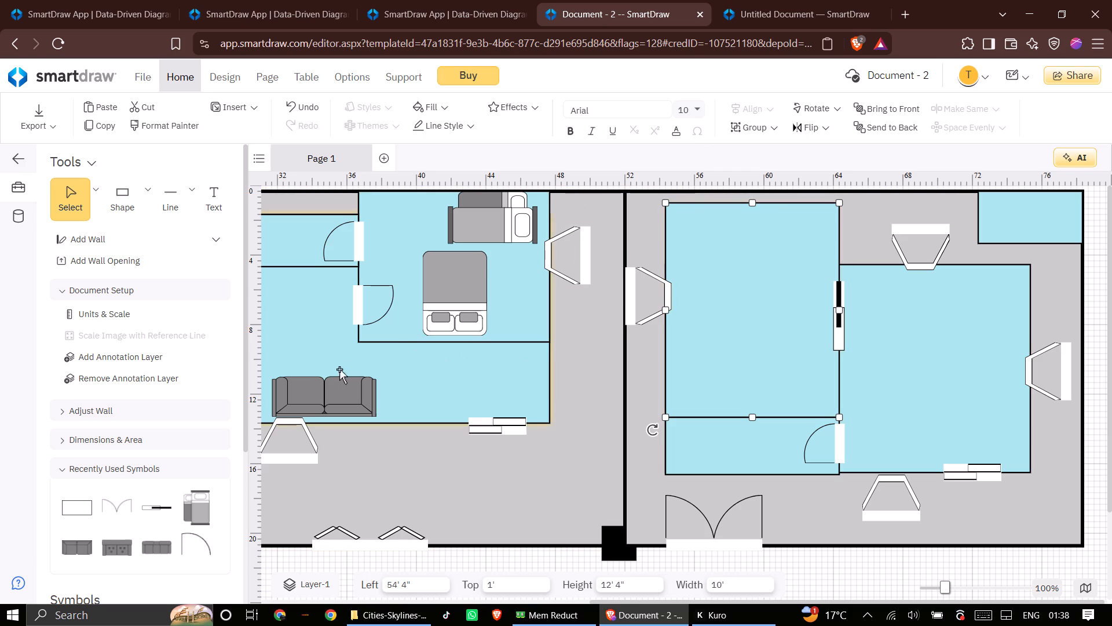
Copy the second unit's two-seat sofa and paste it into the third unit's larger room, at about 65' 8" left and 8' 8" top.
left_click(330, 387)
right_click(330, 387)
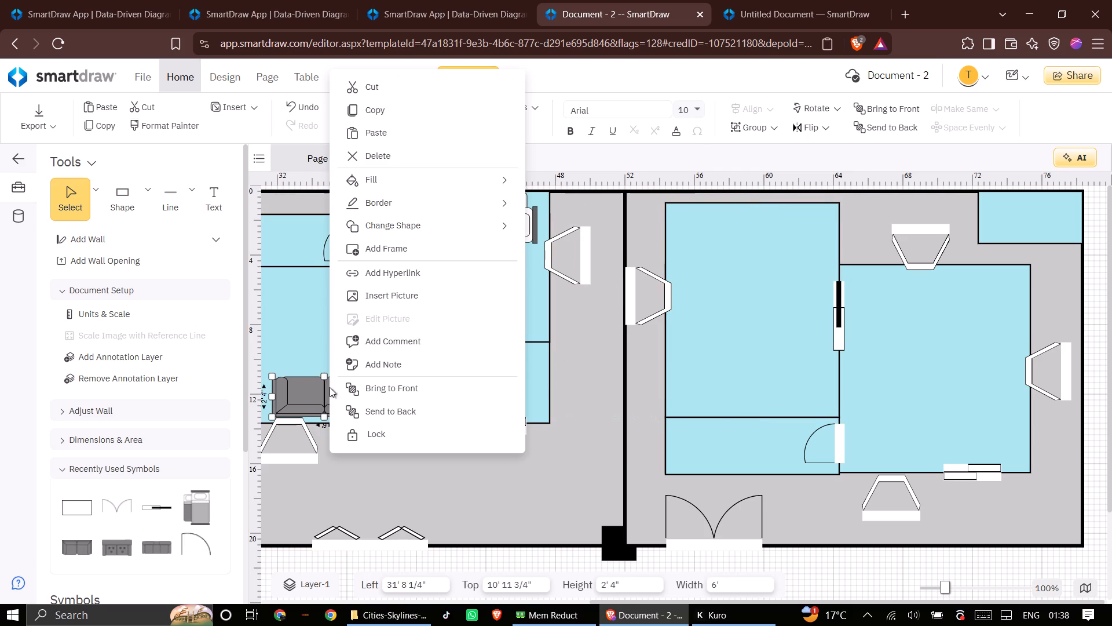
left_click(377, 114)
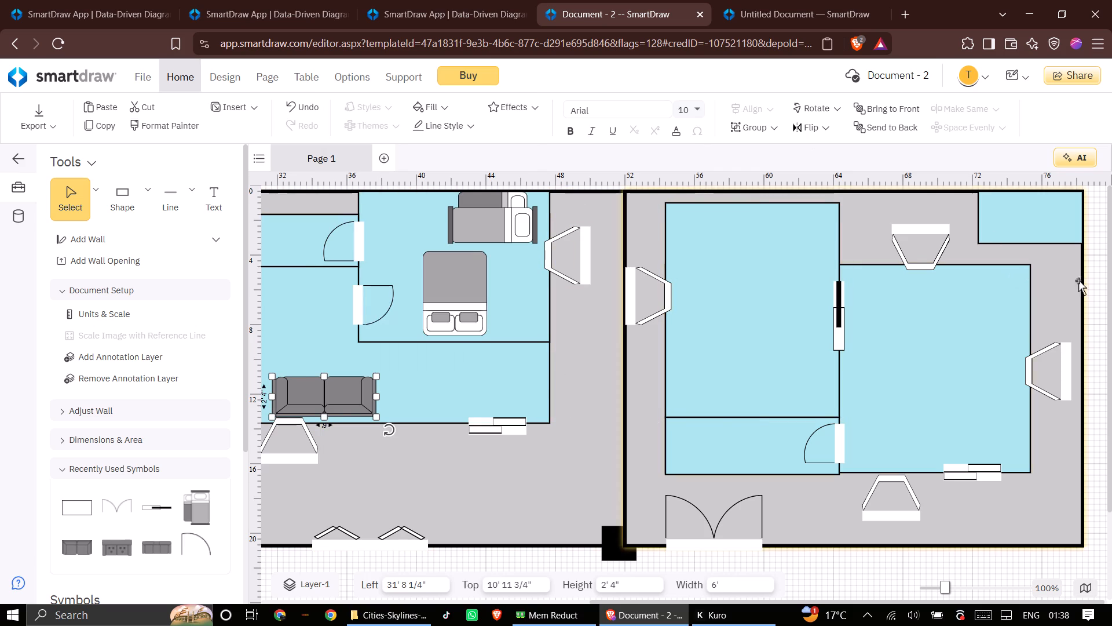
right_click(921, 327)
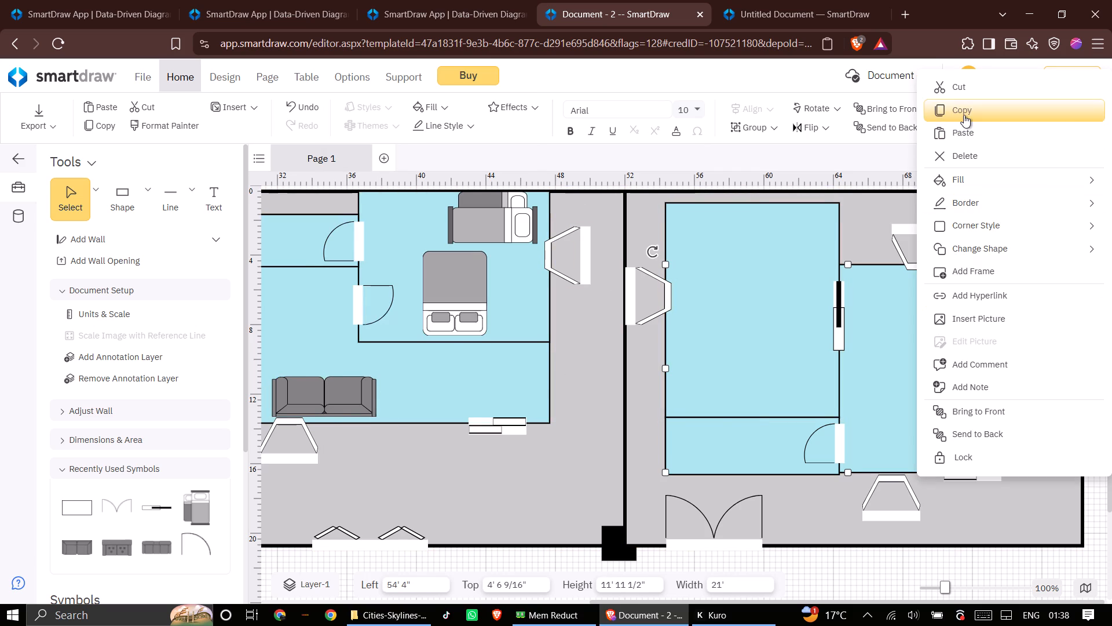
left_click(963, 133)
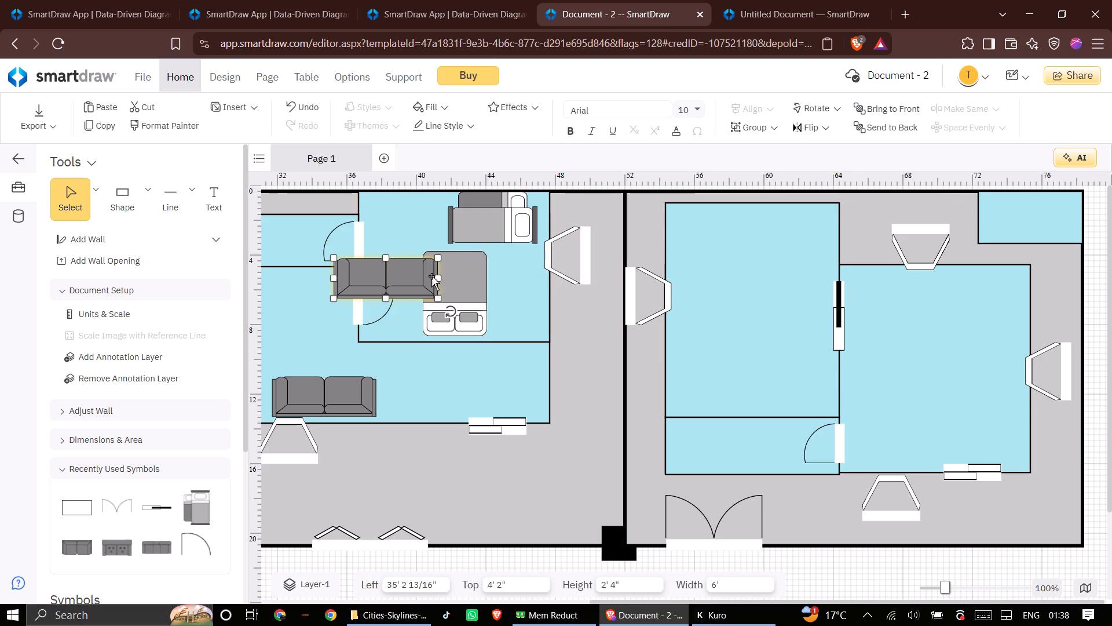
left_click_drag(415, 274, 1020, 280)
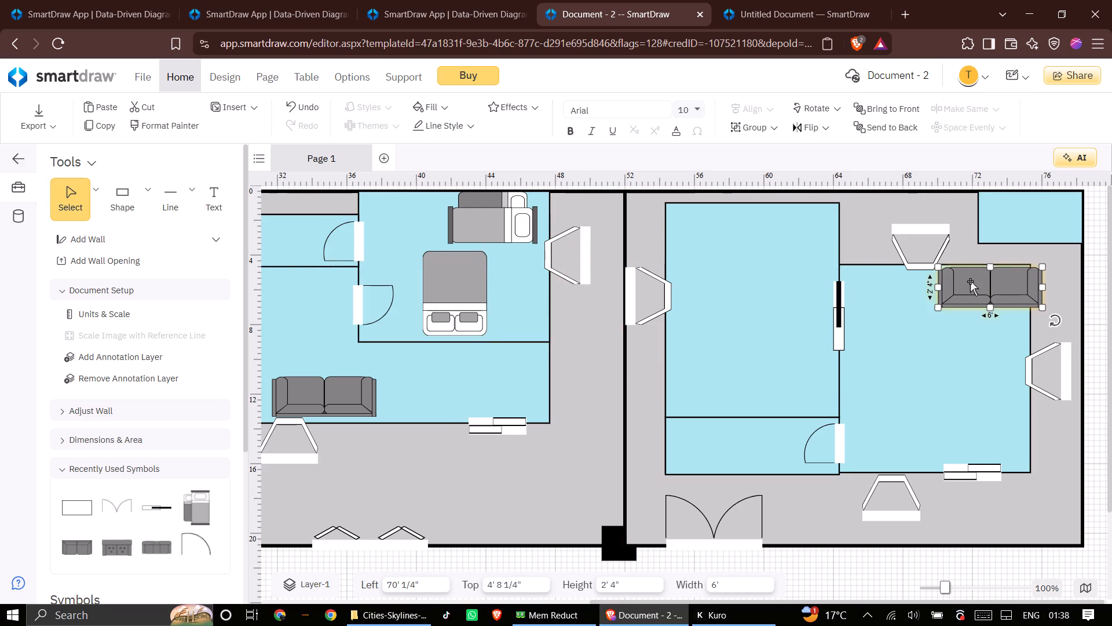
left_click_drag(987, 290, 915, 359)
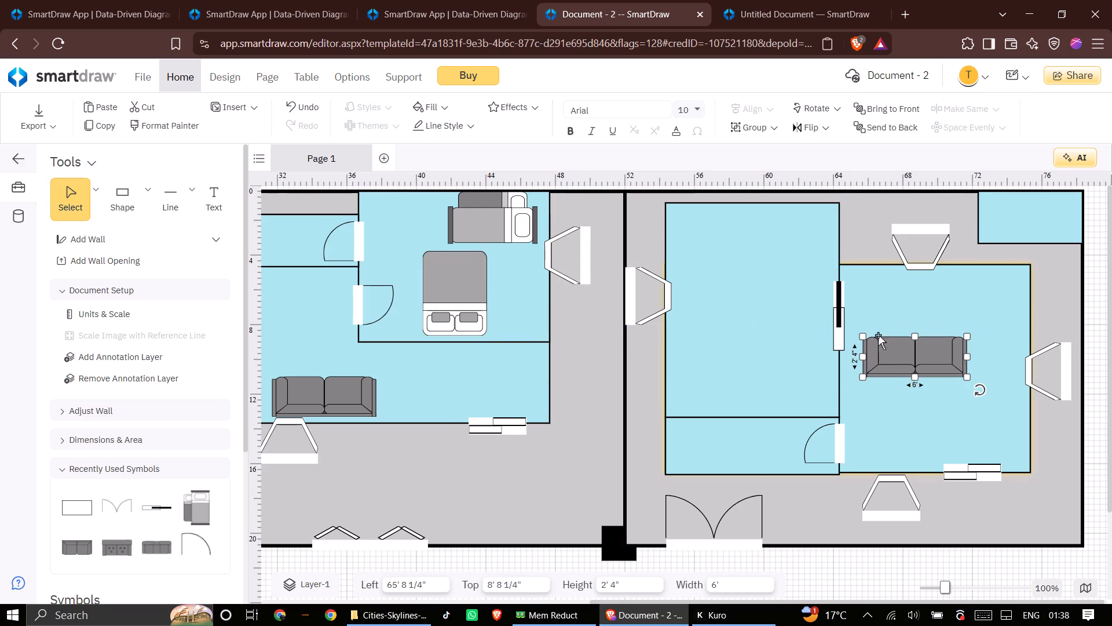
Rotate the copied two-seat sofa upright with its back facing the bay window, and set it against the larger room's right wall.
left_click_drag(982, 387, 924, 412)
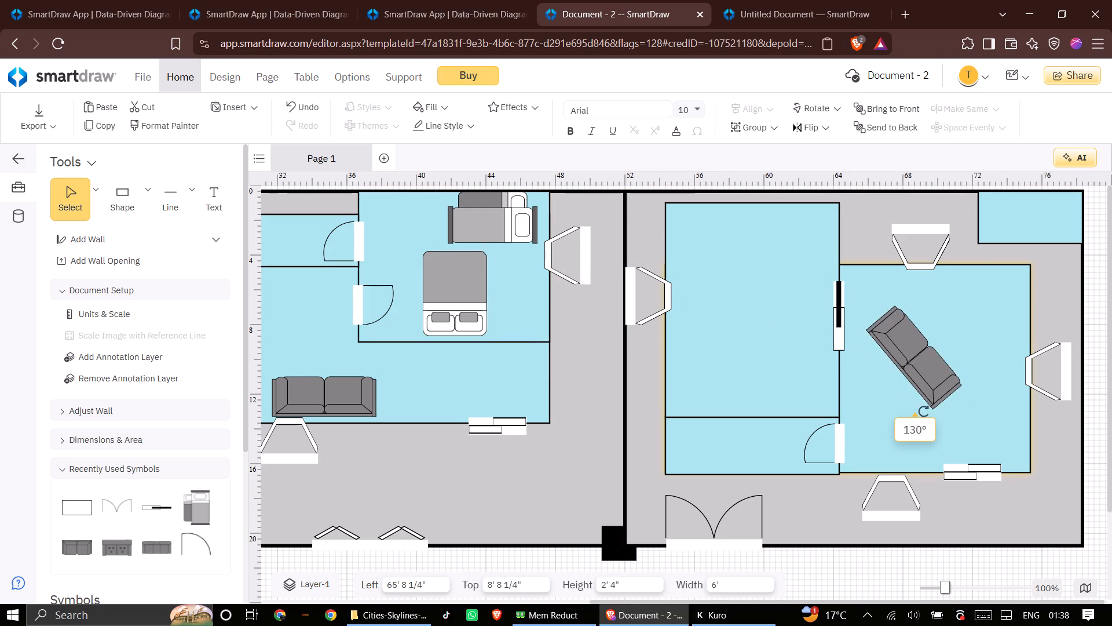
left_click_drag(924, 412, 951, 243)
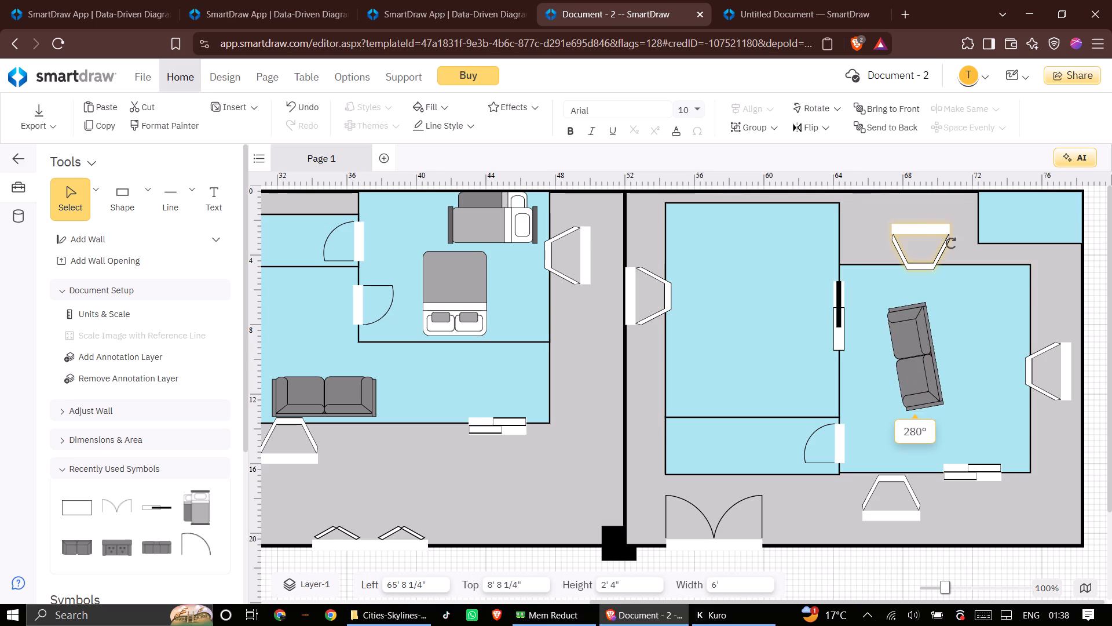
left_click_drag(951, 243, 965, 245)
left_click_drag(925, 352, 971, 359)
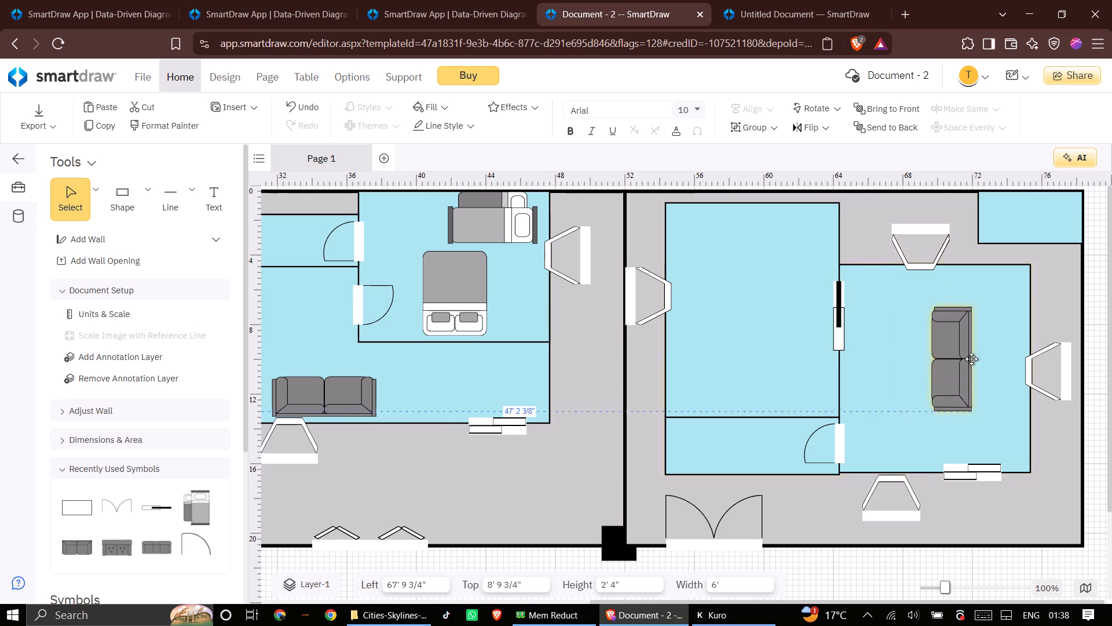
left_click_drag(971, 359, 1011, 363)
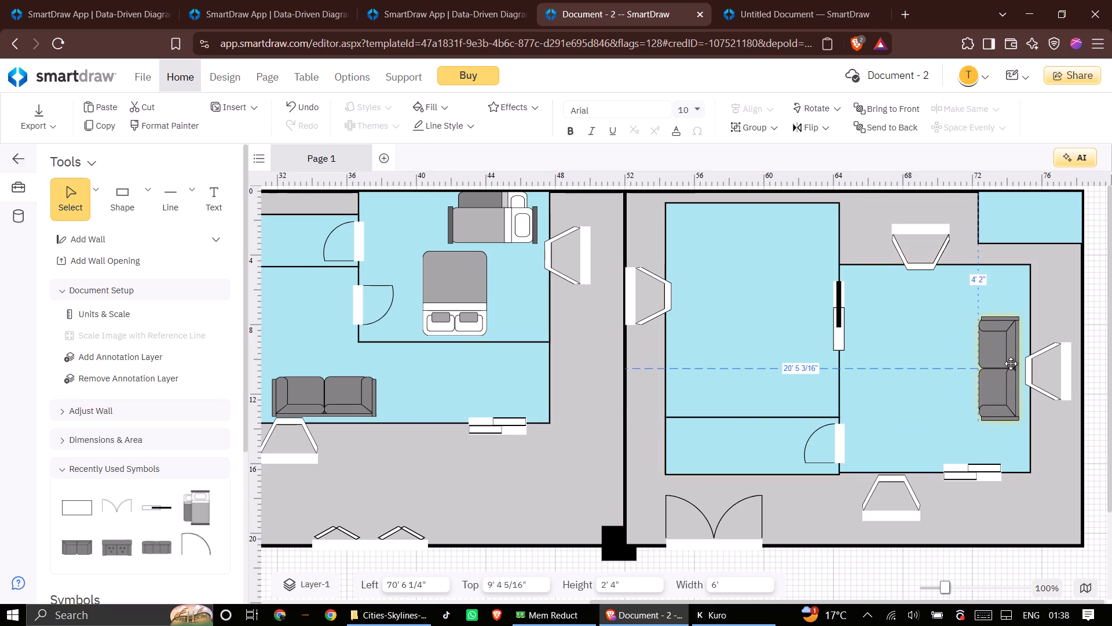
left_click_drag(1011, 363, 1018, 362)
left_click(932, 358)
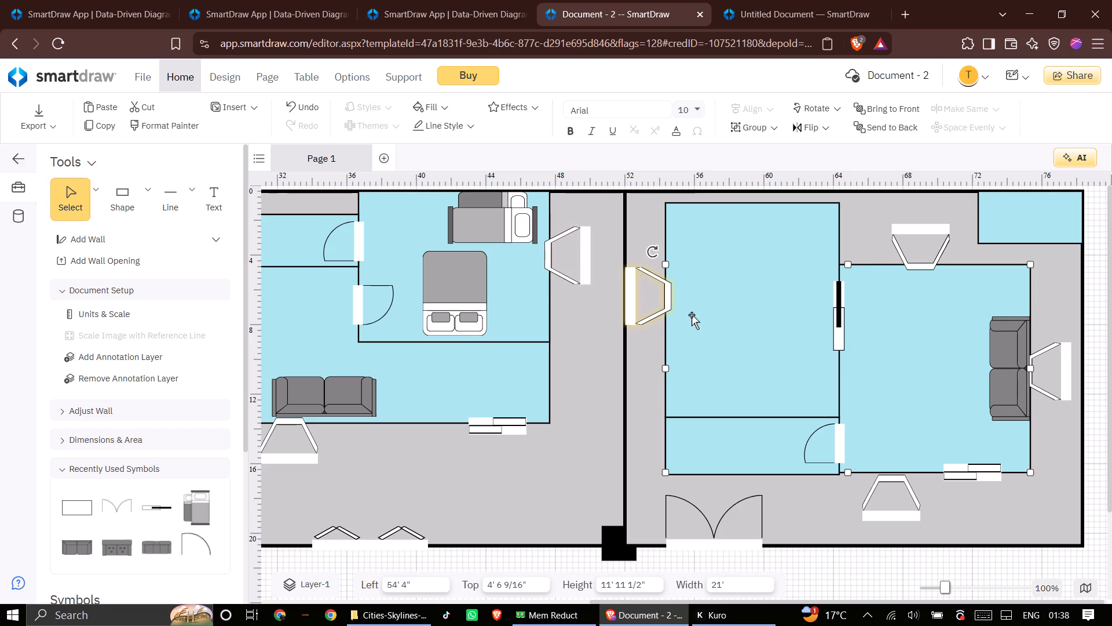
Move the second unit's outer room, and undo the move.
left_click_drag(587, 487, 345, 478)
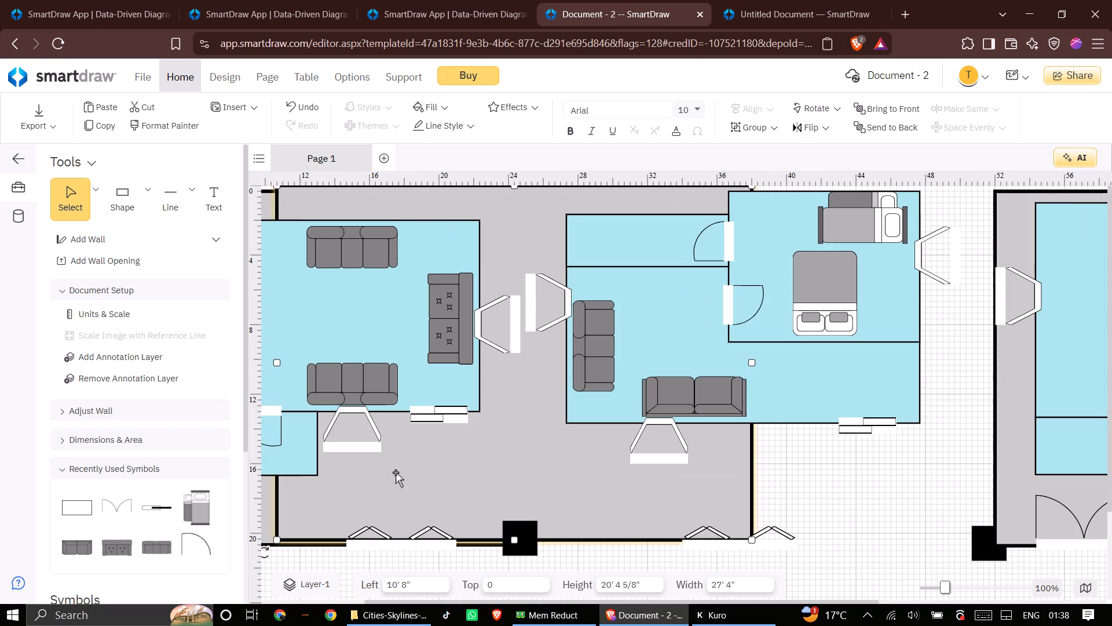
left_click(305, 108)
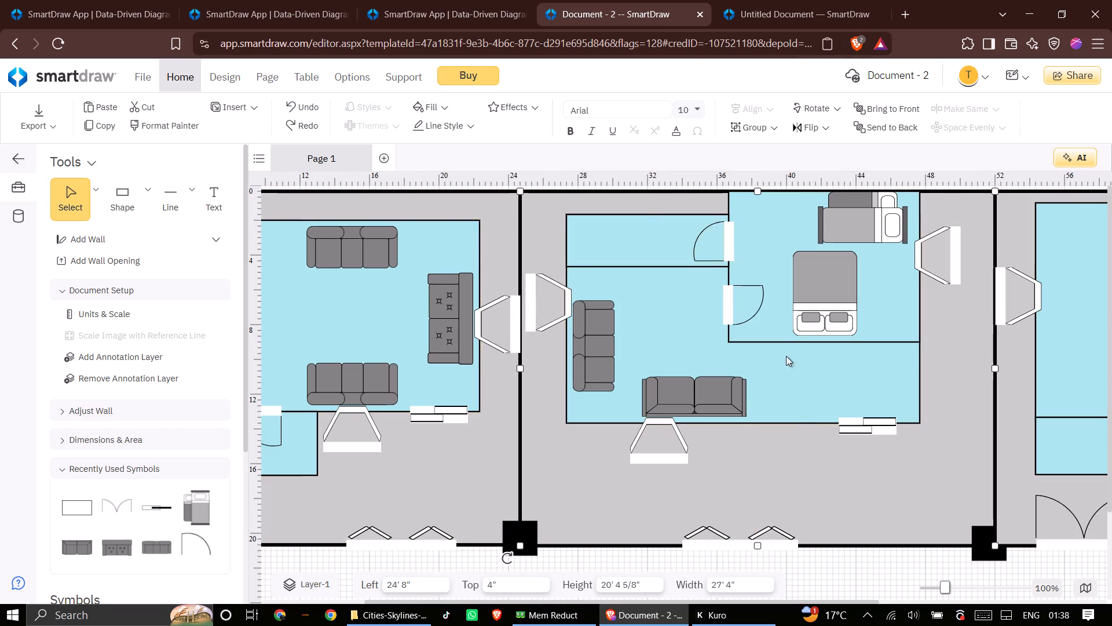
Copy the first unit's lower three-seat sofa and paste it into the third unit's larger room, at about 65' 8" left.
middle_click_drag(386, 487, 477, 488)
left_click(449, 385)
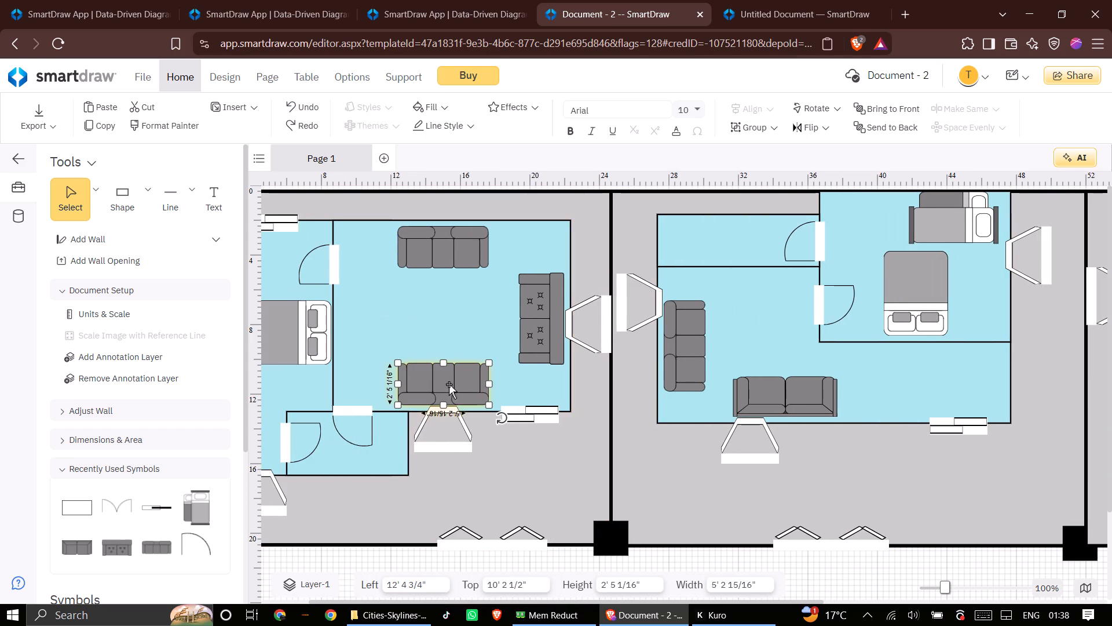
right_click(449, 382)
left_click(522, 111)
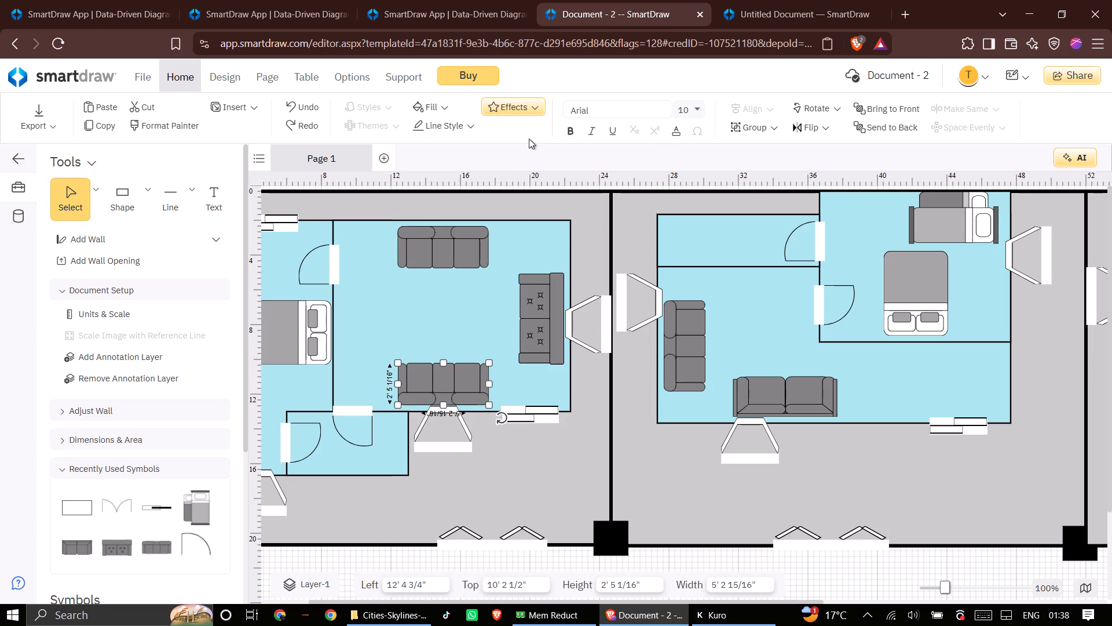
middle_click_drag(1008, 471, 614, 503)
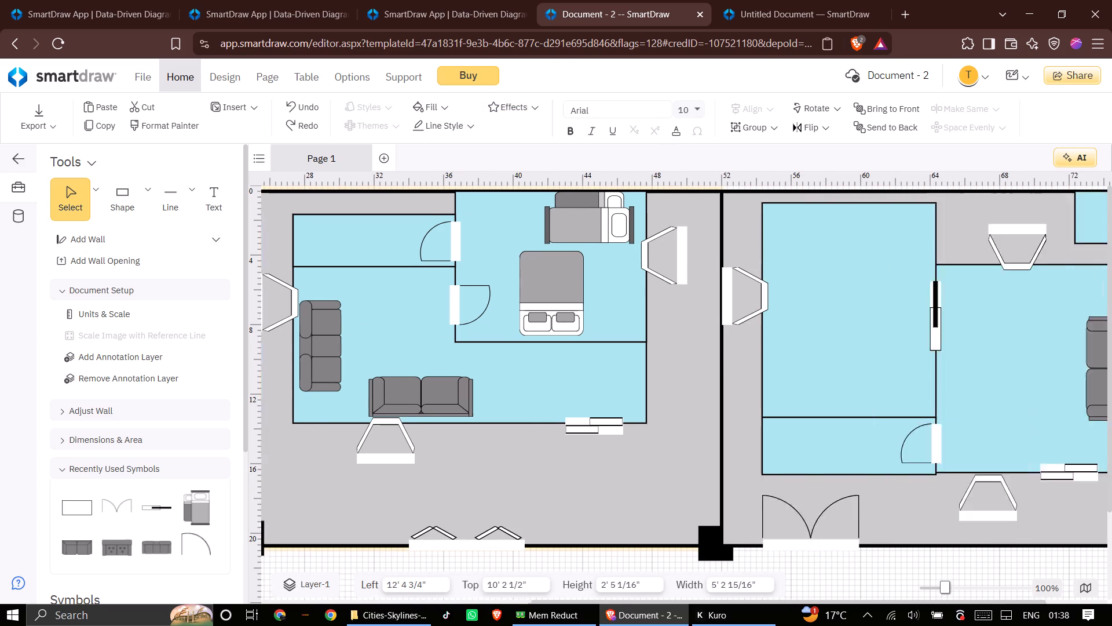
middle_click_drag(614, 503, 470, 498)
right_click(916, 352)
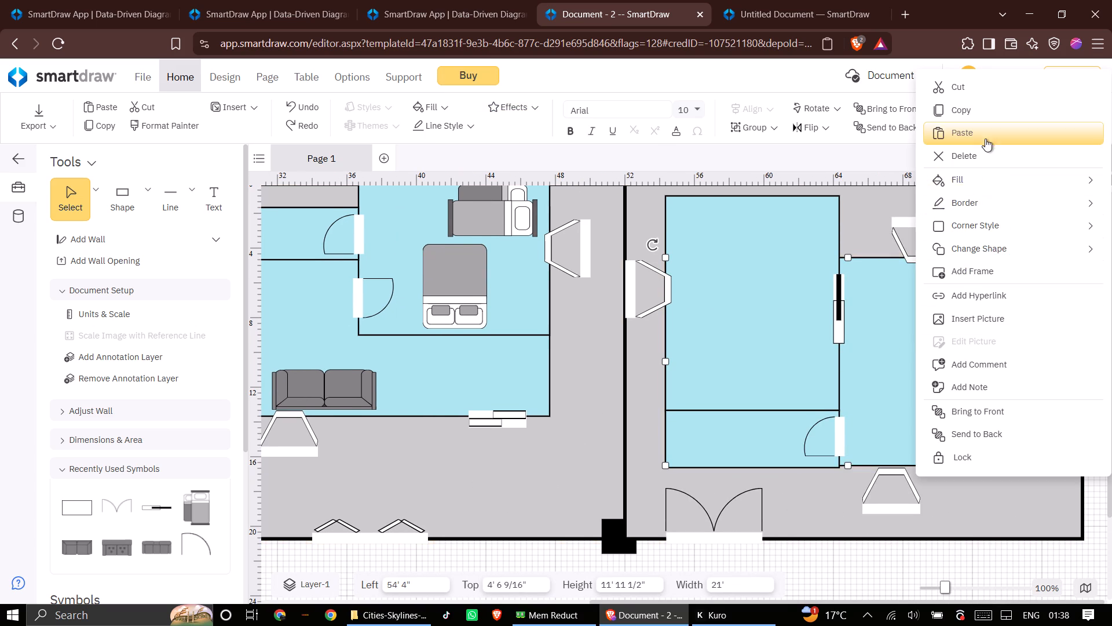
left_click(985, 132)
left_click_drag(393, 279, 1077, 341)
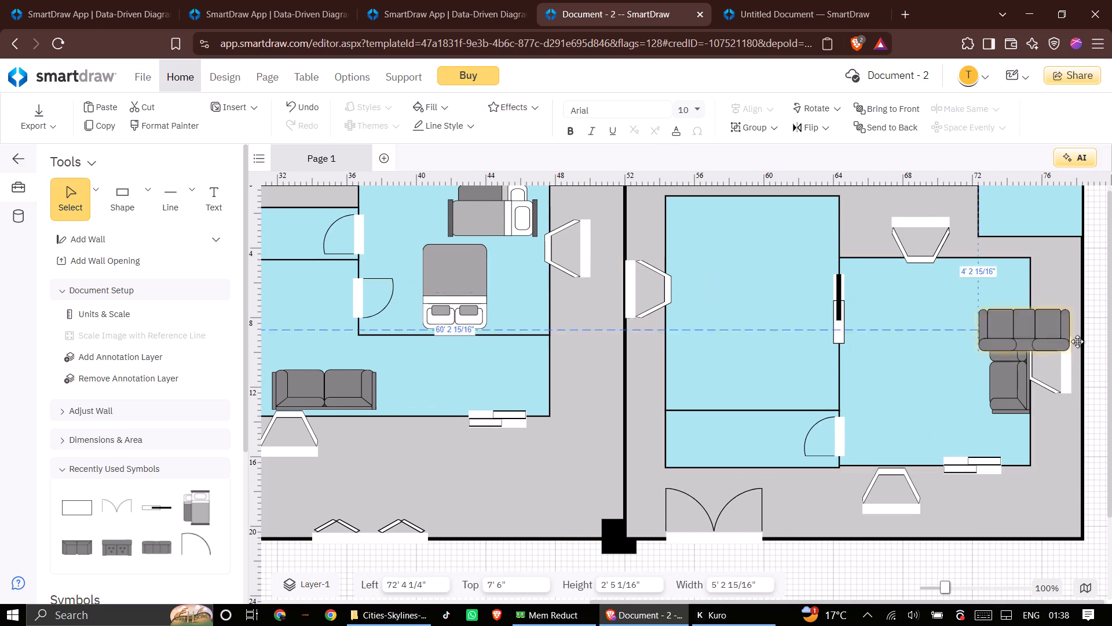
left_click_drag(1077, 341, 921, 336)
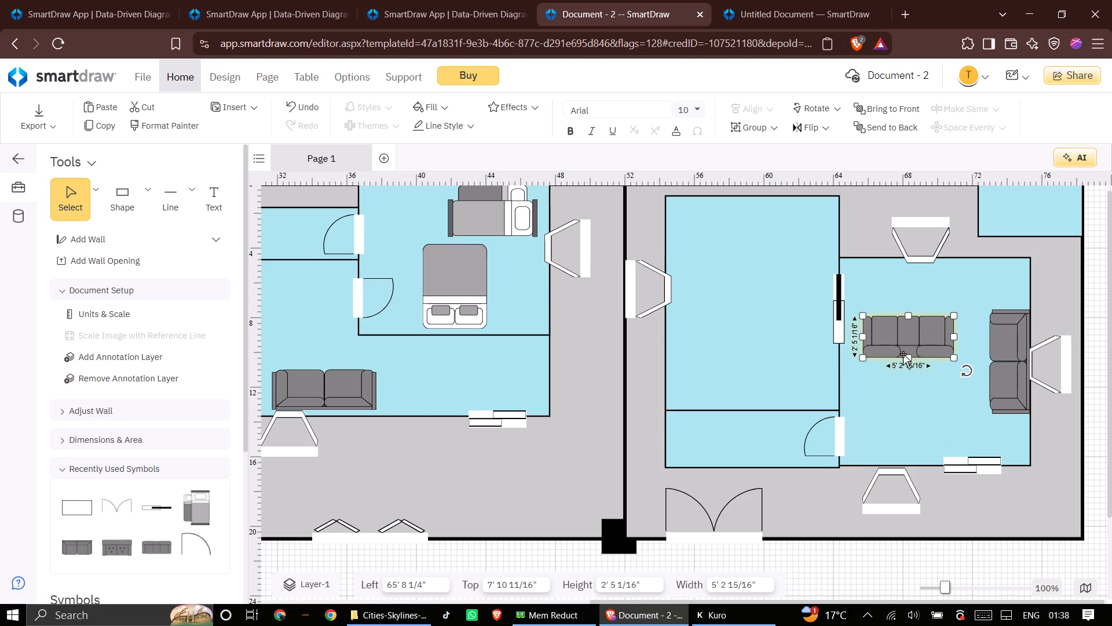
Rotate the copied three-seat sofa a half turn and set it against the larger room's upper wall, at about 66' 4" left.
left_click_drag(970, 370, 798, 326)
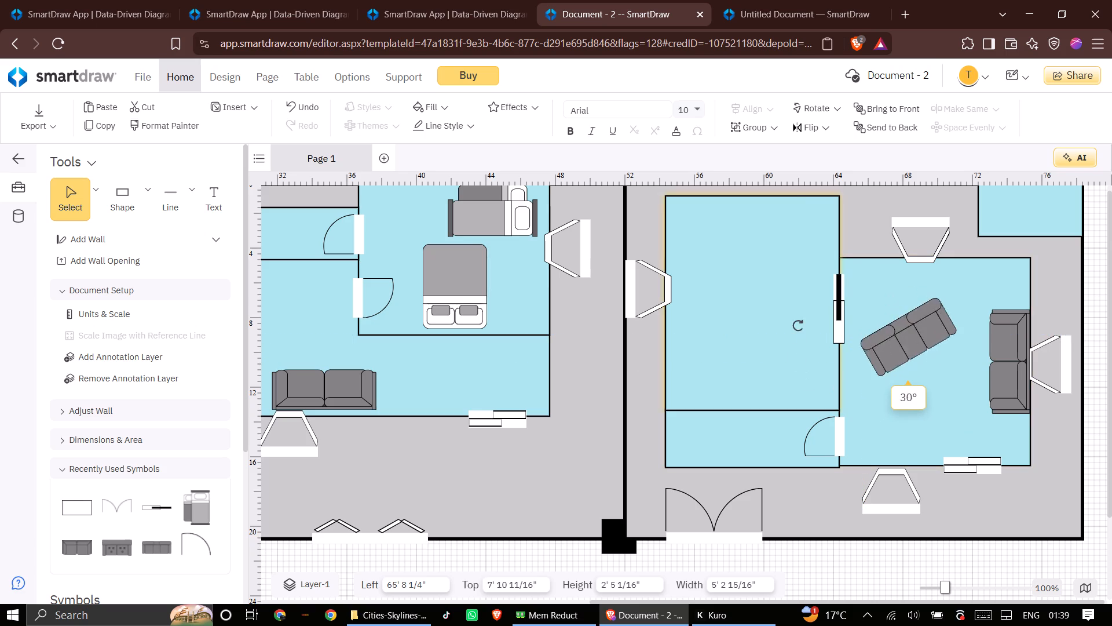
left_click_drag(798, 326, 800, 276)
left_click_drag(904, 346, 913, 297)
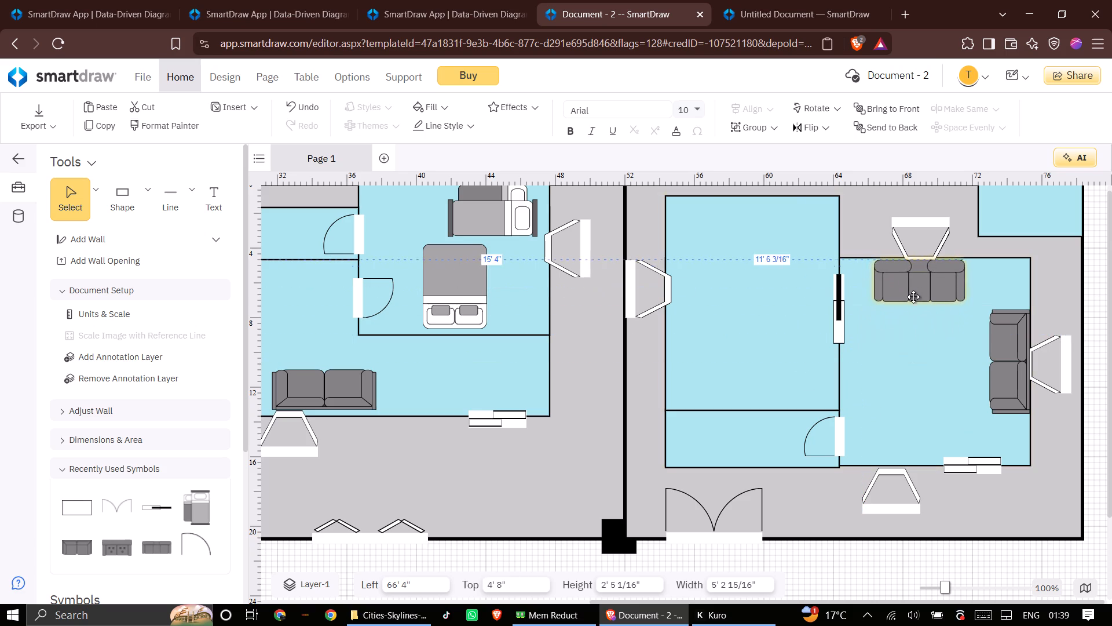
left_click_drag(913, 297, 914, 290)
left_click(907, 346)
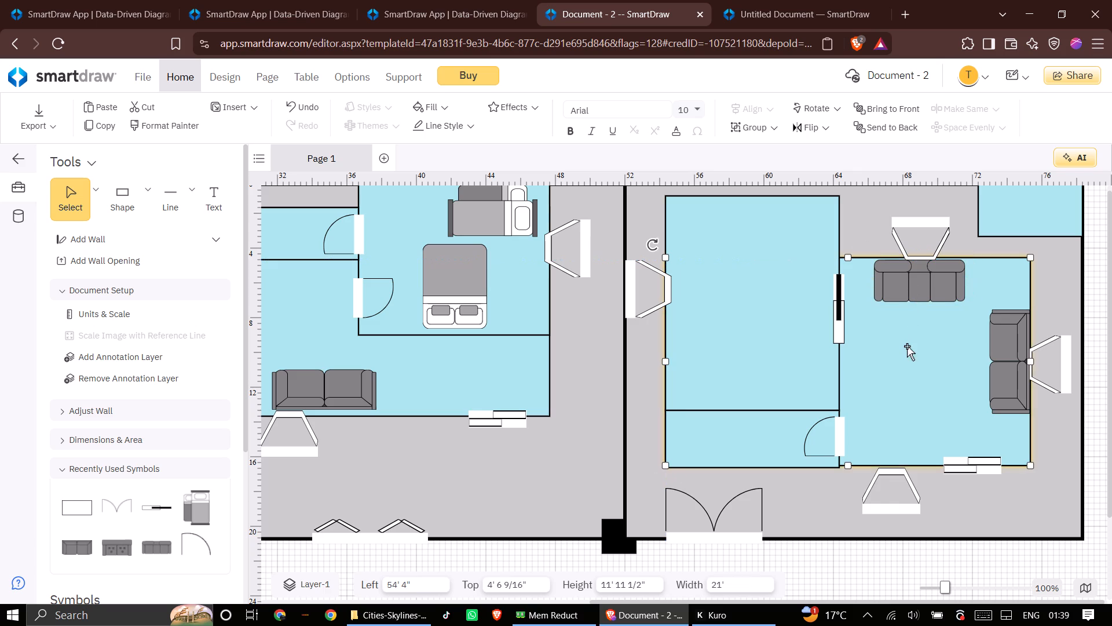
Add a Glass Oval Coffee Table from the Tables symbols in the corner between the third unit's sofas, at 71' 8" left and 4' 8" top.
scroll(58, 541, "down", 1)
scroll(158, 525, "down", 1)
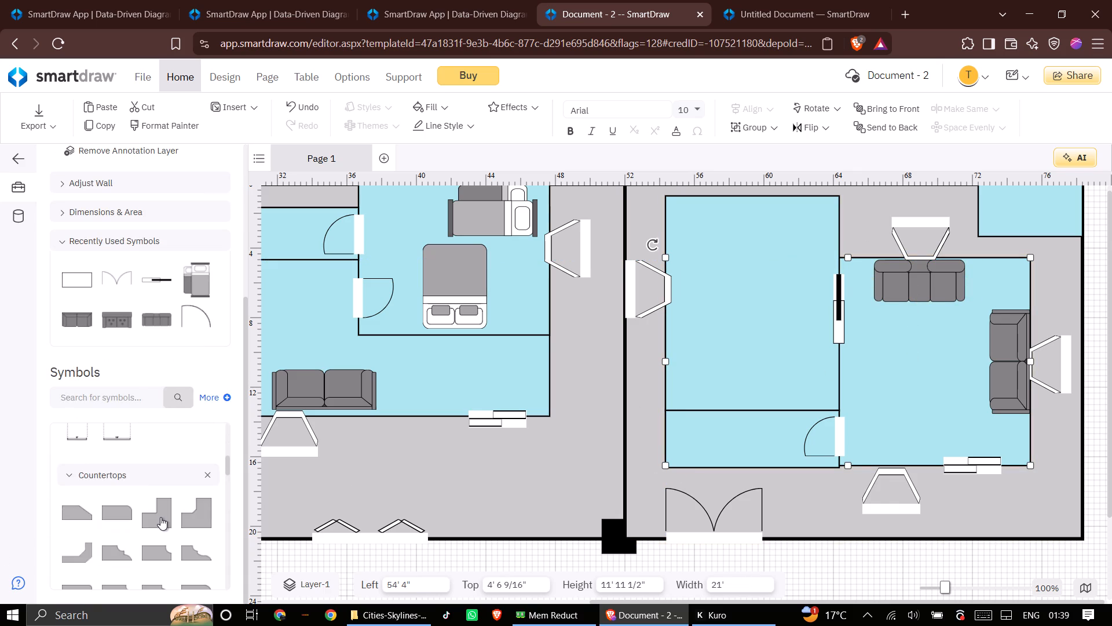
scroll(160, 515, "down", 3)
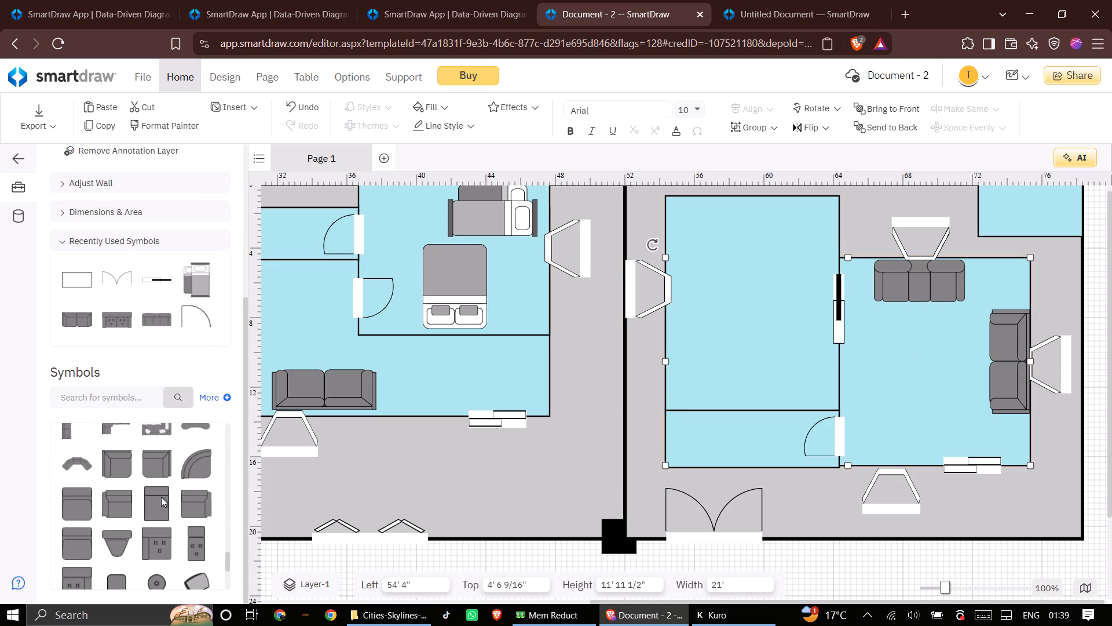
scroll(161, 497, "down", 2)
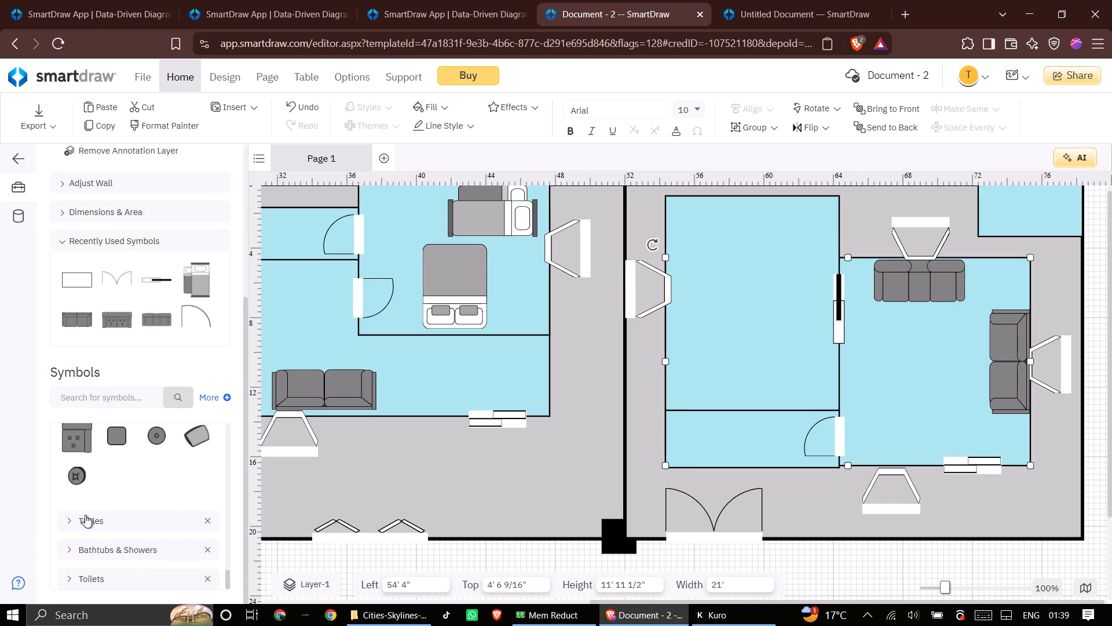
left_click(74, 518)
left_click(97, 523)
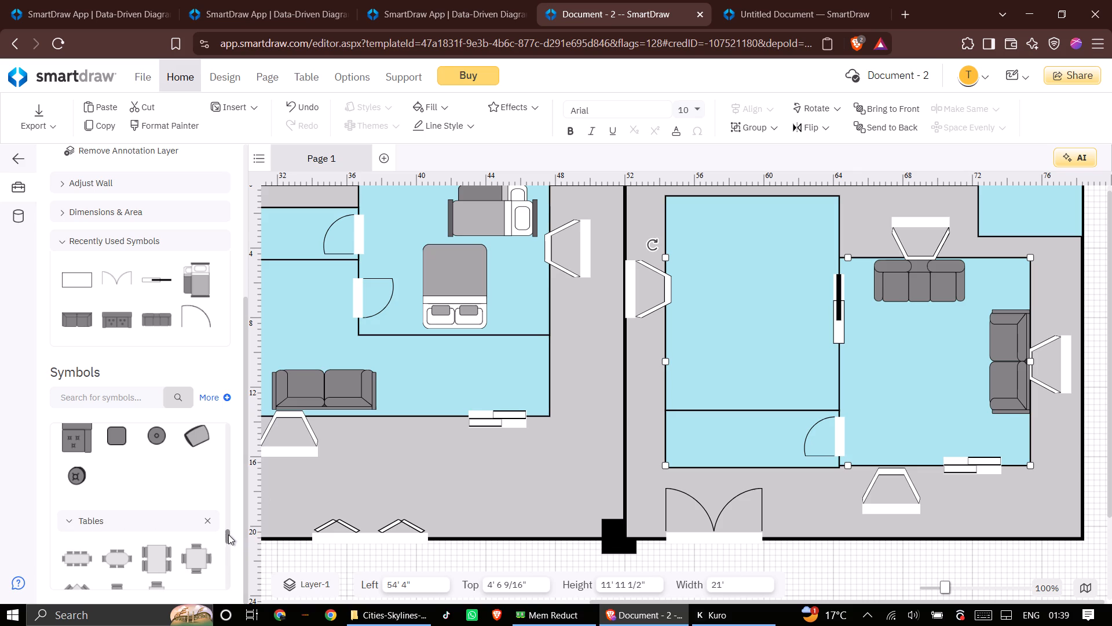
left_click_drag(226, 534, 226, 540)
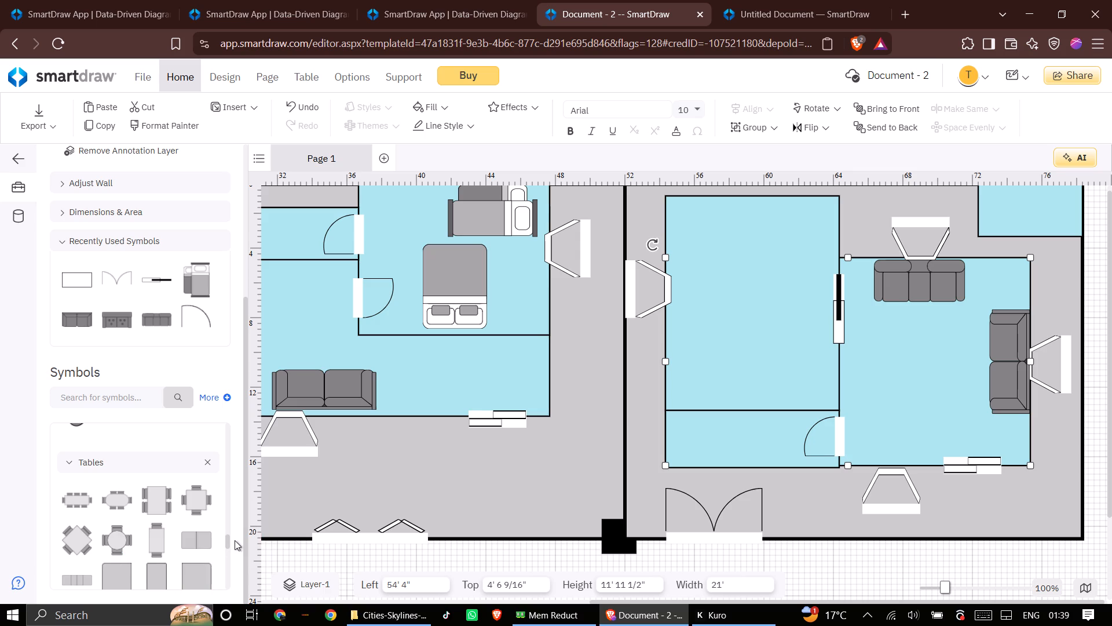
left_click_drag(228, 540, 228, 555)
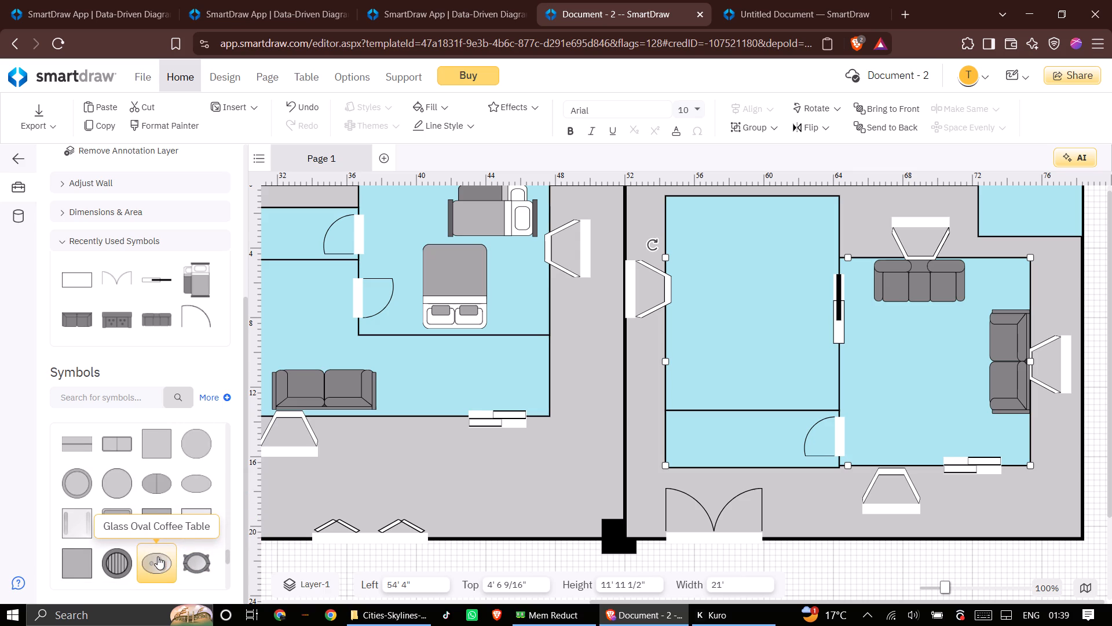
left_click_drag(156, 556, 818, 340)
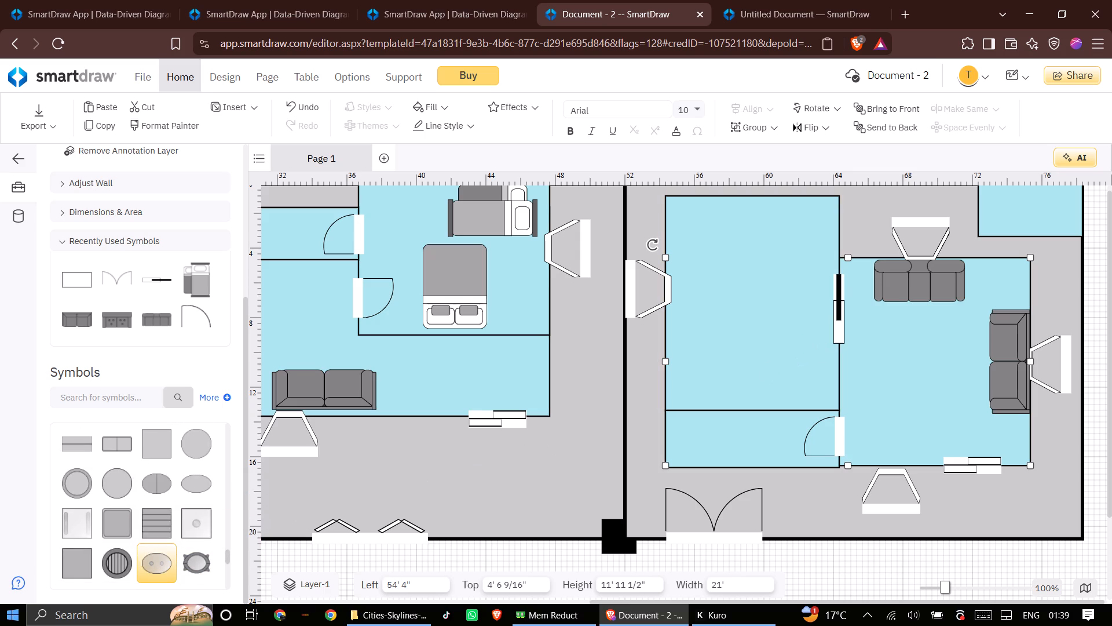
left_click_drag(152, 568, 954, 327)
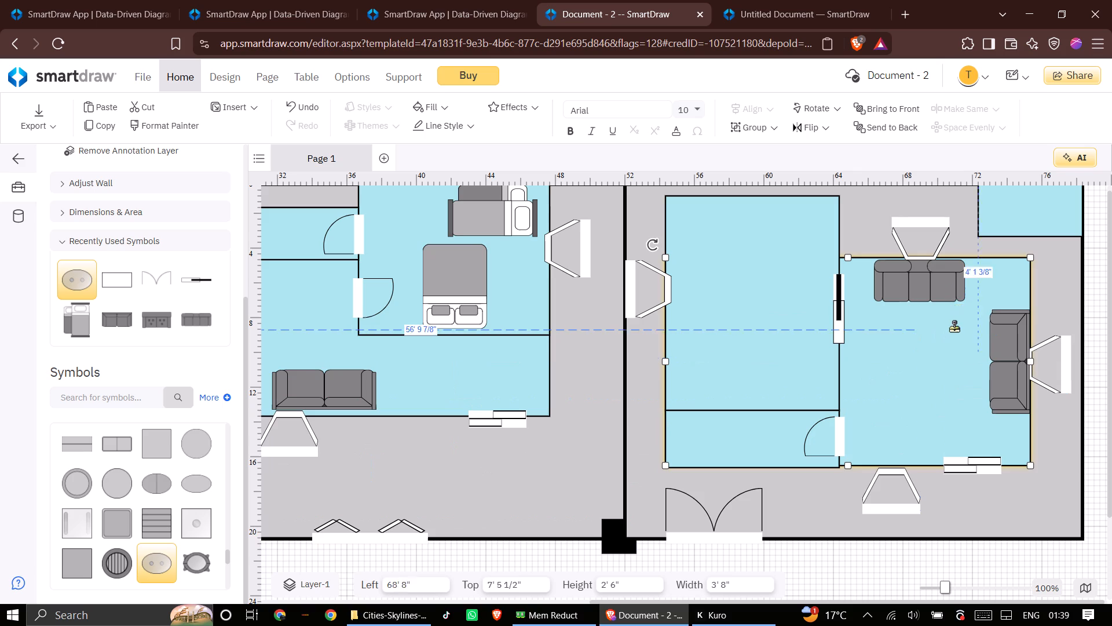
left_click_drag(954, 327, 1000, 284)
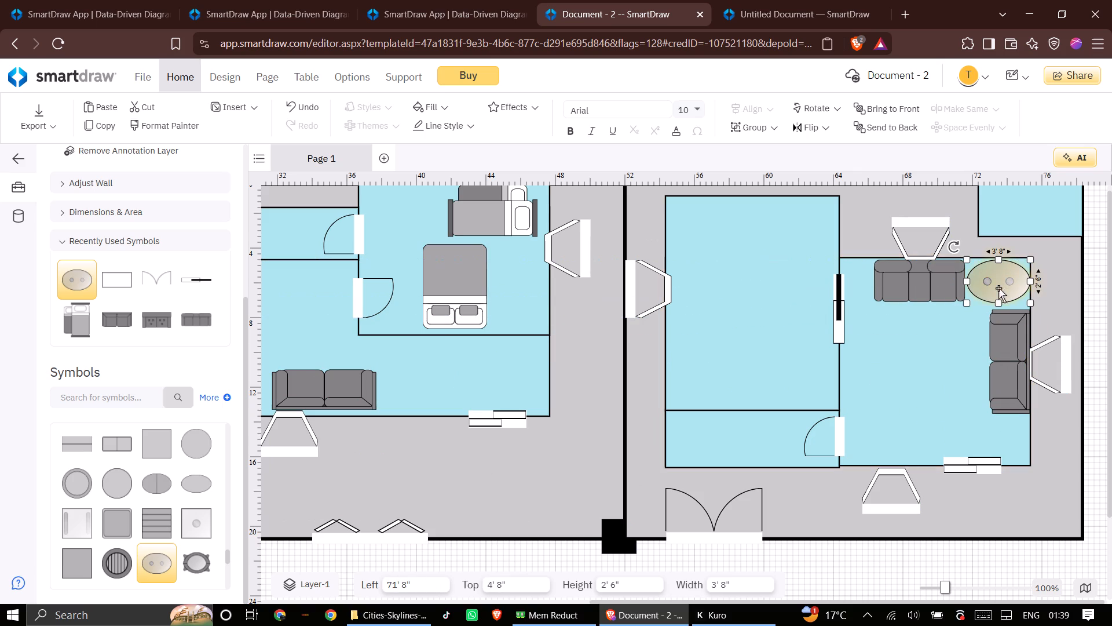
Shrink the coffee table to 2' wide by 1' 11 1/16" high and reposition it in the corner at 72' 4" left, 5' 2" top.
left_click_drag(1001, 304, 993, 293)
left_click_drag(1029, 278, 1005, 279)
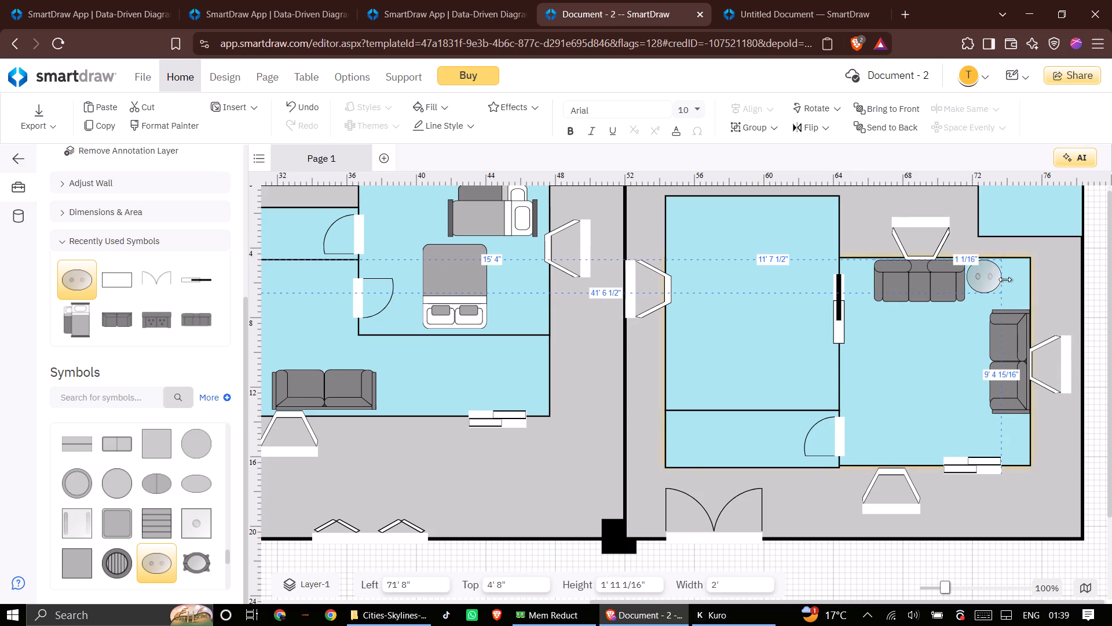
left_click_drag(1005, 279, 996, 279)
left_click_drag(981, 276, 989, 283)
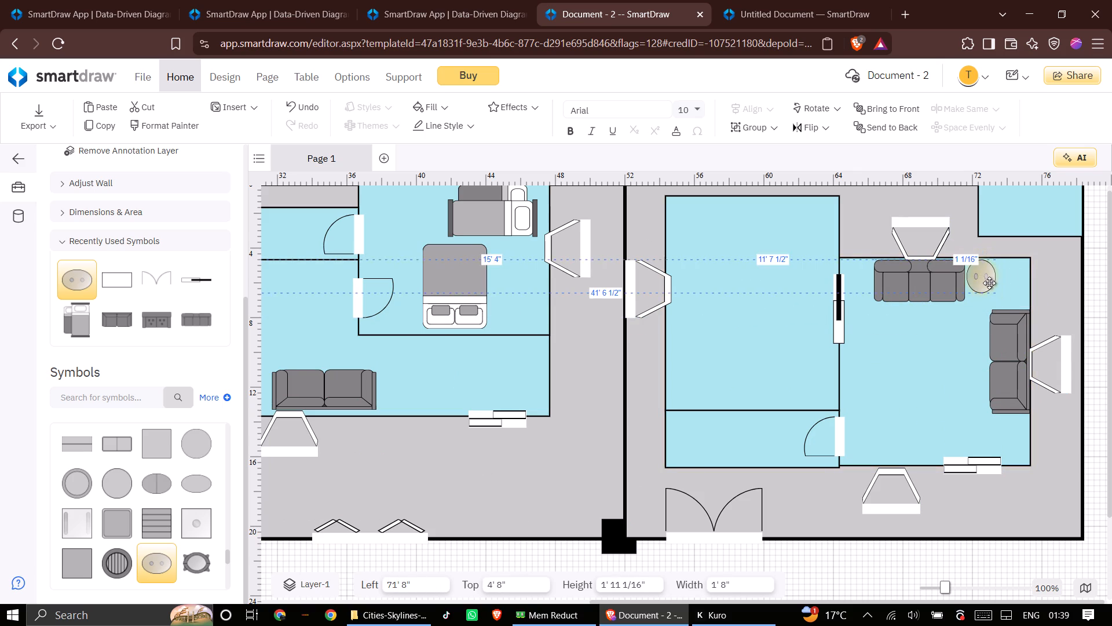
left_click_drag(989, 283, 993, 283)
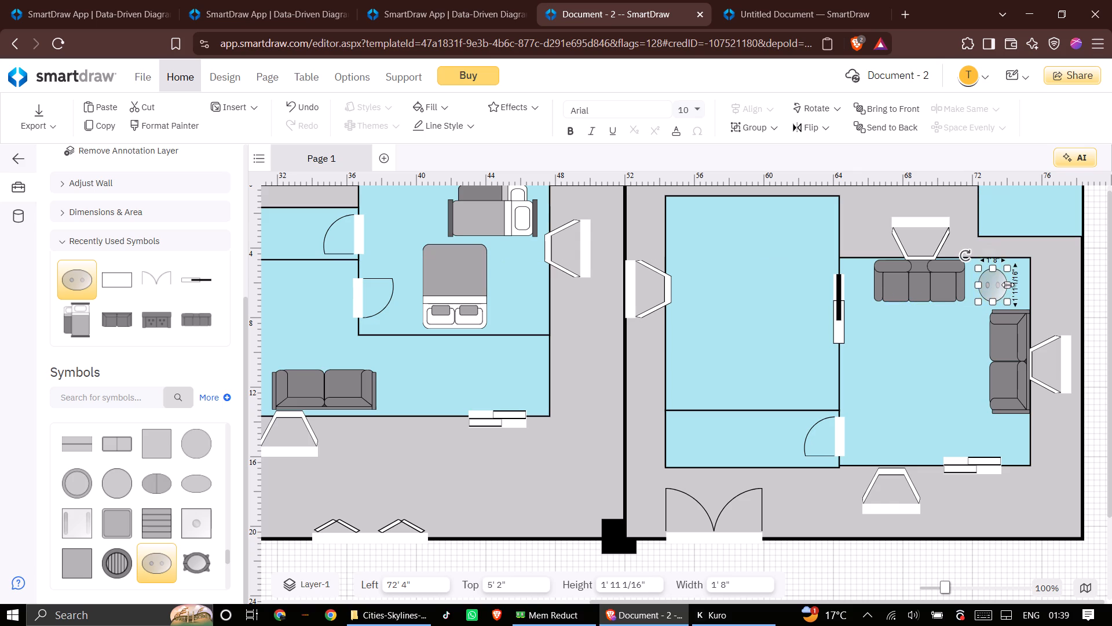
left_click(1008, 285)
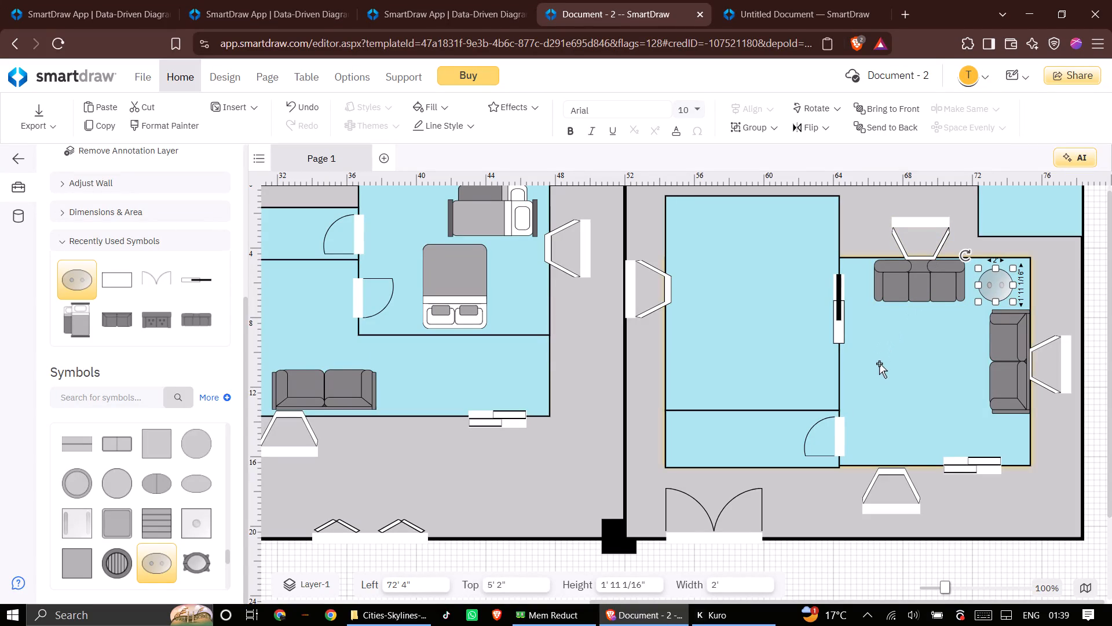
Move the glass oval coffee table slightly closer to the upper wall, to 72' 4" left and 4' 11" top.
left_click(868, 376)
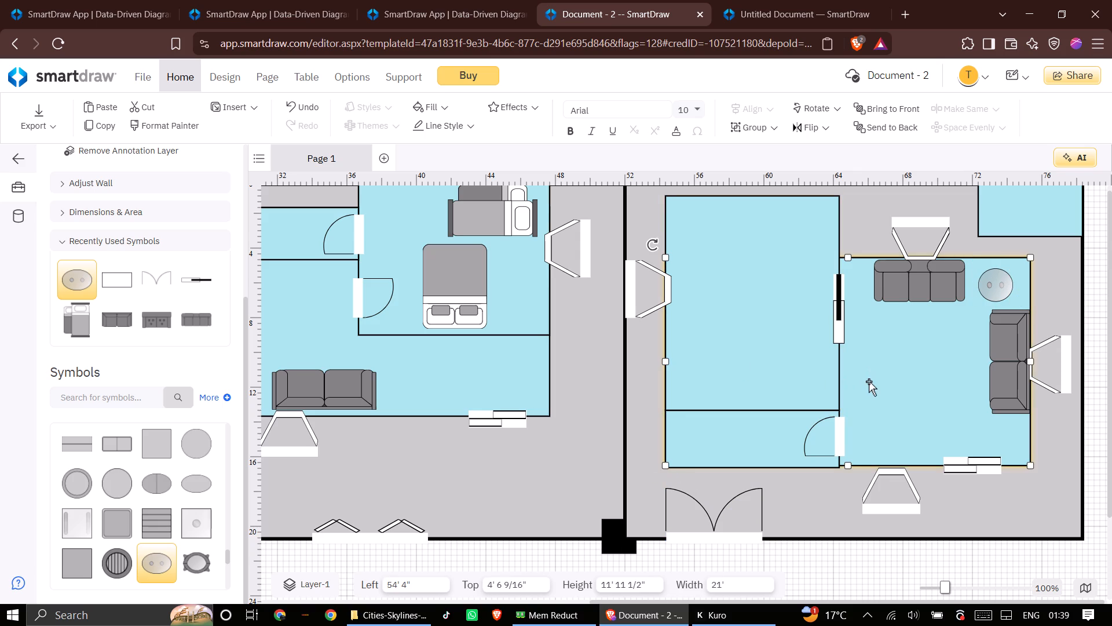
left_click(992, 289)
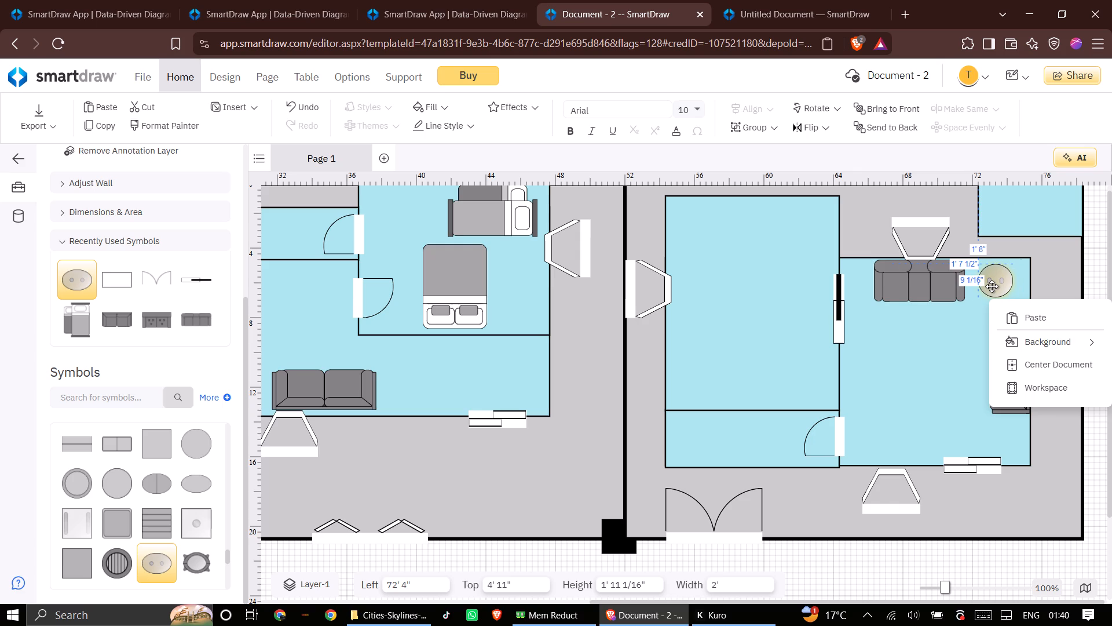
left_click(949, 392)
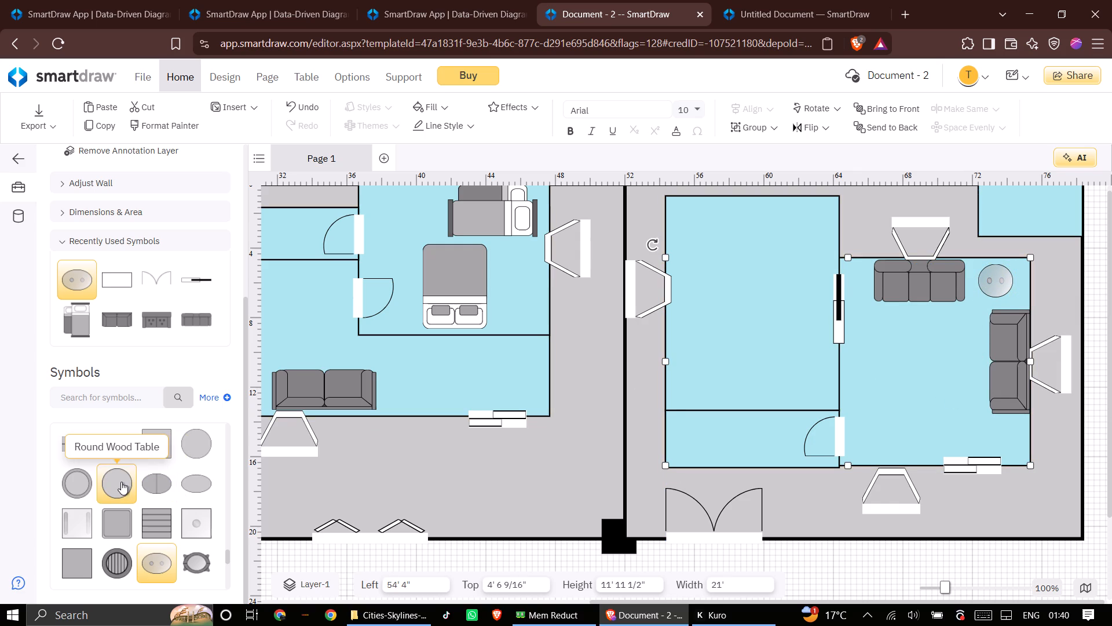
Add a 54" Square Table in the third unit's larger room and resize it to 3' 2 15/16" wide by 4' 11 1/2" high.
left_click_drag(159, 450, 572, 381)
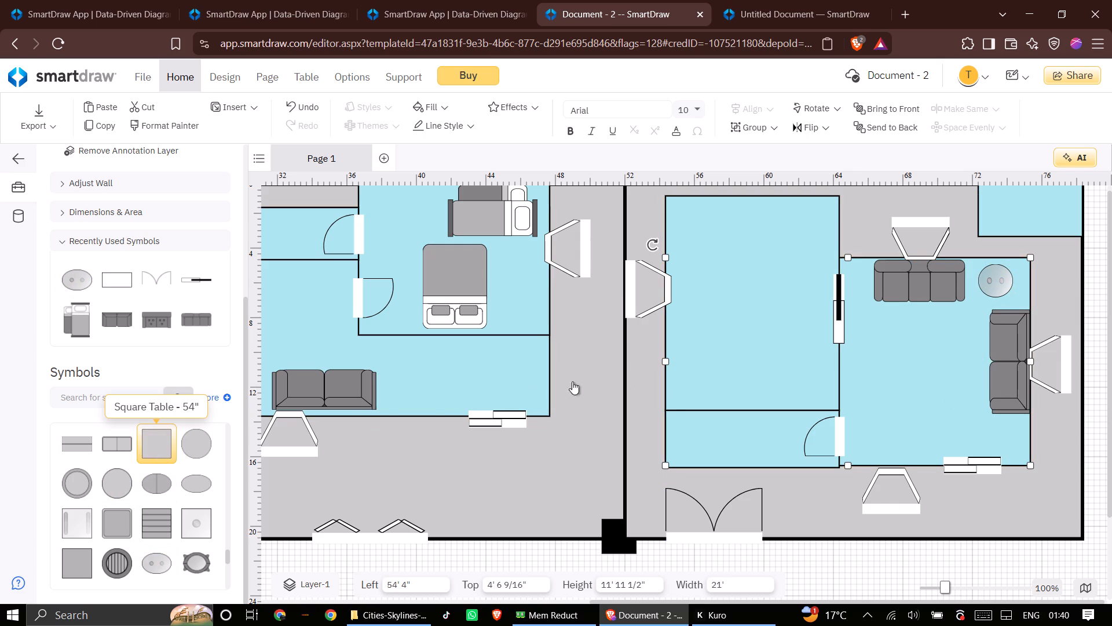
left_click_drag(572, 381, 942, 356)
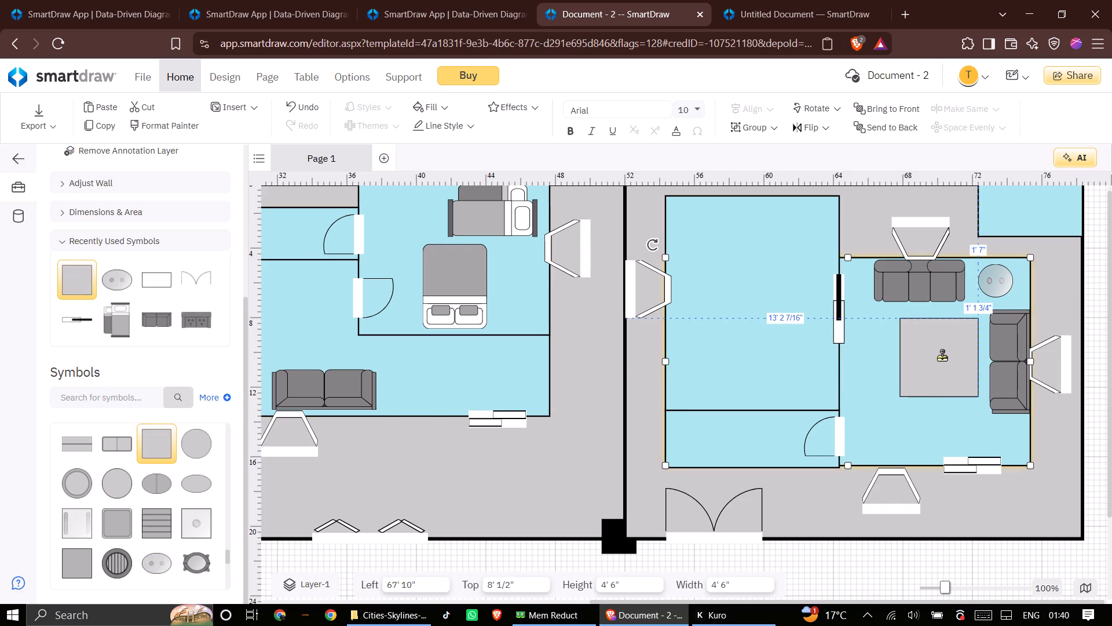
left_click_drag(942, 356, 935, 356)
left_click_drag(977, 356, 964, 356)
left_click_drag(931, 397, 931, 399)
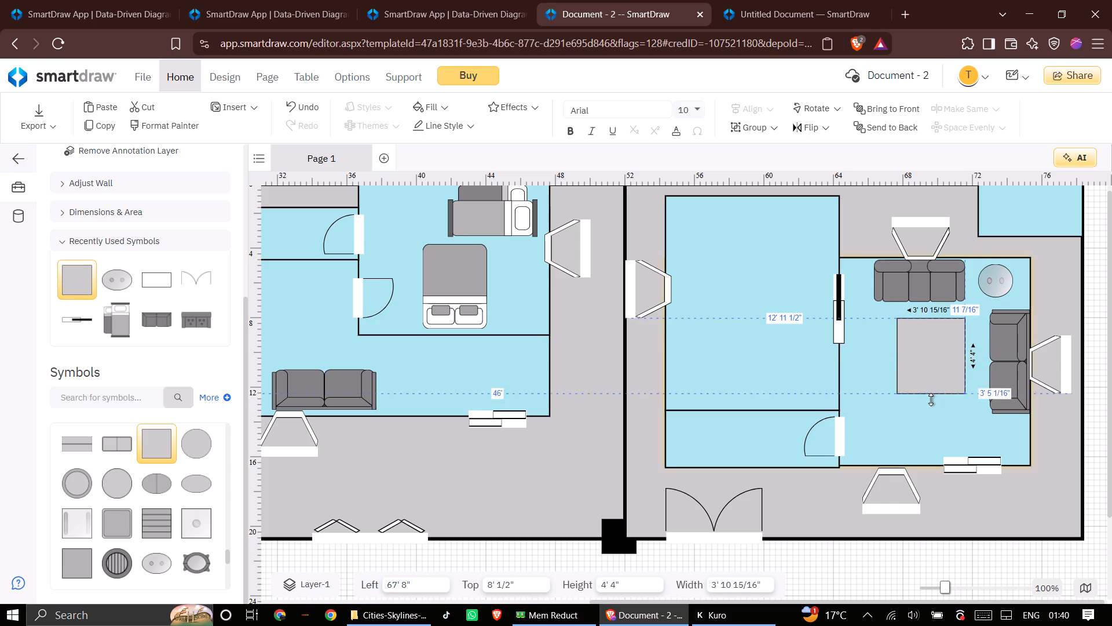
left_click_drag(931, 399, 931, 405)
left_click_drag(899, 360, 909, 360)
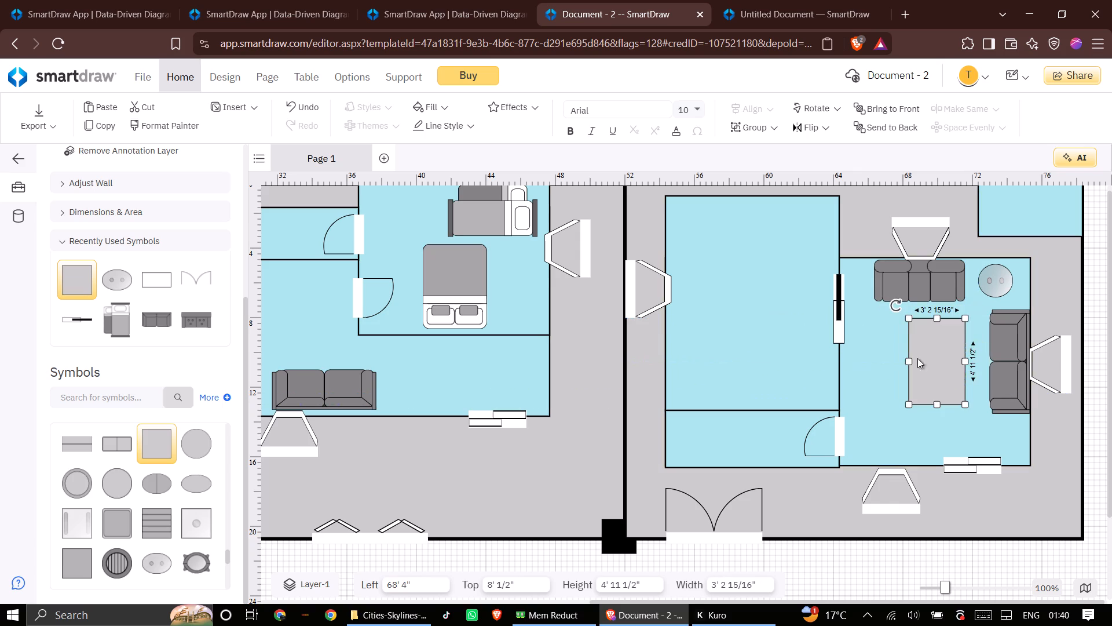
Shrink the added table to 2' wide by 4' 4" high and place it alongside the two-seat sofa, at 70' 8 1/2" left, 8' 4" top.
left_click_drag(946, 352, 961, 357)
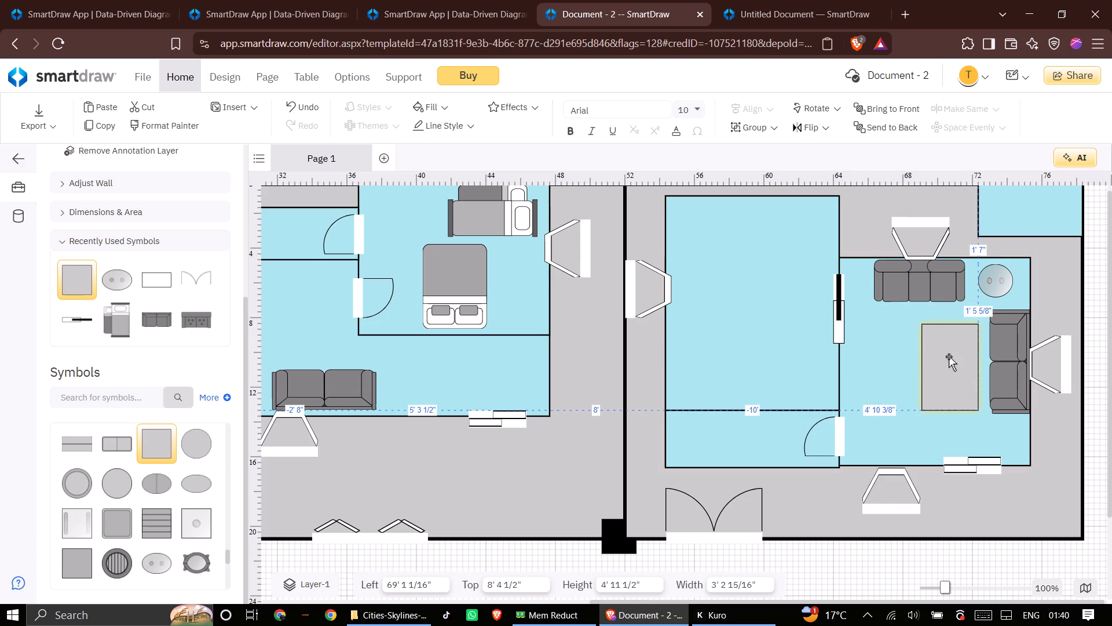
left_click_drag(926, 366, 945, 367)
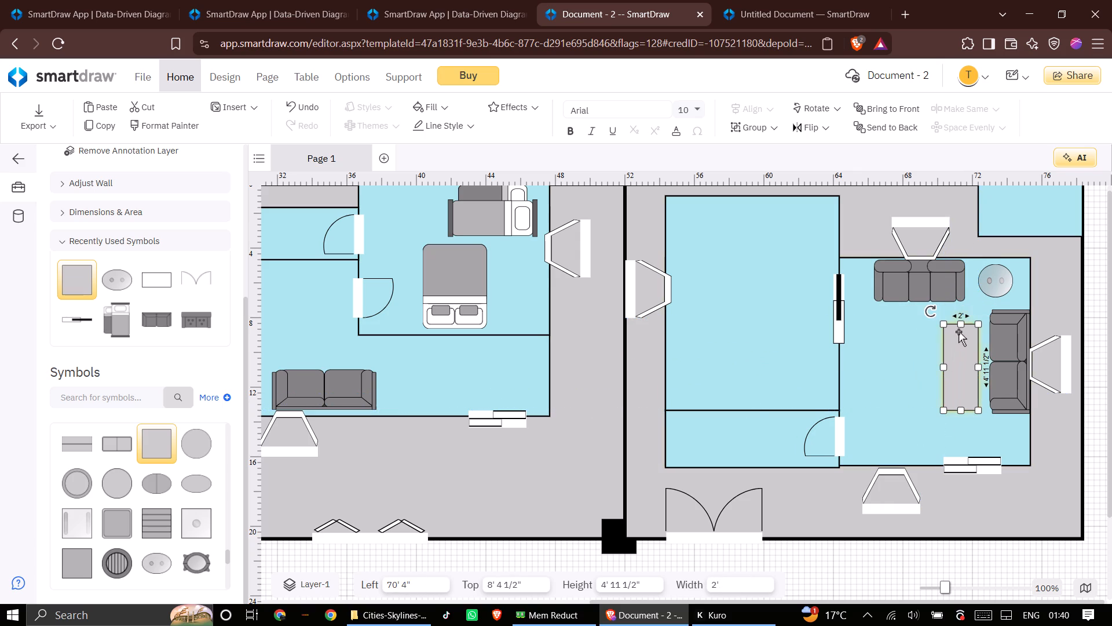
left_click_drag(960, 323, 961, 334)
left_click_drag(961, 365, 961, 361)
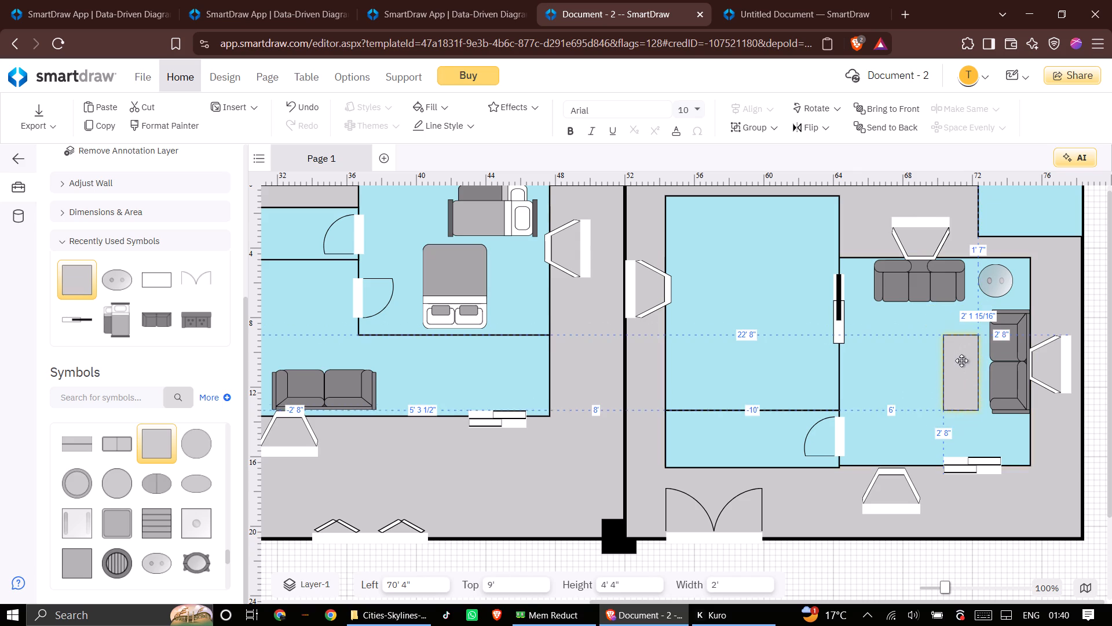
left_click_drag(961, 361, 962, 350)
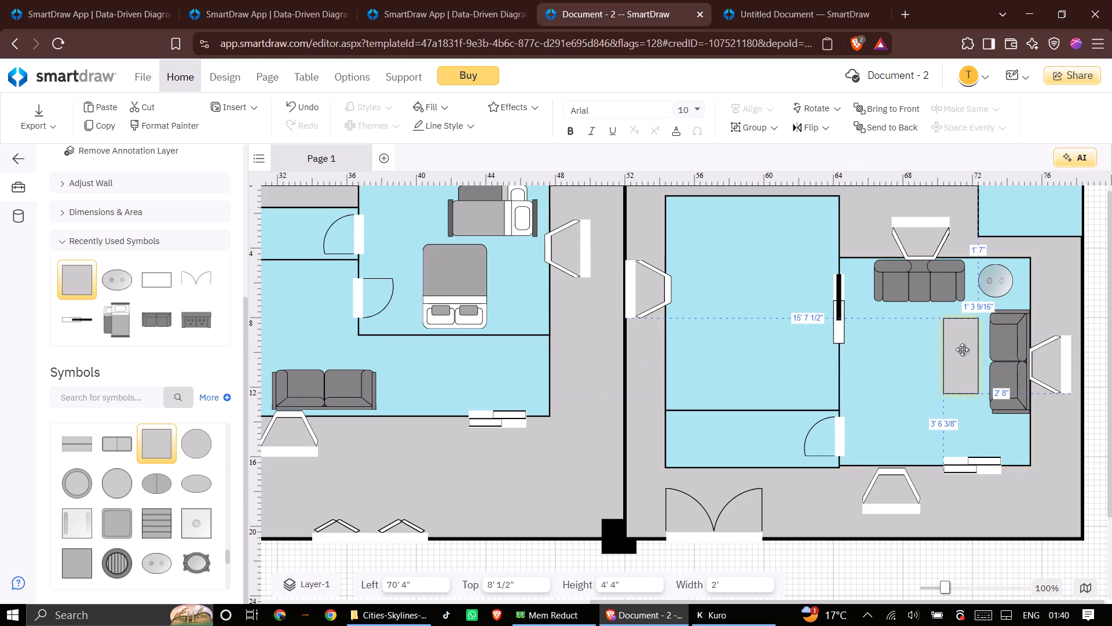
left_click_drag(962, 350, 966, 353)
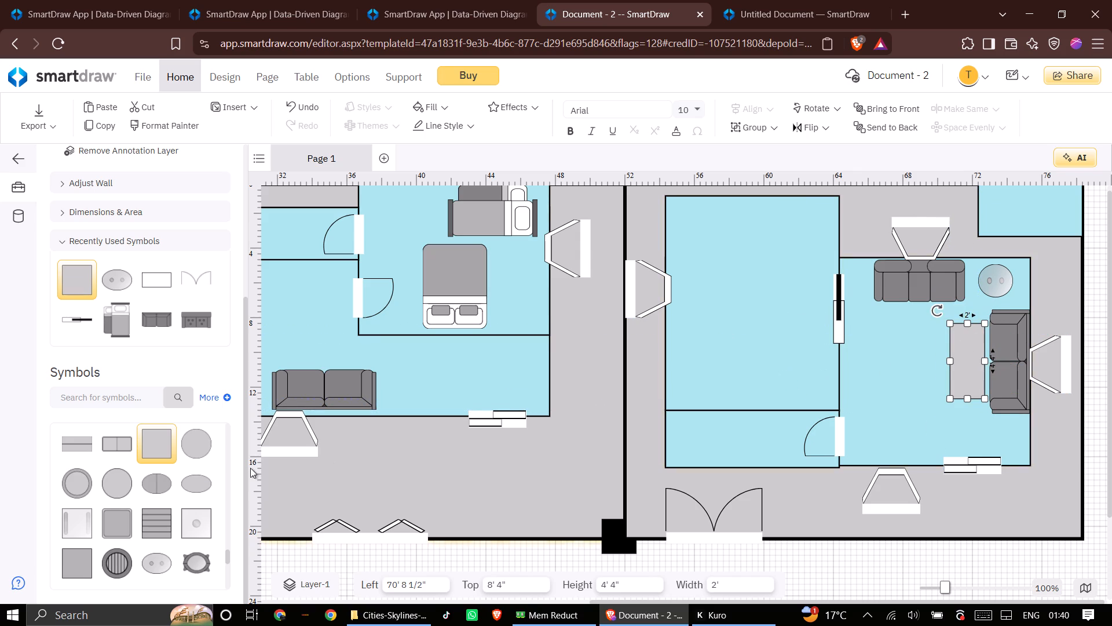
Add a 42" Square Table, shorten it to 1' 8 1/4" high, and place it in front of the three-seat sofa at 66' 10" left.
left_click(76, 515)
left_click_drag(76, 515, 785, 382)
left_click_drag(63, 519, 898, 346)
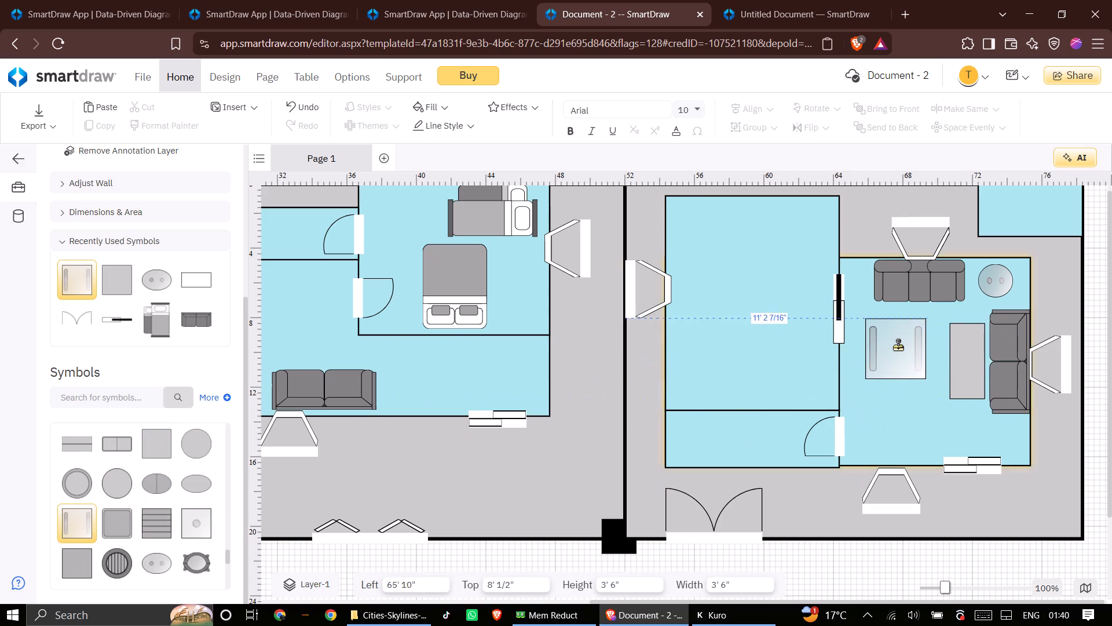
left_click_drag(898, 346, 905, 345)
left_click_drag(906, 374, 906, 360)
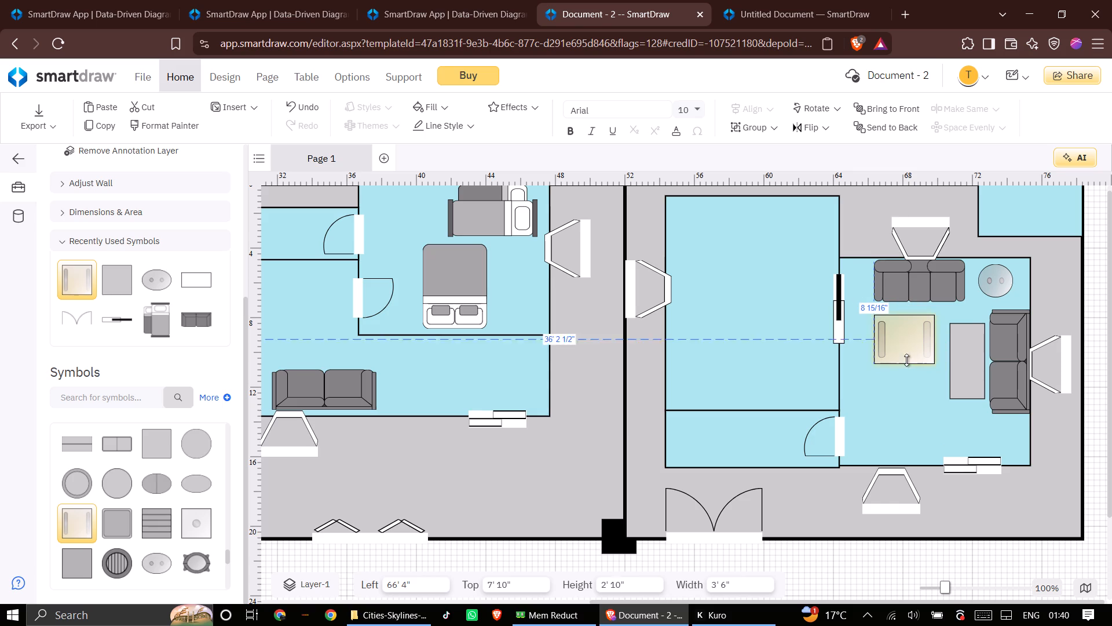
left_click_drag(906, 360, 908, 345)
left_click_drag(908, 332, 918, 331)
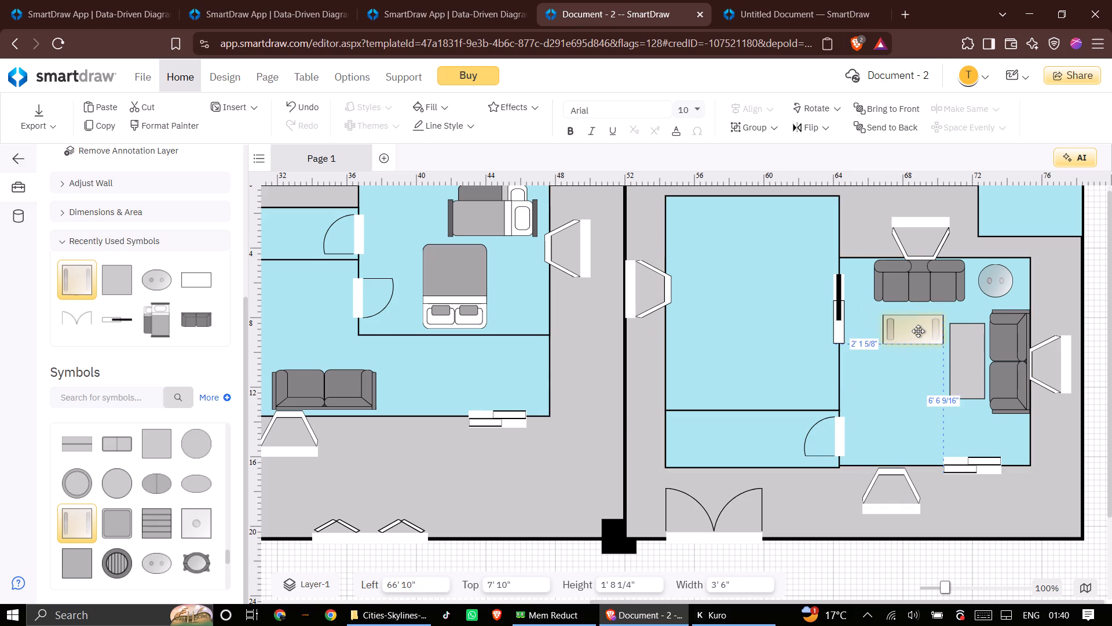
left_click_drag(918, 331, 919, 325)
left_click(892, 396)
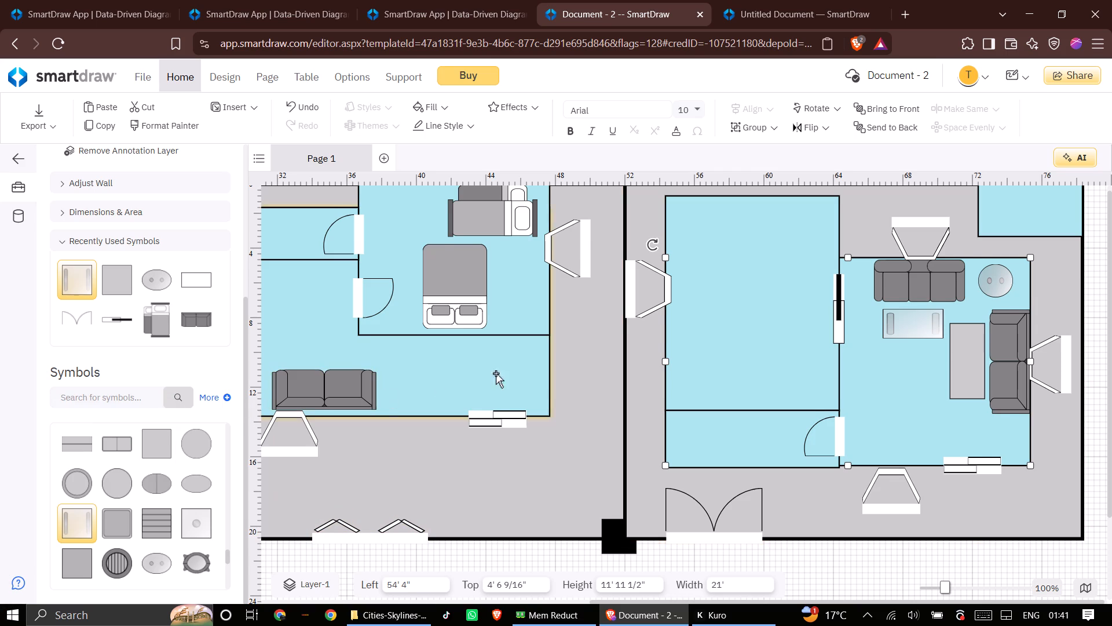
Copy the first unit's double bed and place the copy in the third unit's empty left-hand room, at about 57' 3" left, 1' 5" top.
scroll(520, 370, "up", 2)
middle_click_drag(485, 502, 789, 496)
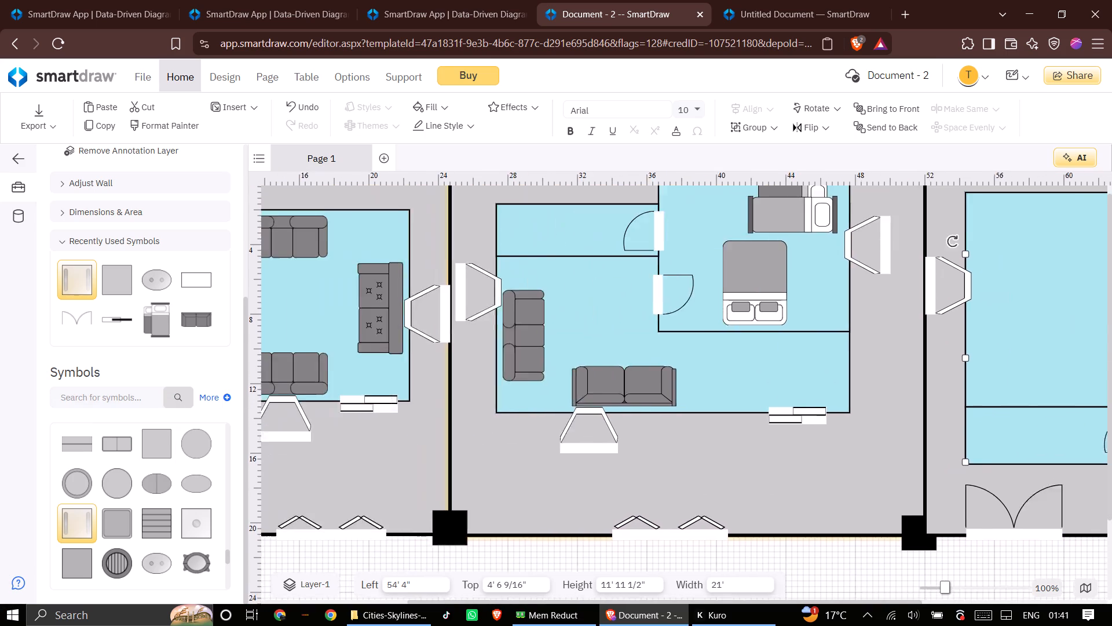
middle_click_drag(789, 496, 553, 519)
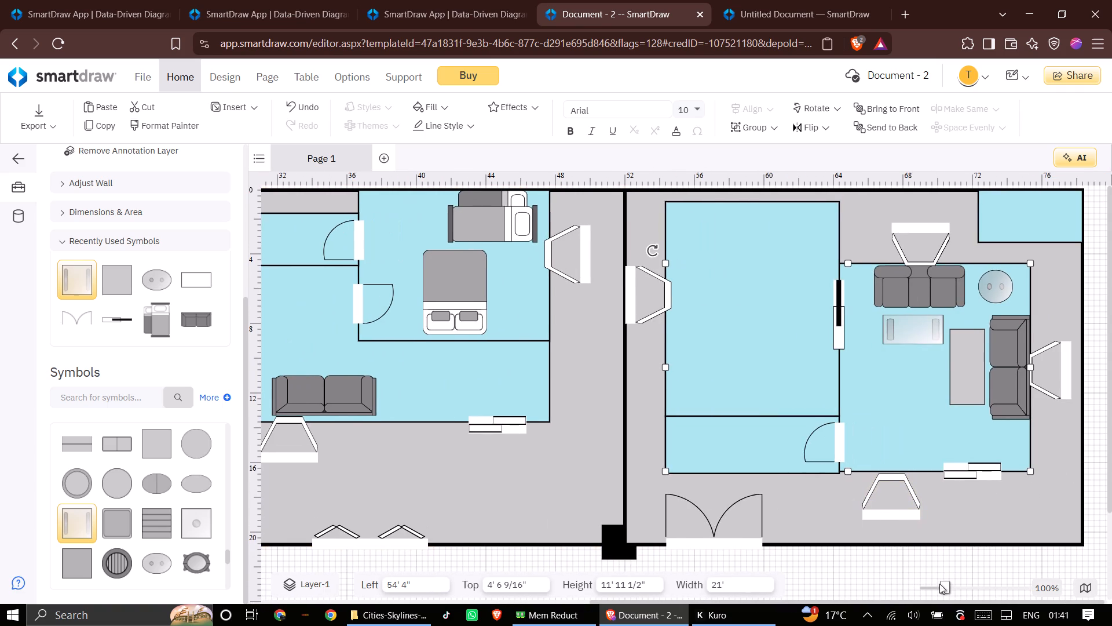
left_click(940, 584)
left_click(932, 585)
left_click(932, 588)
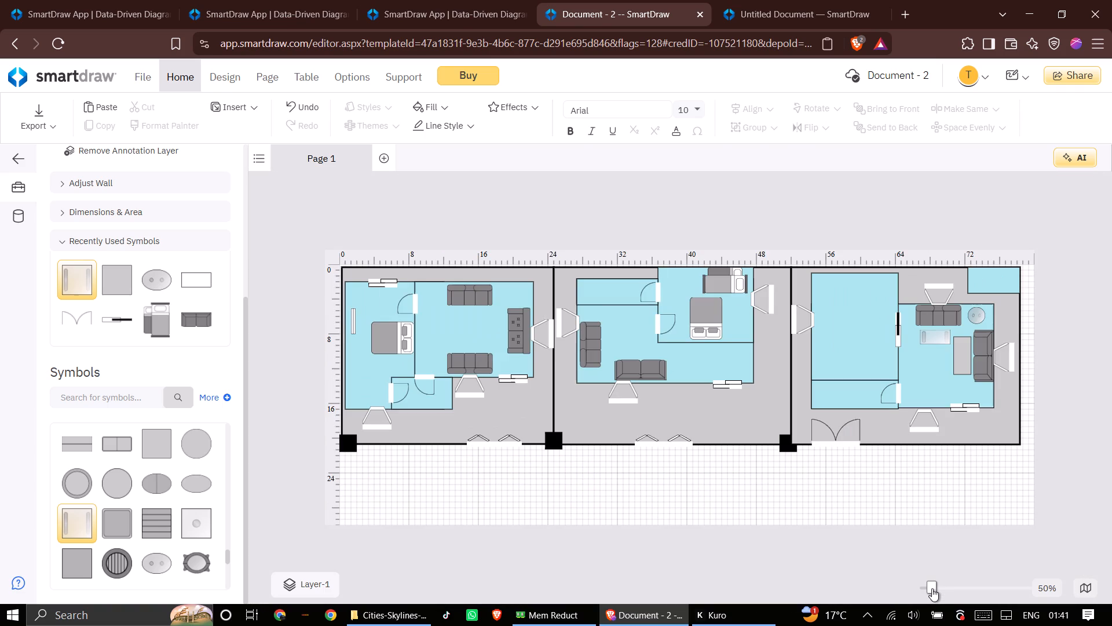
scroll(768, 492, "down", 1)
left_click(392, 334)
right_click(392, 334)
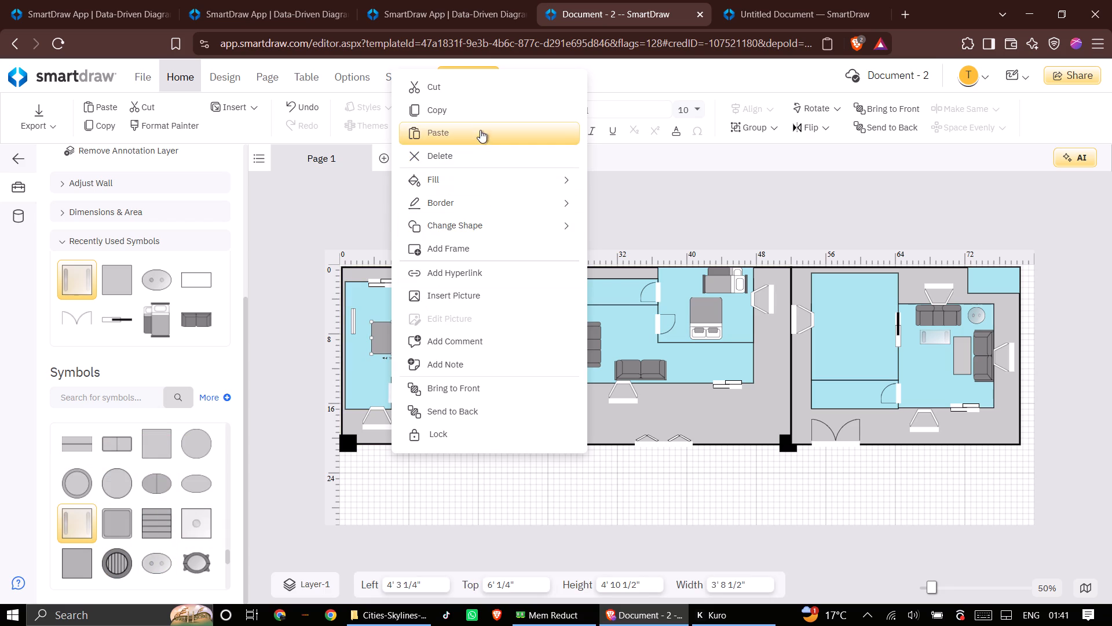
left_click(481, 114)
right_click(833, 324)
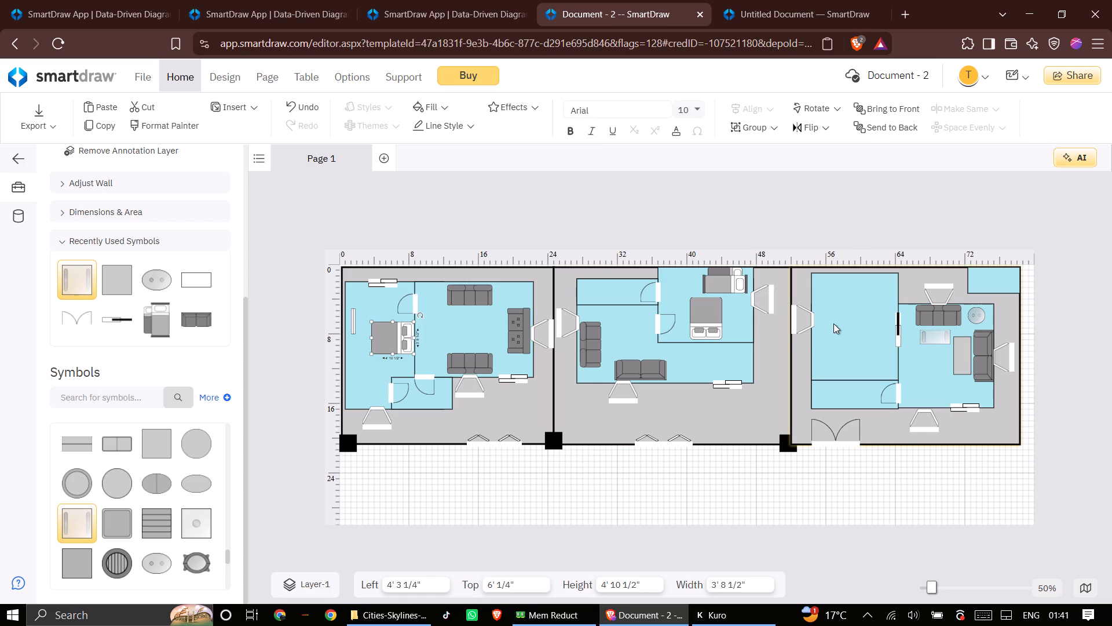
left_click(906, 134)
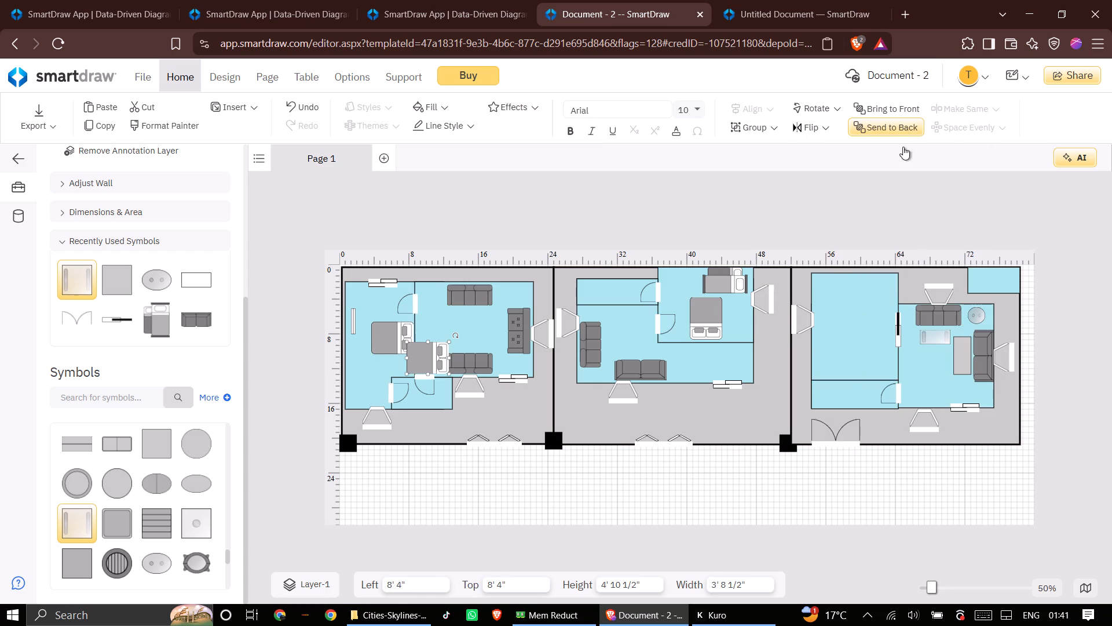
left_click_drag(423, 358, 848, 287)
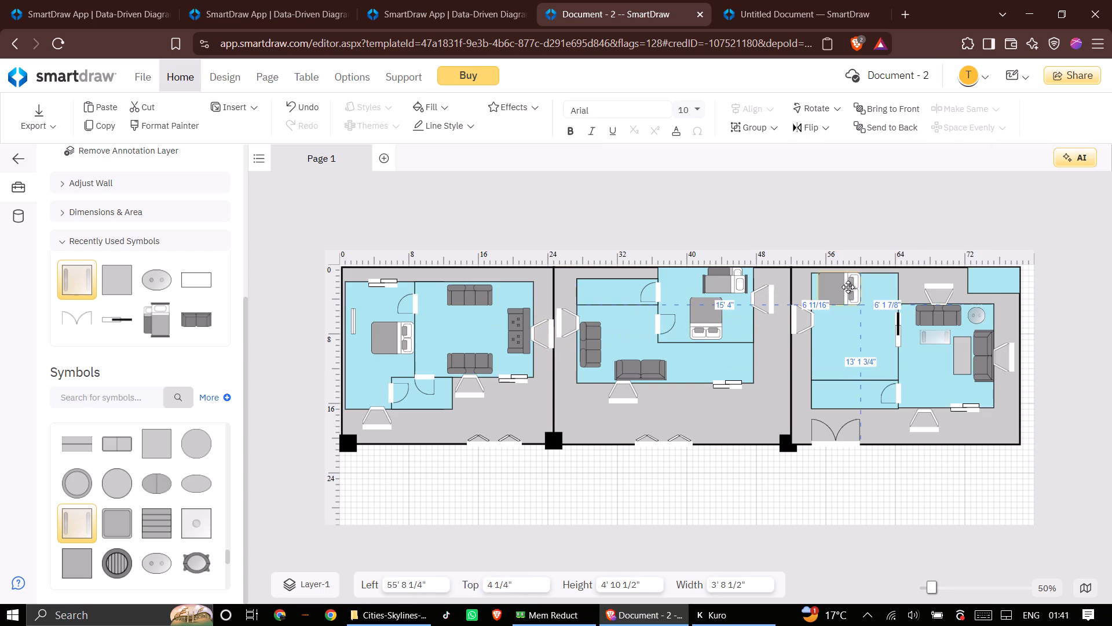
left_click_drag(848, 287, 848, 297)
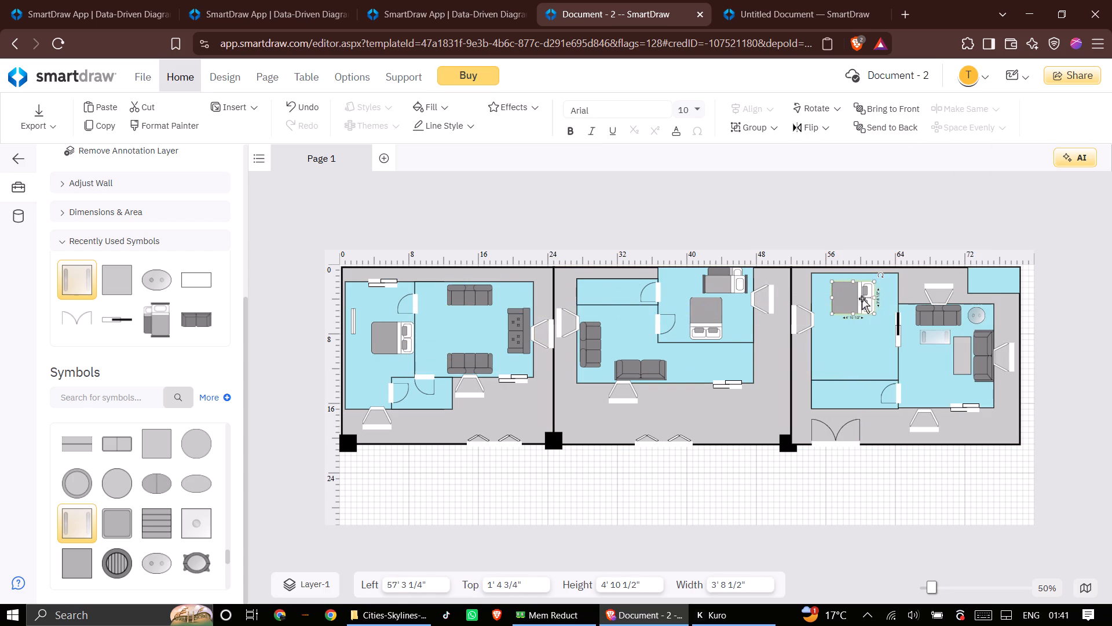
Rotate the copied bed so its pillows face the room's upper wall, and set it at 57' 5 3/4" left and 1' 7" top.
left_click_drag(847, 297, 848, 308)
left_click_drag(851, 301, 851, 321)
left_click_drag(854, 314, 853, 305)
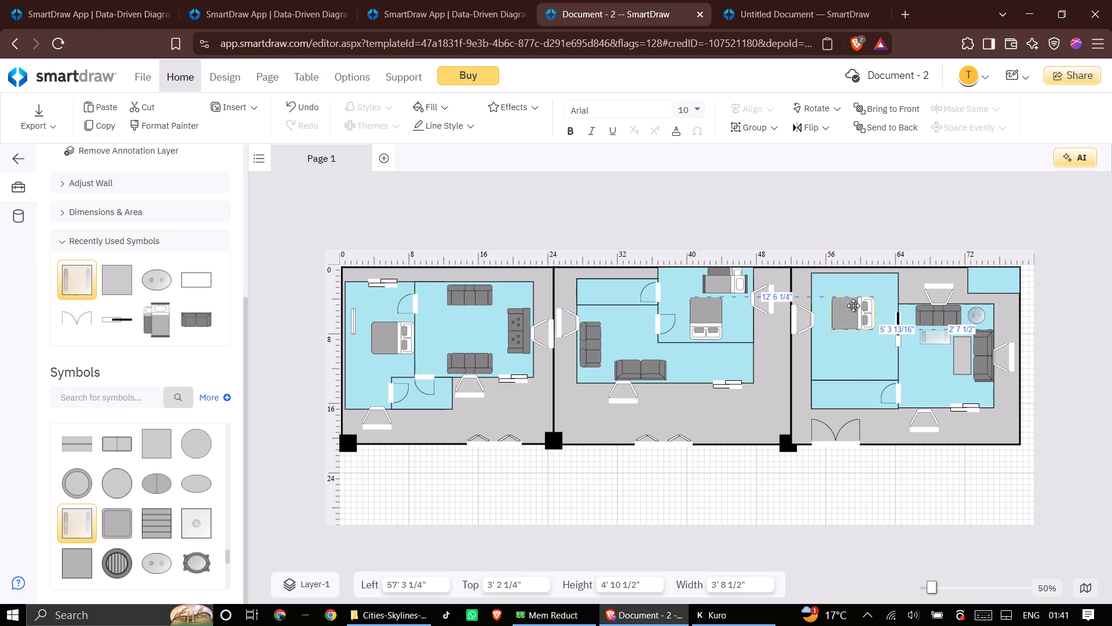
left_click_drag(853, 305, 853, 305)
left_click(848, 312)
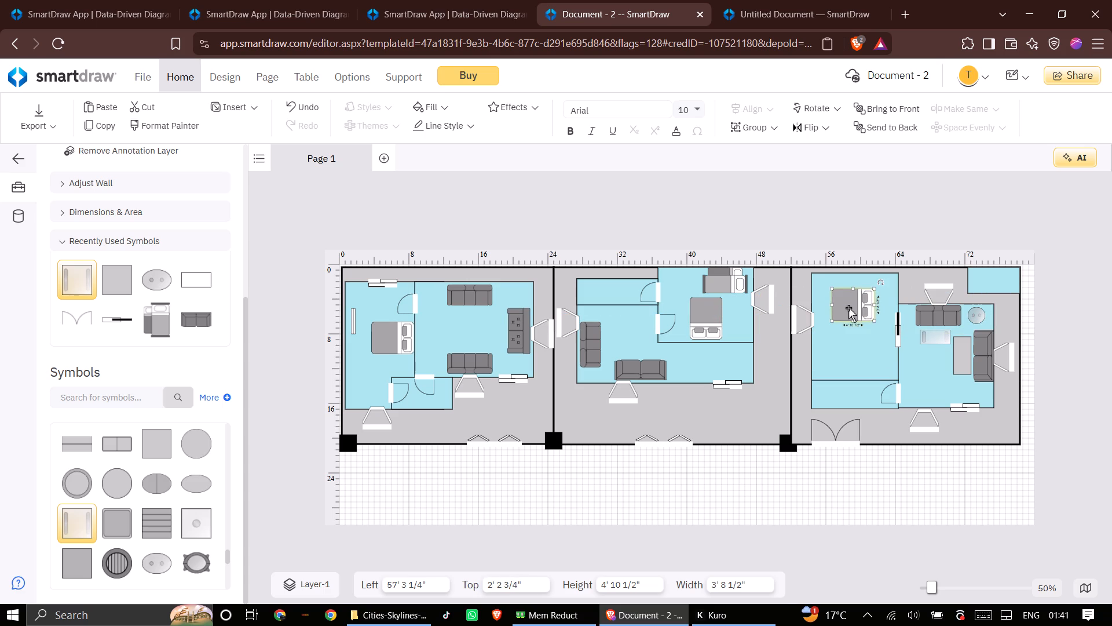
left_click(848, 308)
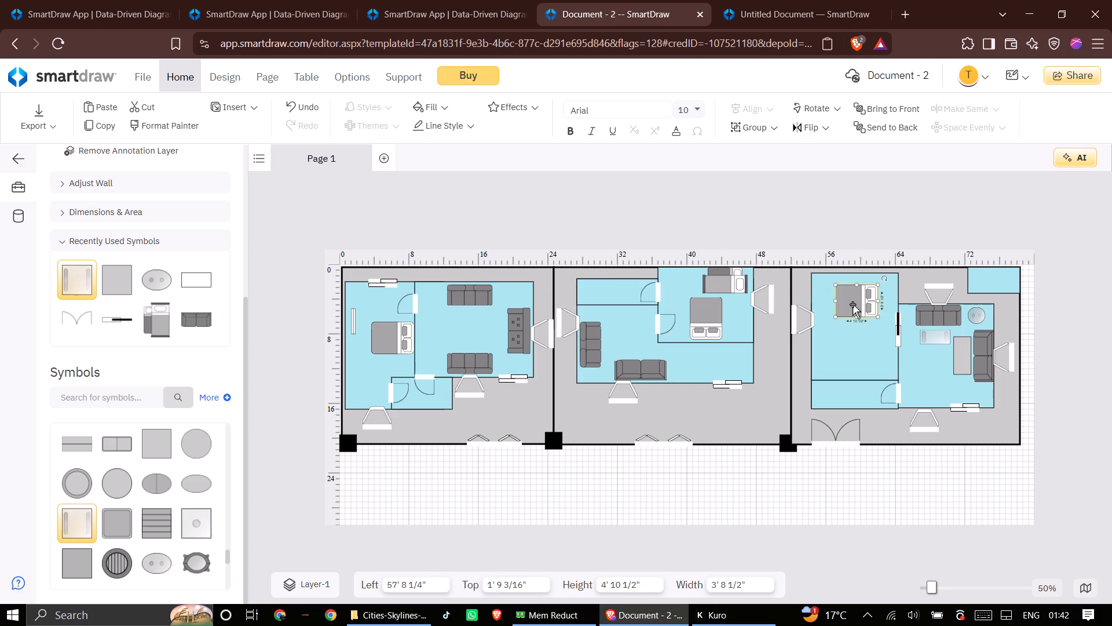
left_click(847, 304)
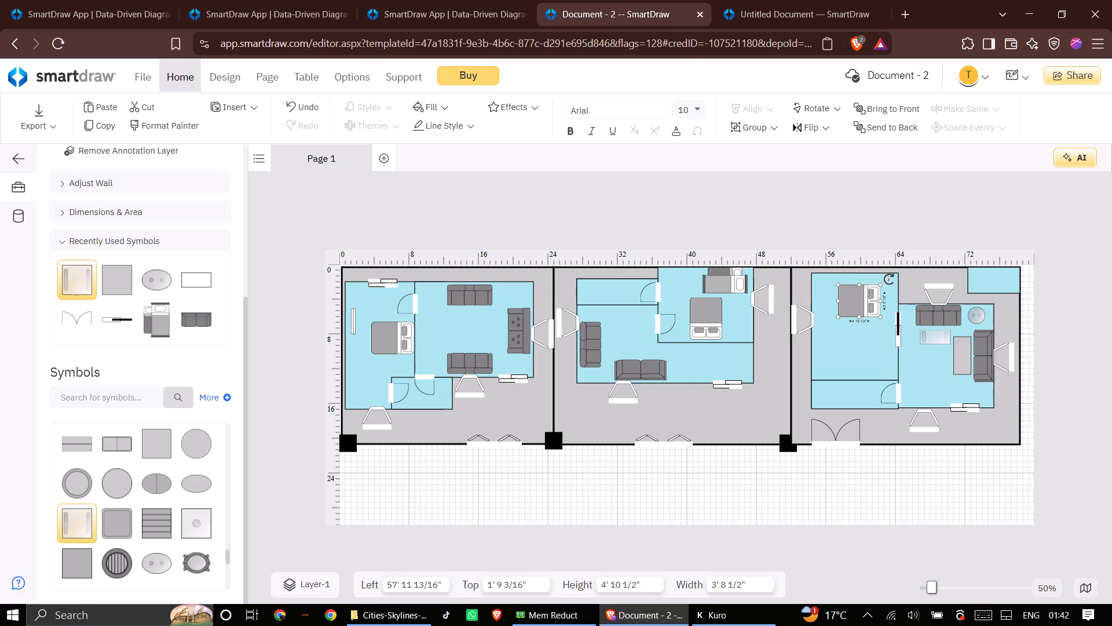
left_click_drag(889, 279, 811, 339)
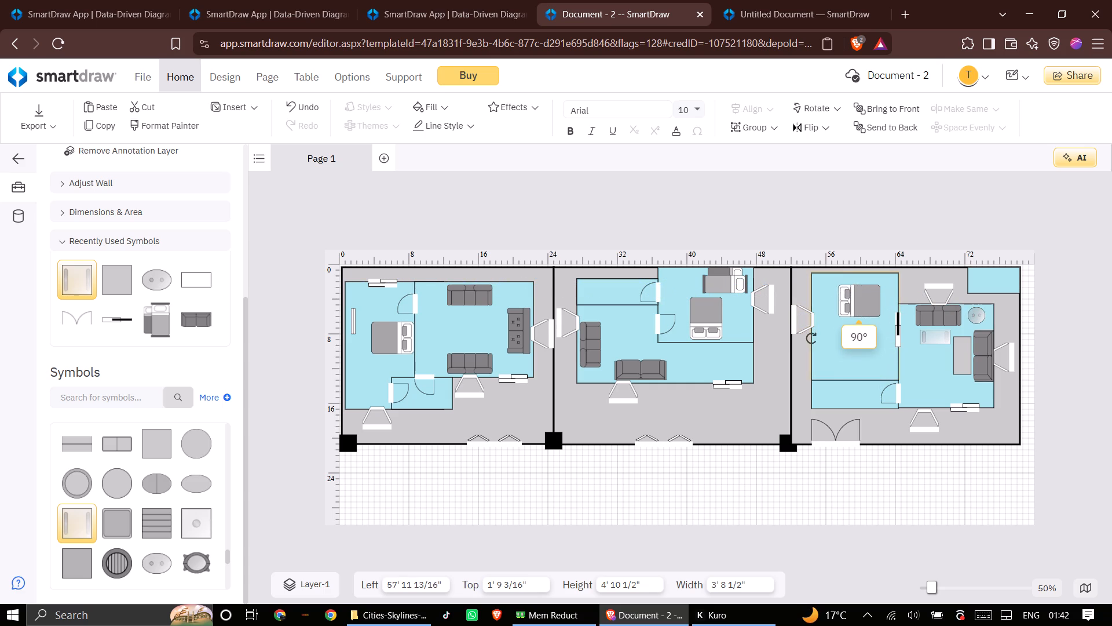
left_click_drag(811, 339, 835, 265)
left_click_drag(859, 296, 854, 294)
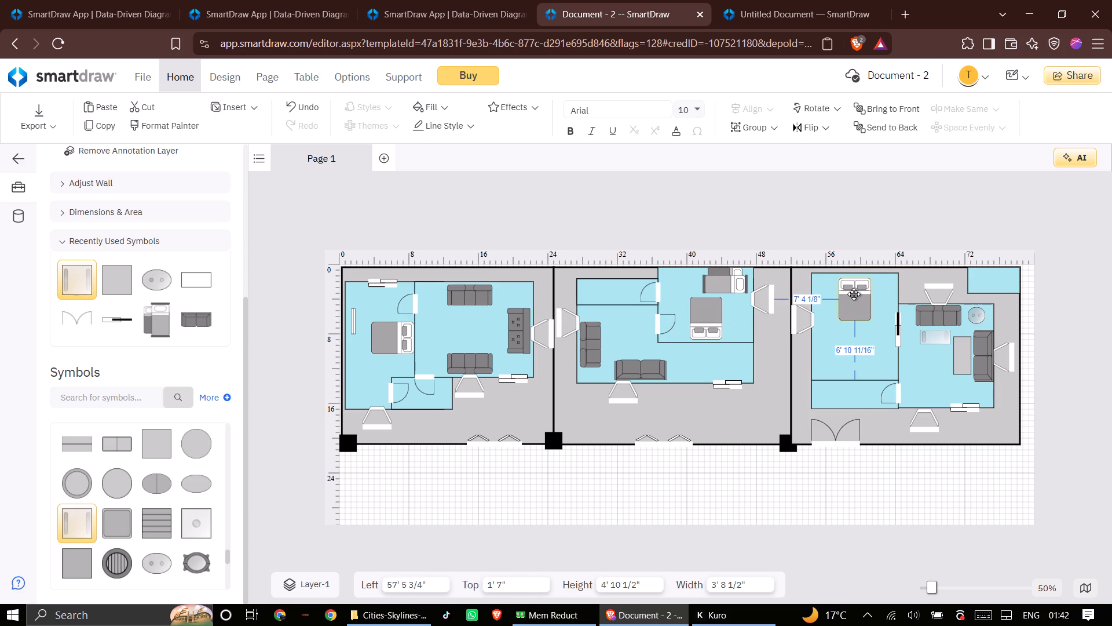
left_click_drag(854, 294, 854, 293)
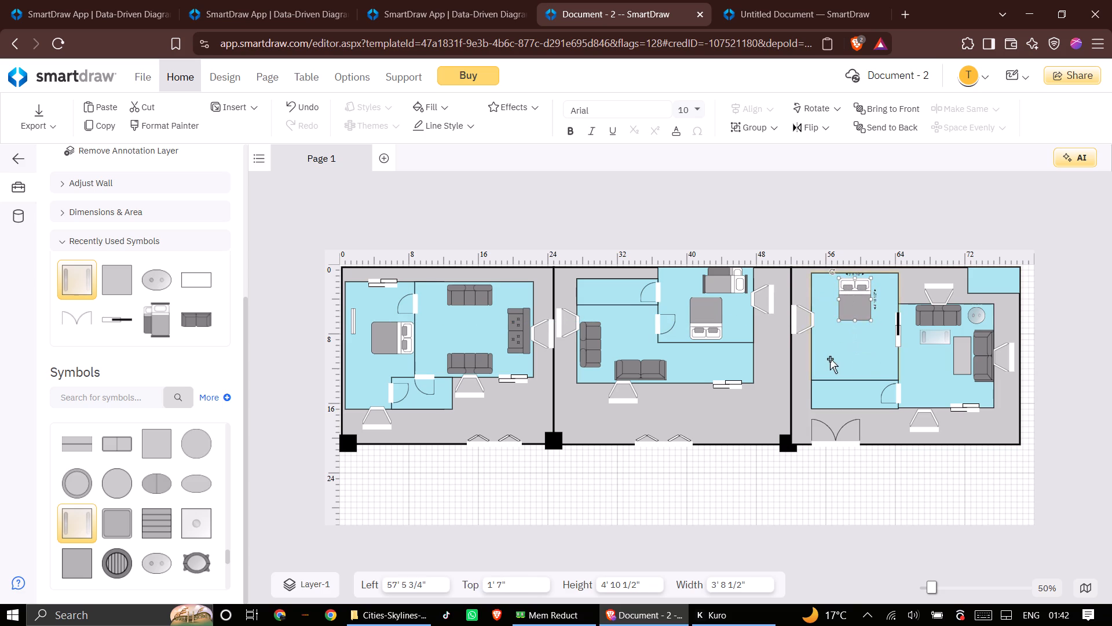
left_click(830, 359)
Add the two-section rectangular table, shrink it to 5' 4" wide by 1' 8" high, and place it below the third unit's bed.
left_click_drag(116, 439, 422, 377)
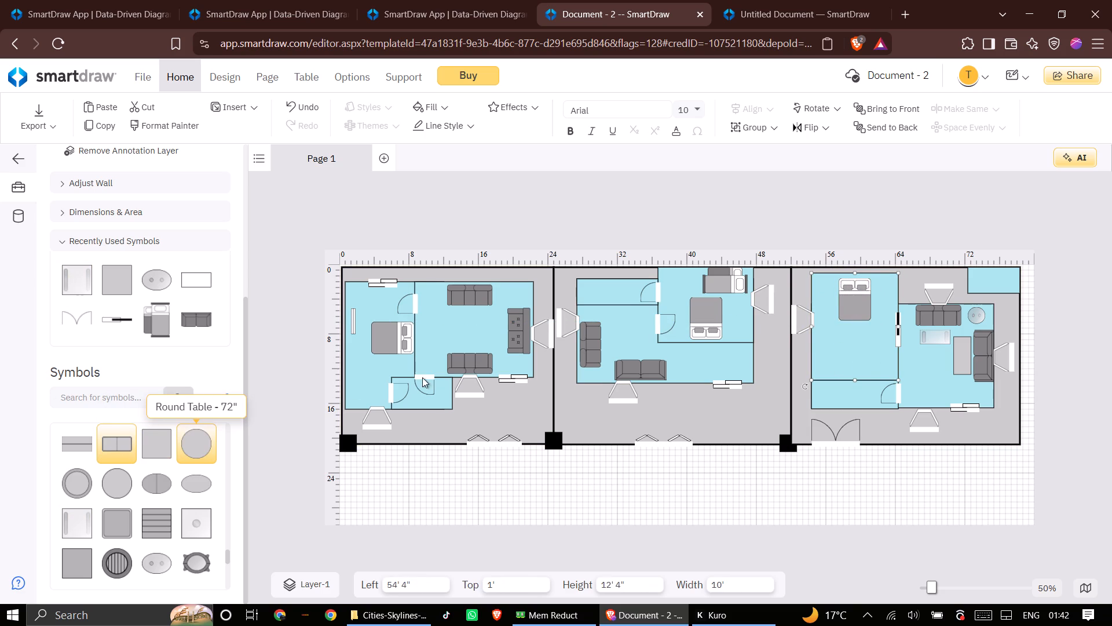
left_click_drag(422, 377, 692, 312)
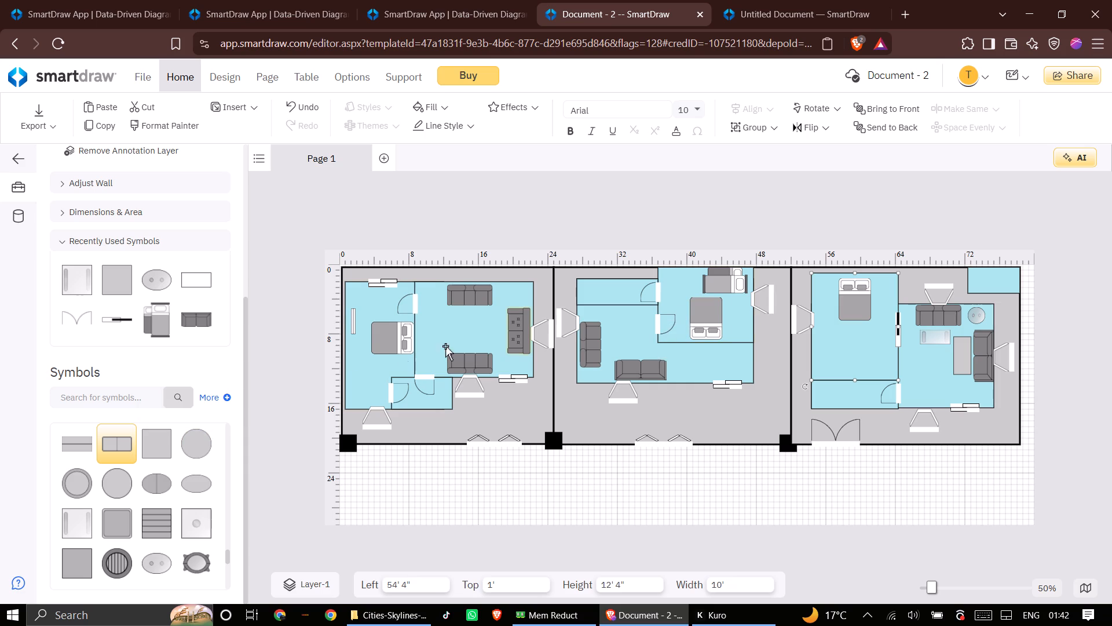
left_click_drag(114, 442, 645, 393)
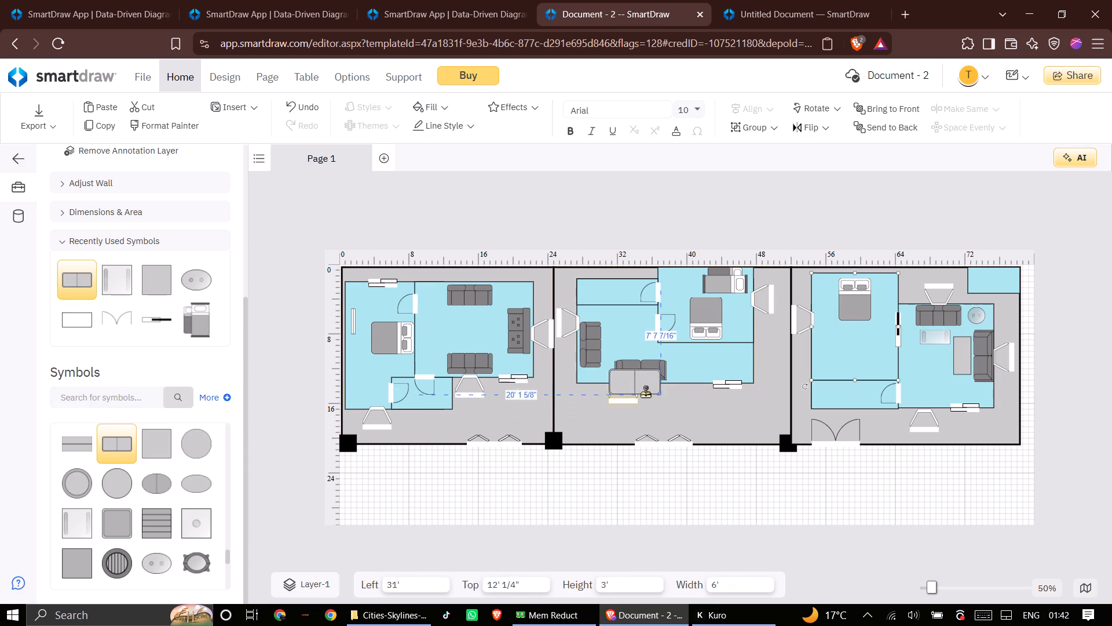
left_click_drag(645, 393, 664, 413)
left_click_drag(667, 409, 661, 476)
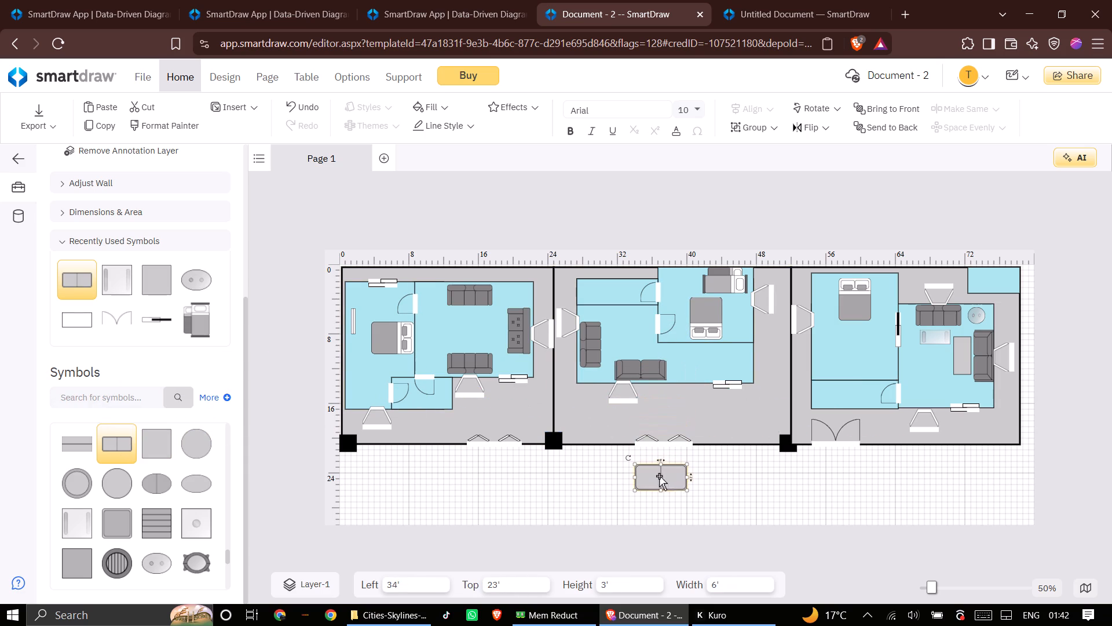
left_click_drag(687, 492, 682, 481)
left_click_drag(660, 472, 817, 327)
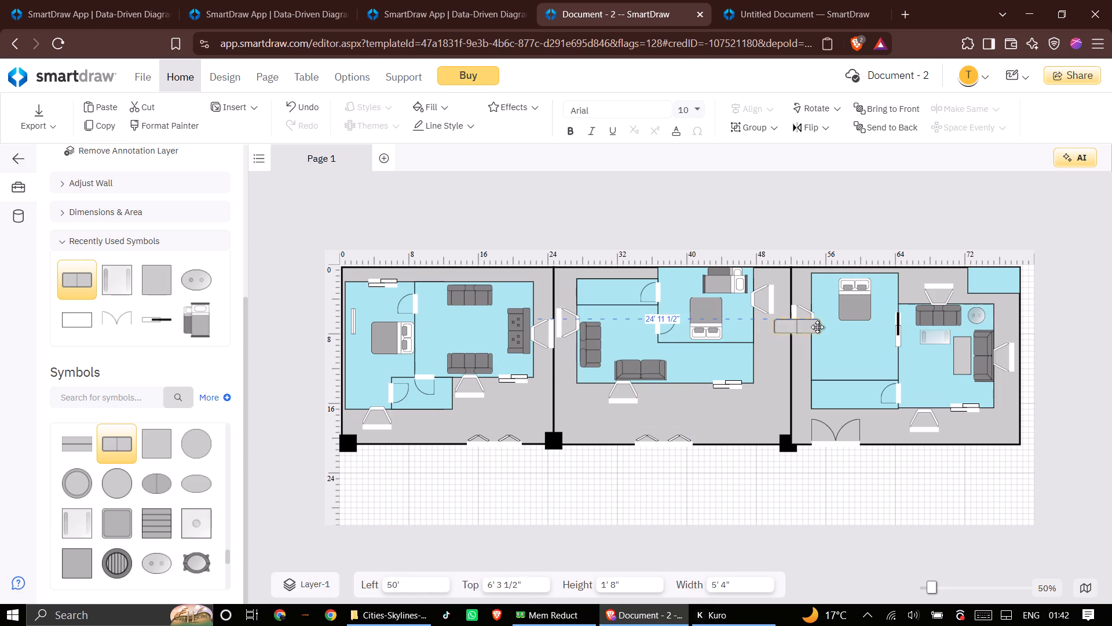
left_click_drag(817, 327, 851, 352)
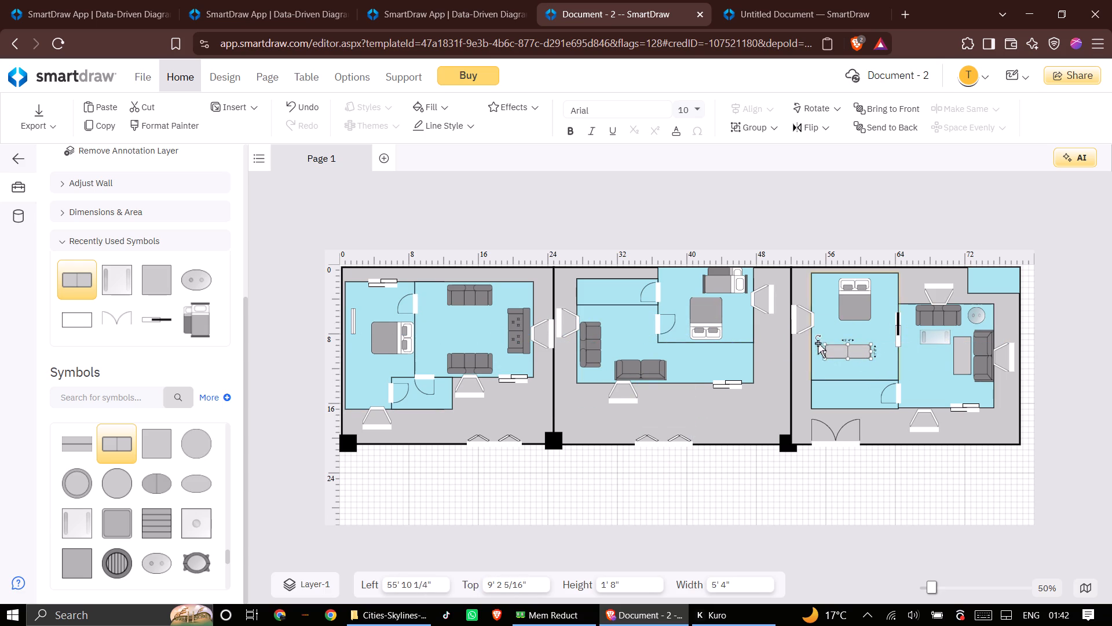
Rotate the added table to 270° and shorten its long side to 3' 3 11/16".
left_click_drag(818, 341, 854, 330)
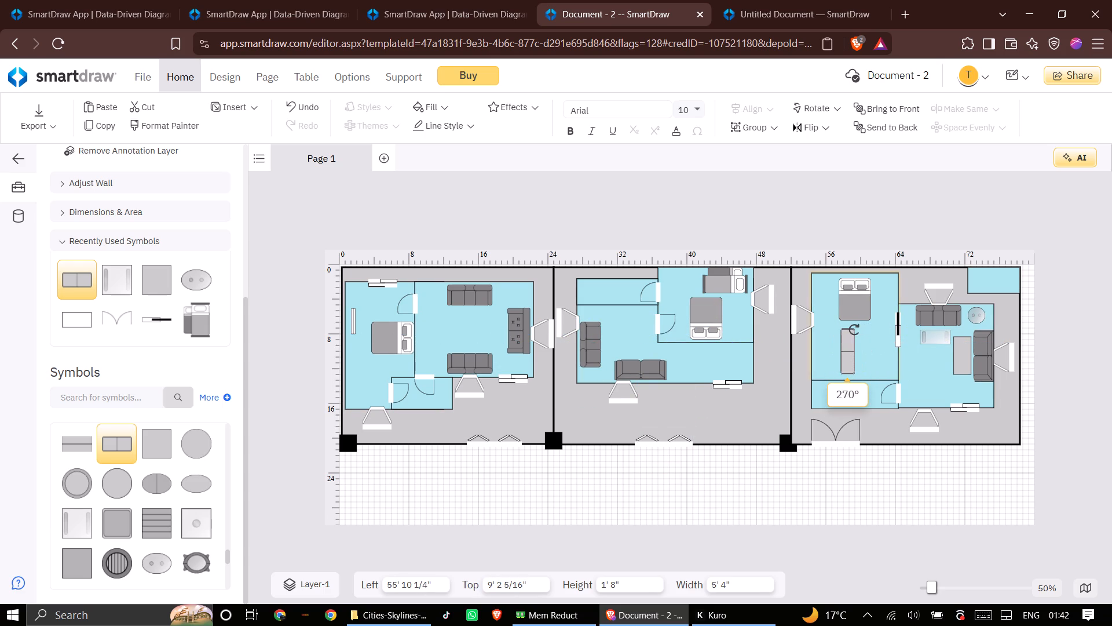
left_click_drag(854, 330, 855, 330)
left_click_drag(847, 377, 847, 376)
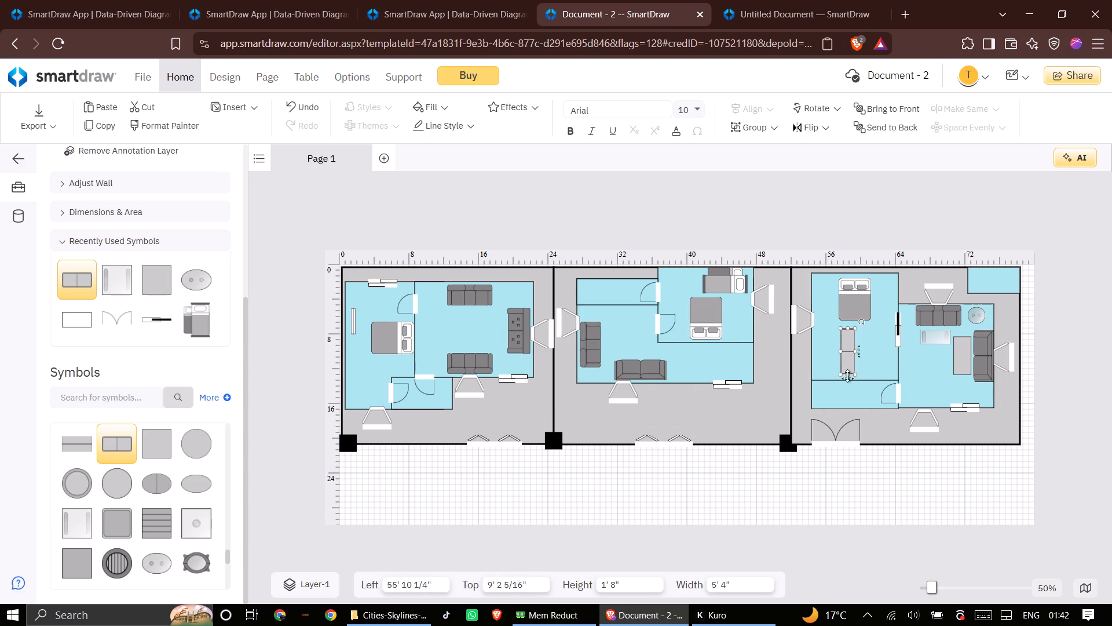
left_click_drag(847, 376, 848, 366)
left_click_drag(850, 380, 850, 371)
left_click_drag(850, 371, 850, 363)
left_click_drag(847, 374, 847, 368)
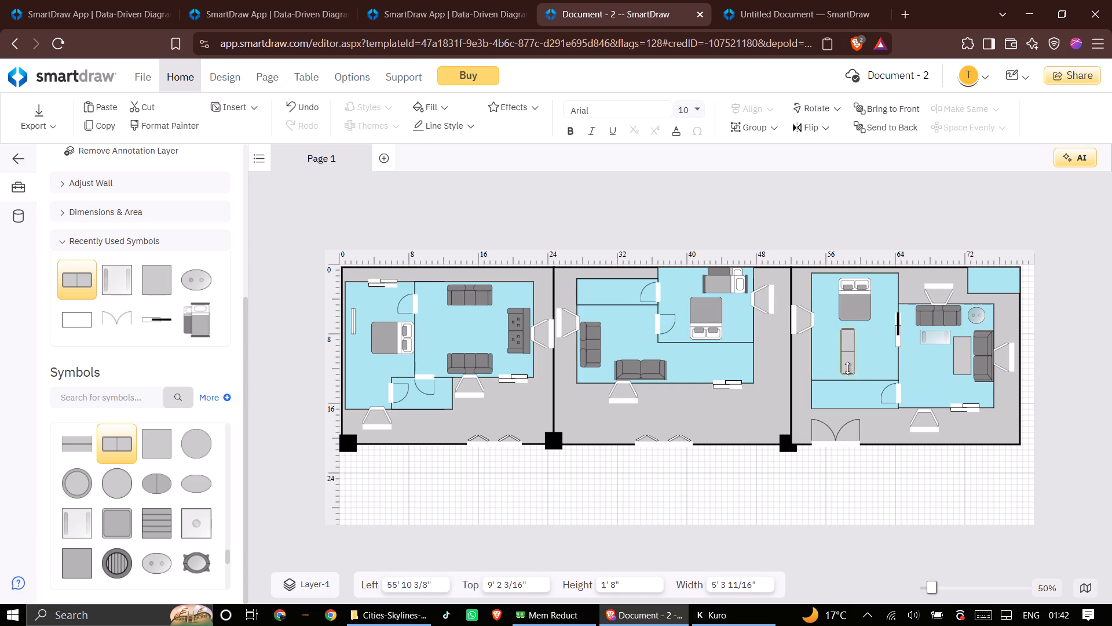
left_click_drag(847, 368, 849, 358)
Move the table to the left of the third unit's bed and shorten it to 1' 7 7/16", at 55' 4 1/2" left, 2' 4 1/4" top.
left_click_drag(846, 344, 829, 320)
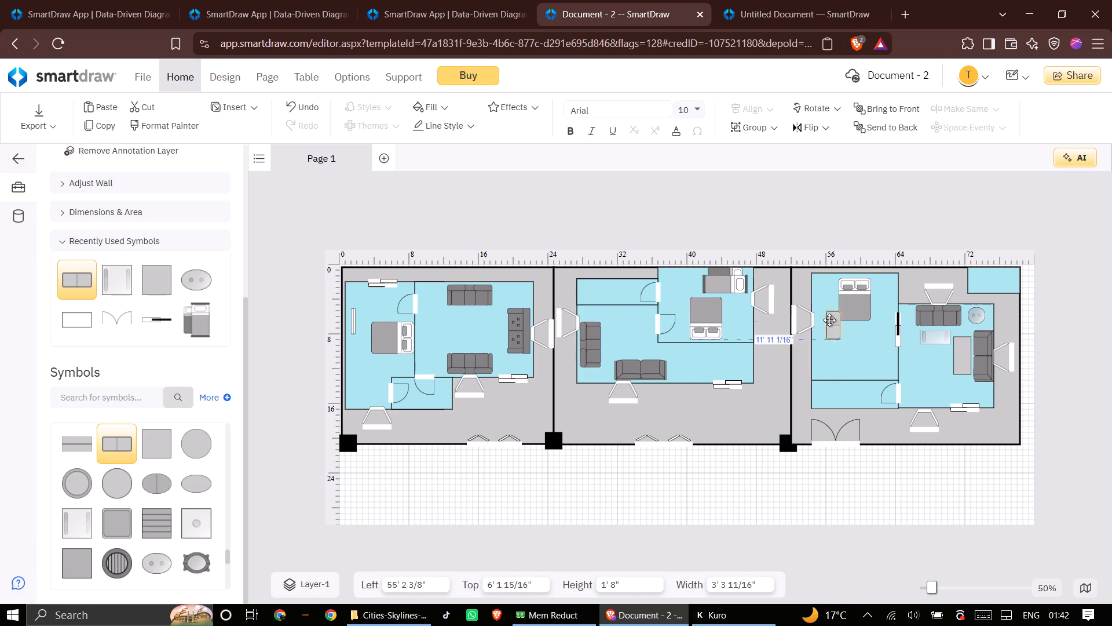
left_click_drag(829, 320, 827, 303)
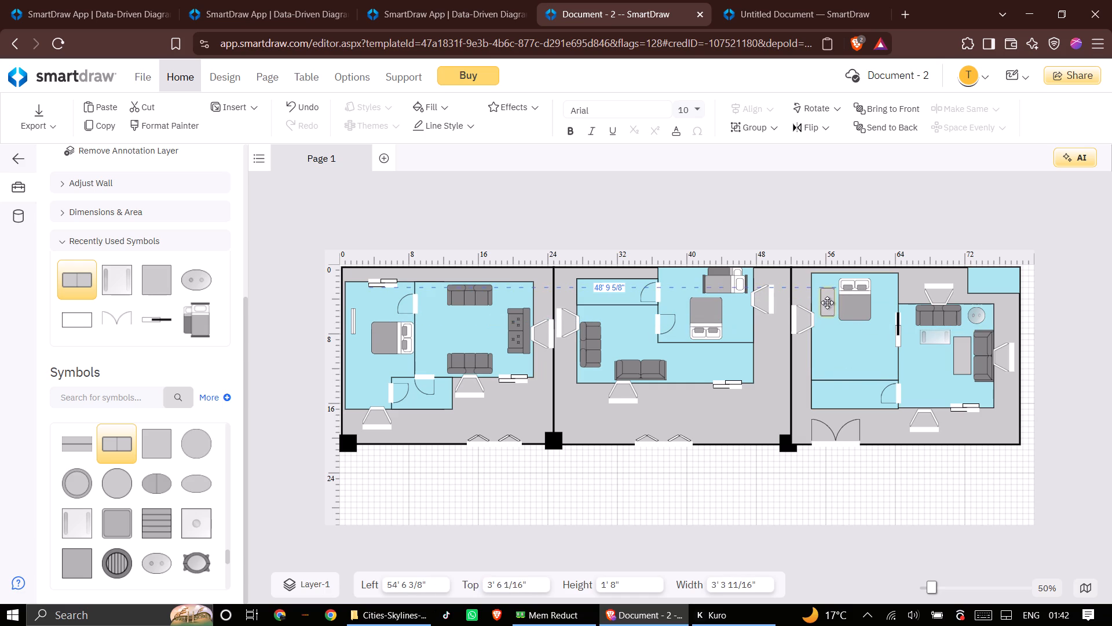
left_click_drag(827, 303, 827, 301)
left_click_drag(828, 315, 828, 310)
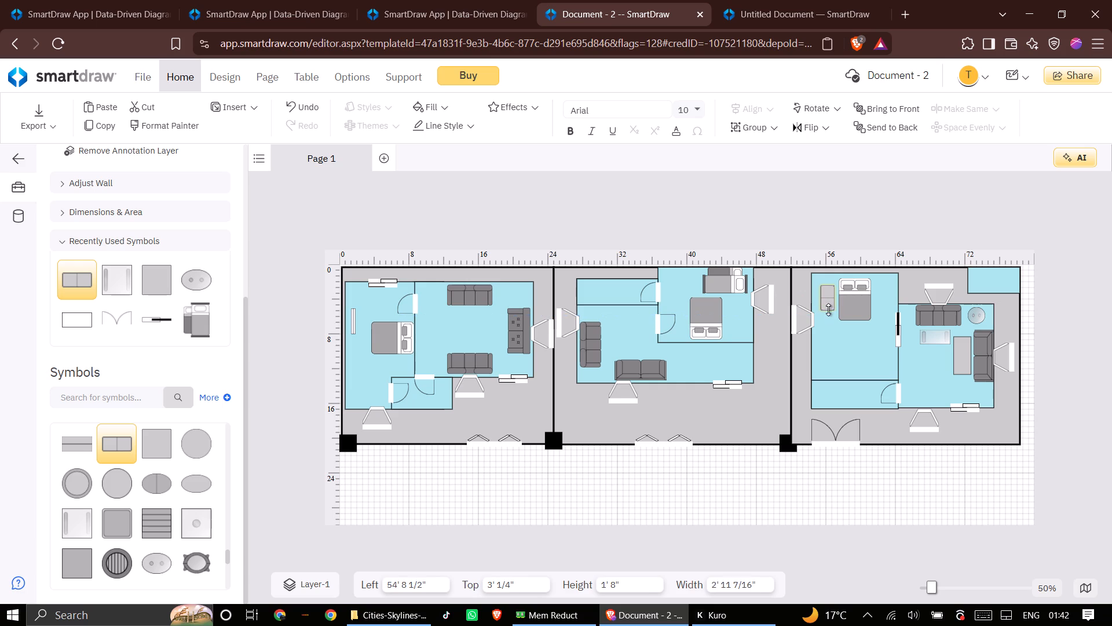
left_click_drag(828, 310, 828, 301)
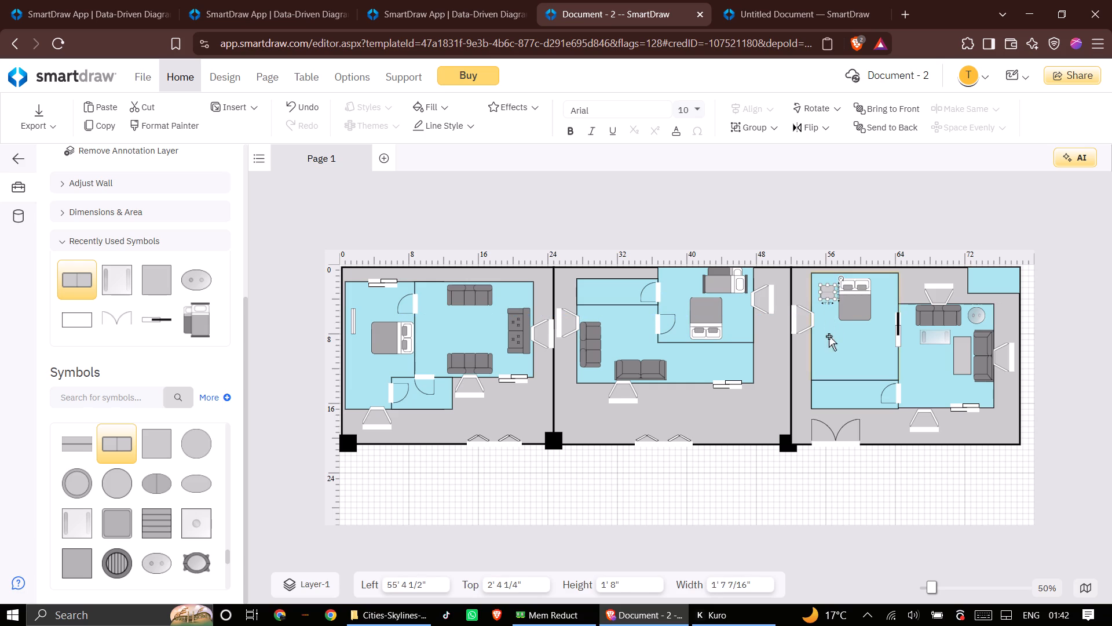
left_click(829, 343)
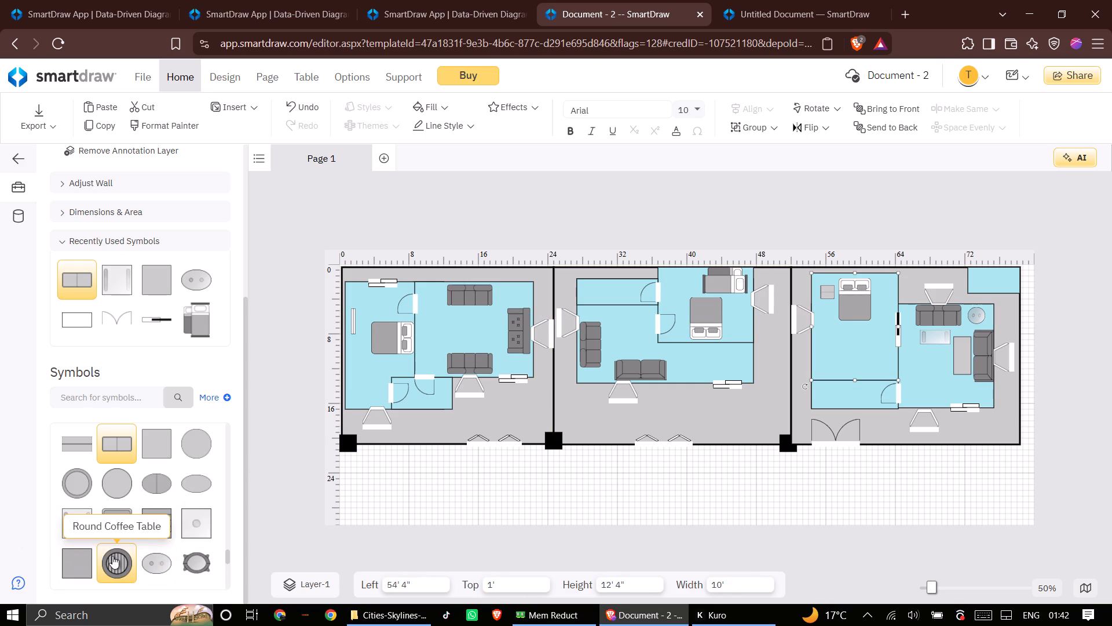
Add a Round Coffee Table sized 1' 4" wide by 1' 10 1/4" high right of the third unit's bed, at 62' left, 1' 10 3/4" top.
left_click_drag(113, 558, 644, 427)
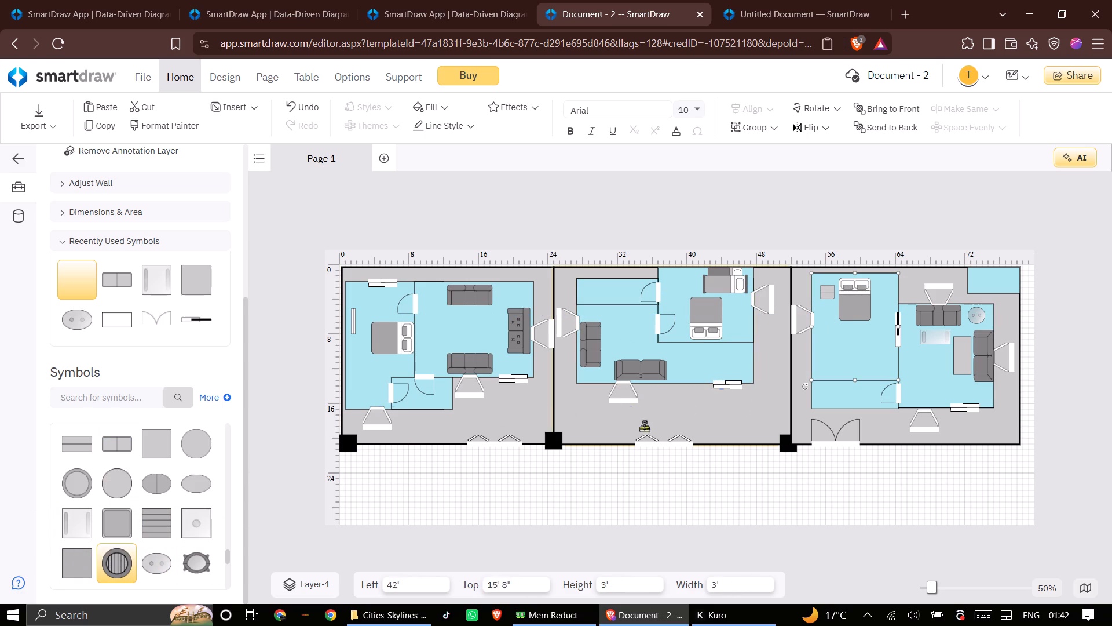
left_click_drag(644, 427, 769, 339)
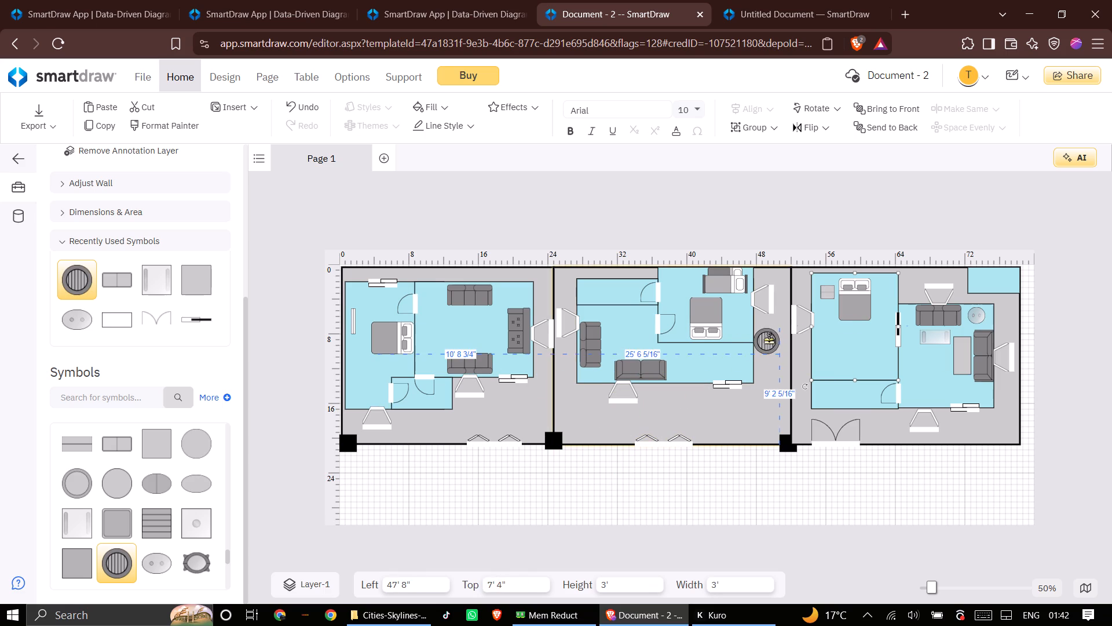
left_click_drag(769, 339, 883, 301)
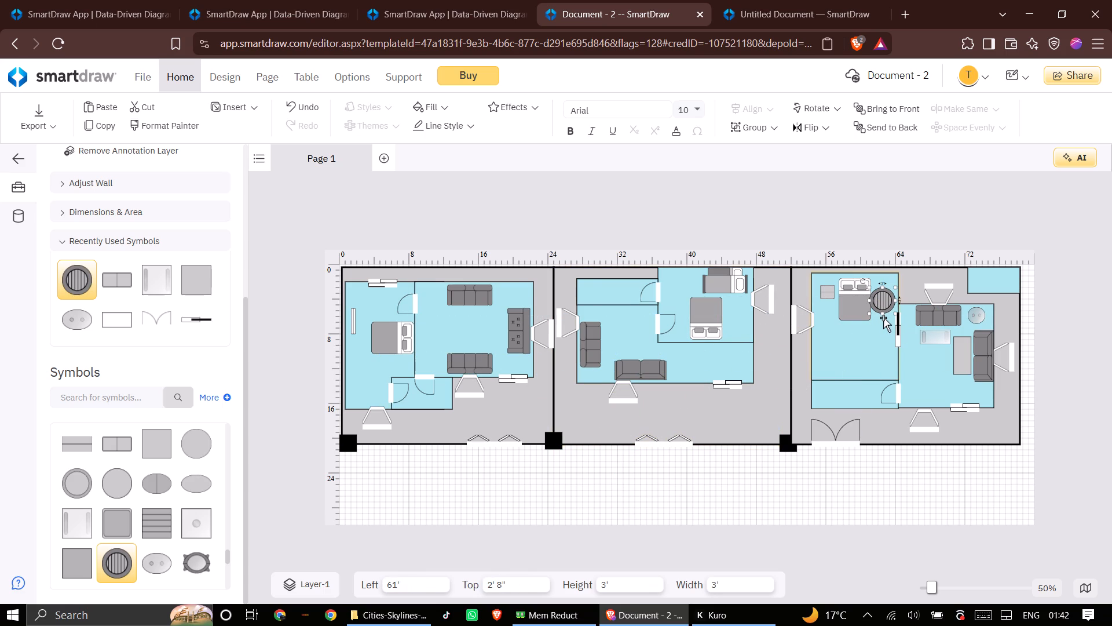
left_click(883, 311)
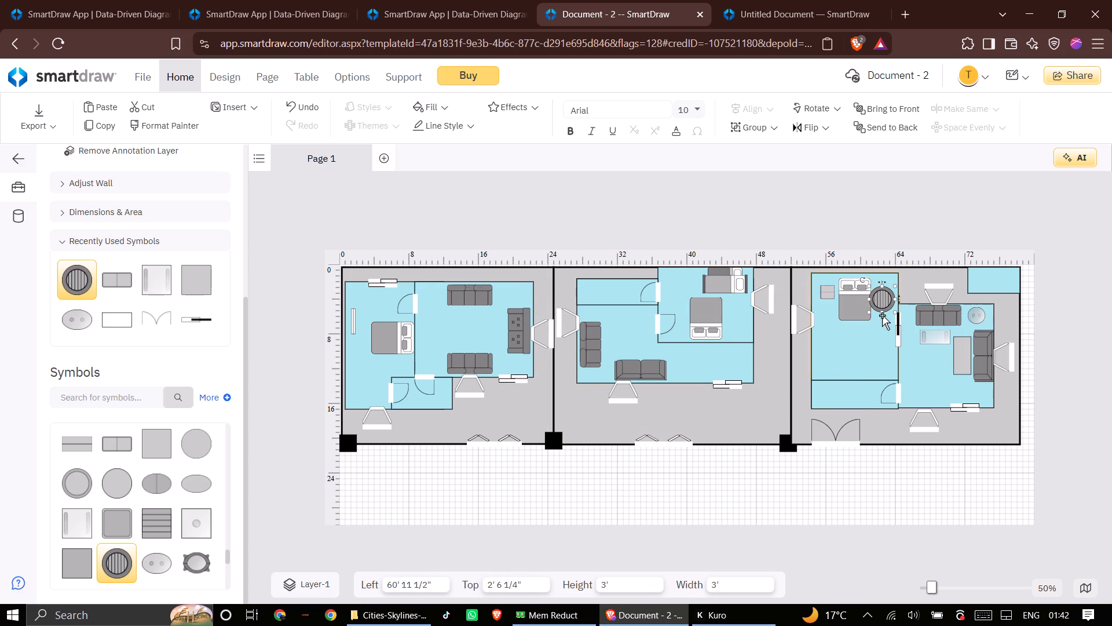
left_click_drag(882, 311, 882, 303)
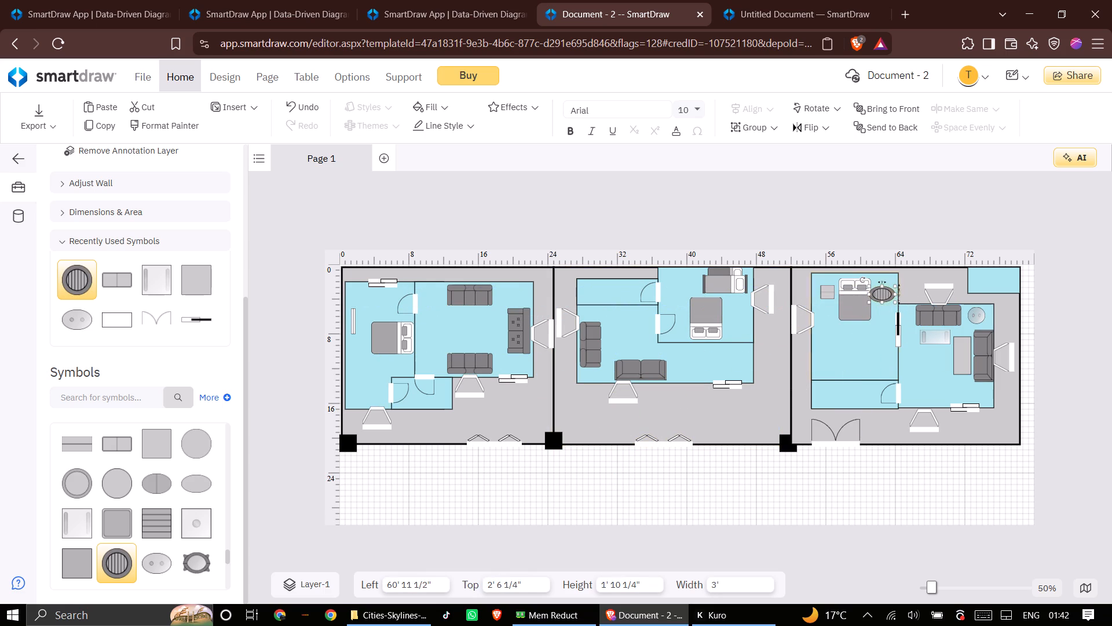
left_click_drag(896, 294, 887, 296)
left_click_drag(869, 293, 876, 296)
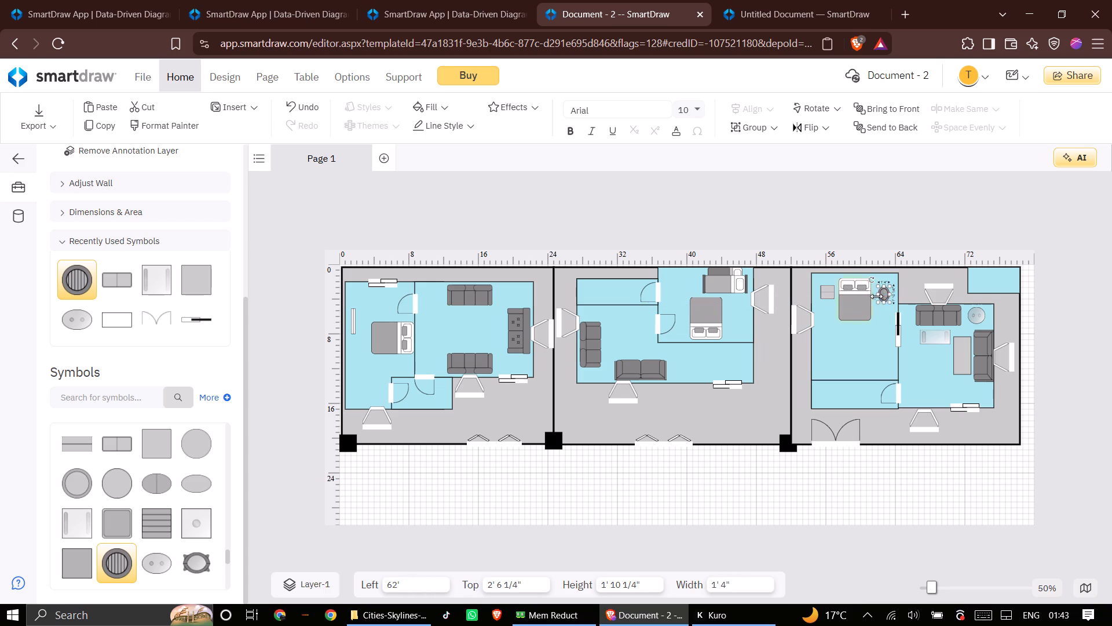
left_click_drag(882, 296, 882, 294)
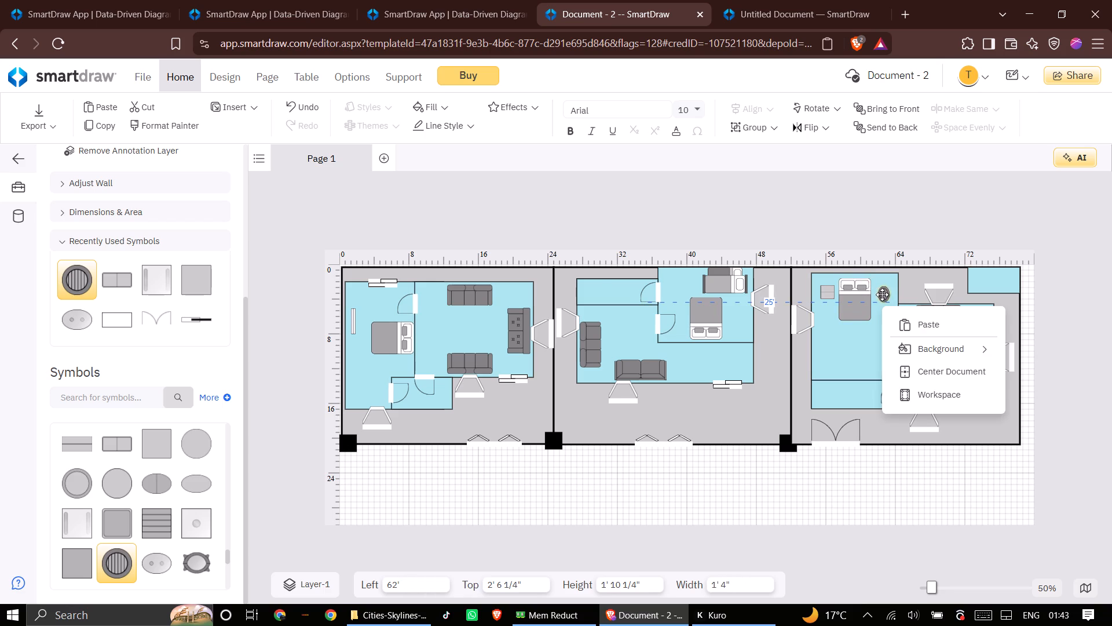
left_click_drag(882, 294, 882, 291)
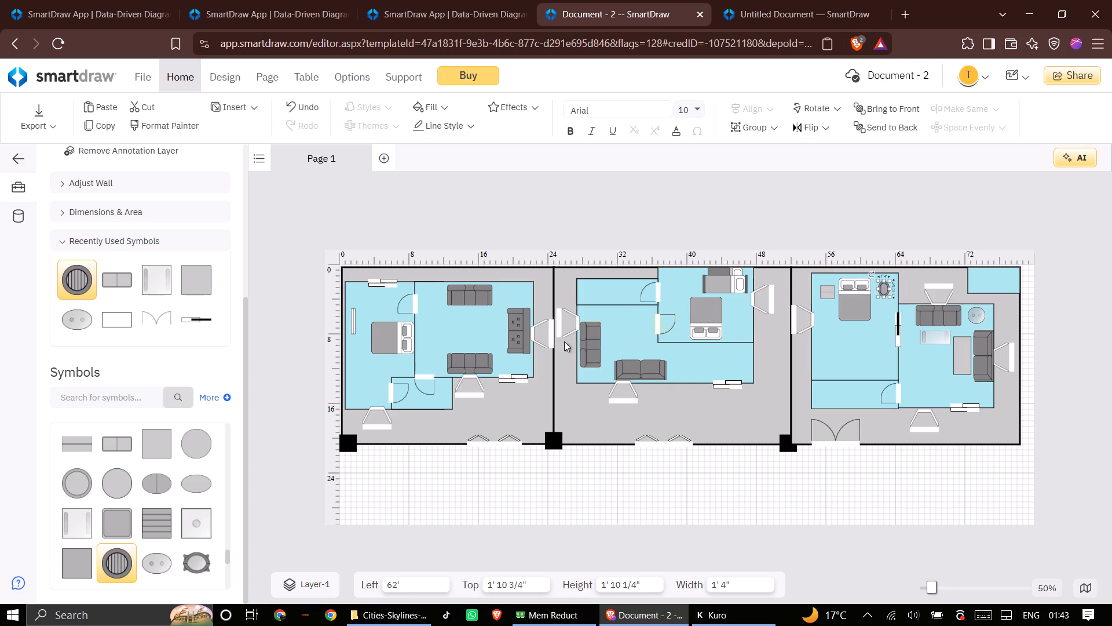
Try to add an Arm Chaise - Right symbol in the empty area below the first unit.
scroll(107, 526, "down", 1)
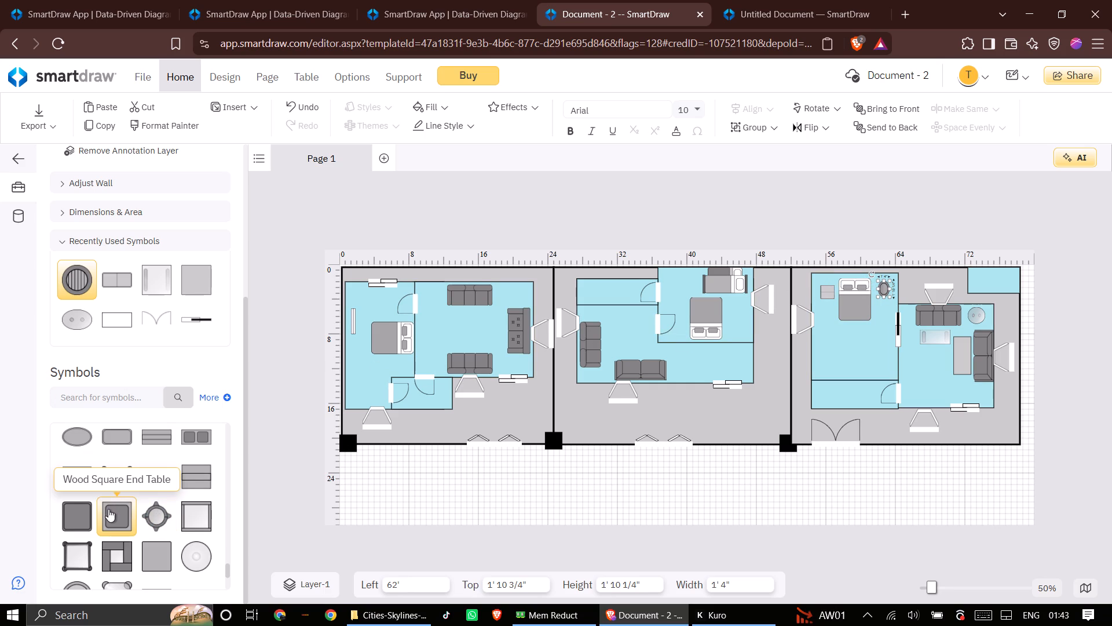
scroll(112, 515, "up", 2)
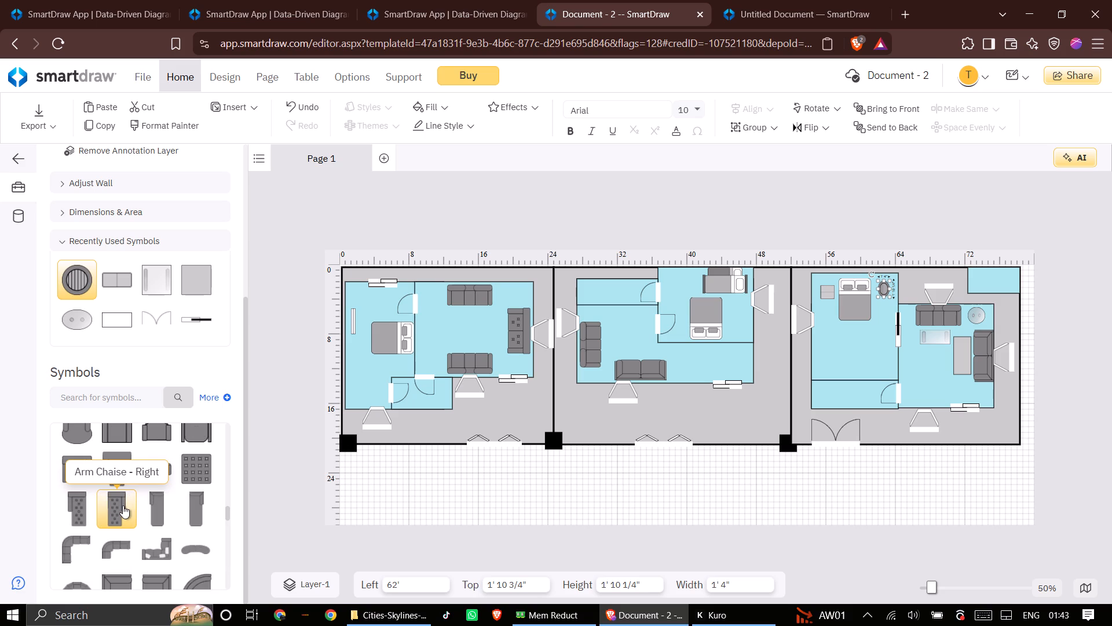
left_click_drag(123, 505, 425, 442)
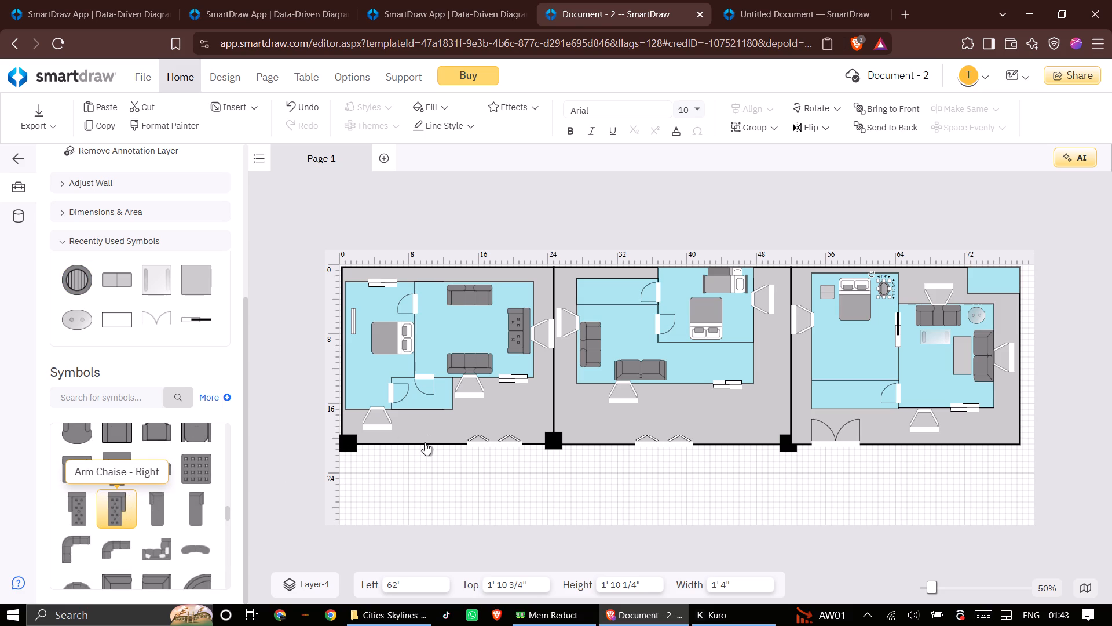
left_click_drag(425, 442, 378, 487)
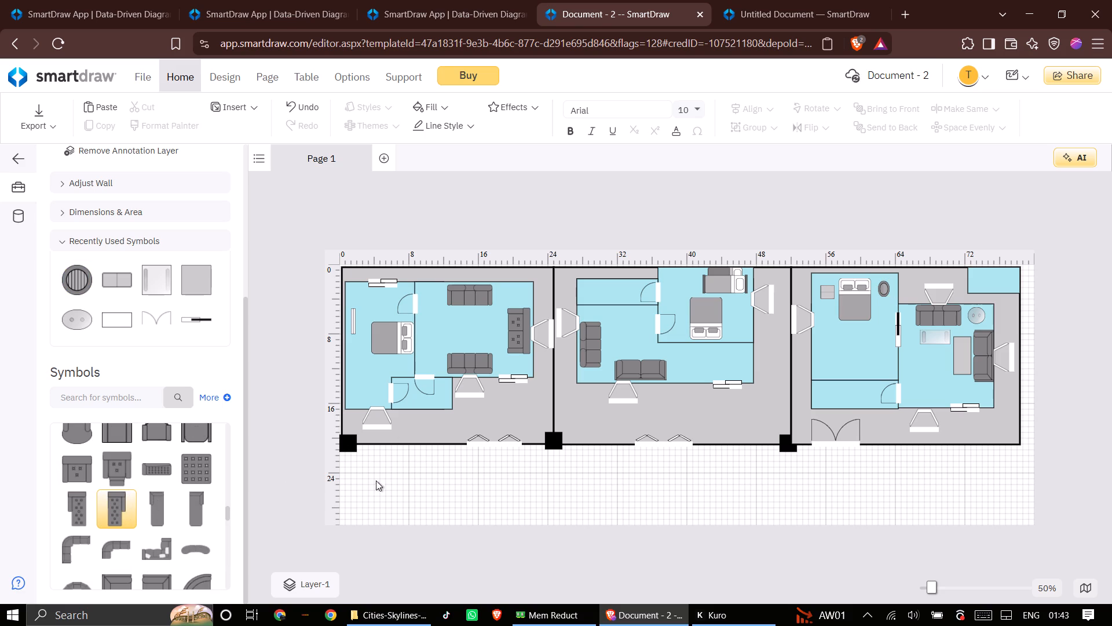
Copy the second unit's bedroom door into the lower part of the third unit's bedroom, at 680 1/4" left, 144" top.
left_click(656, 327)
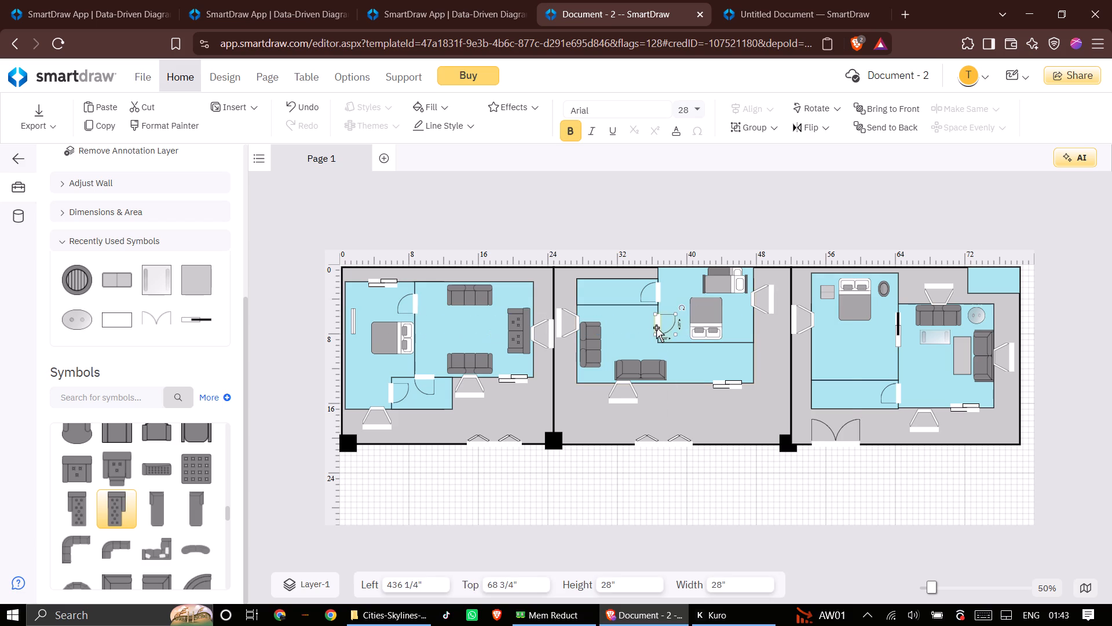
right_click(656, 327)
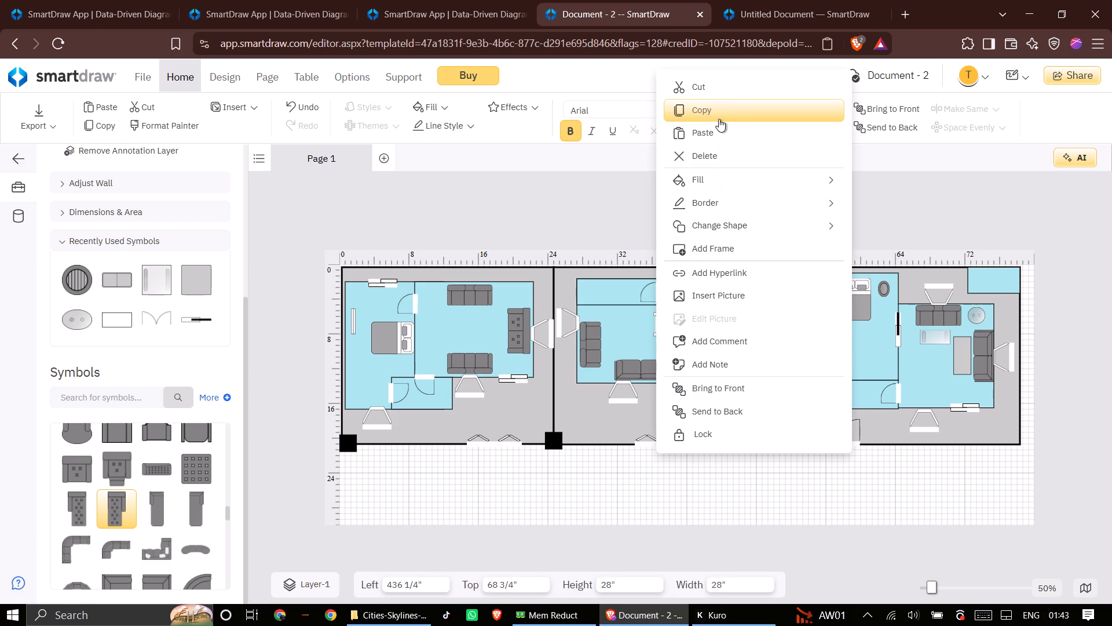
left_click(719, 119)
right_click(836, 361)
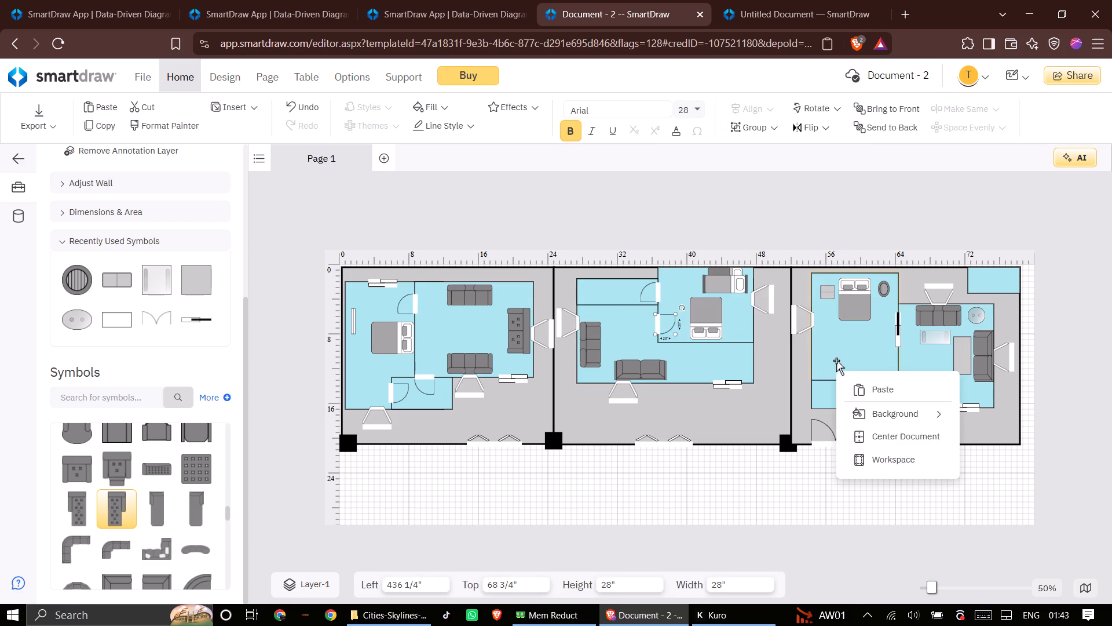
left_click(879, 385)
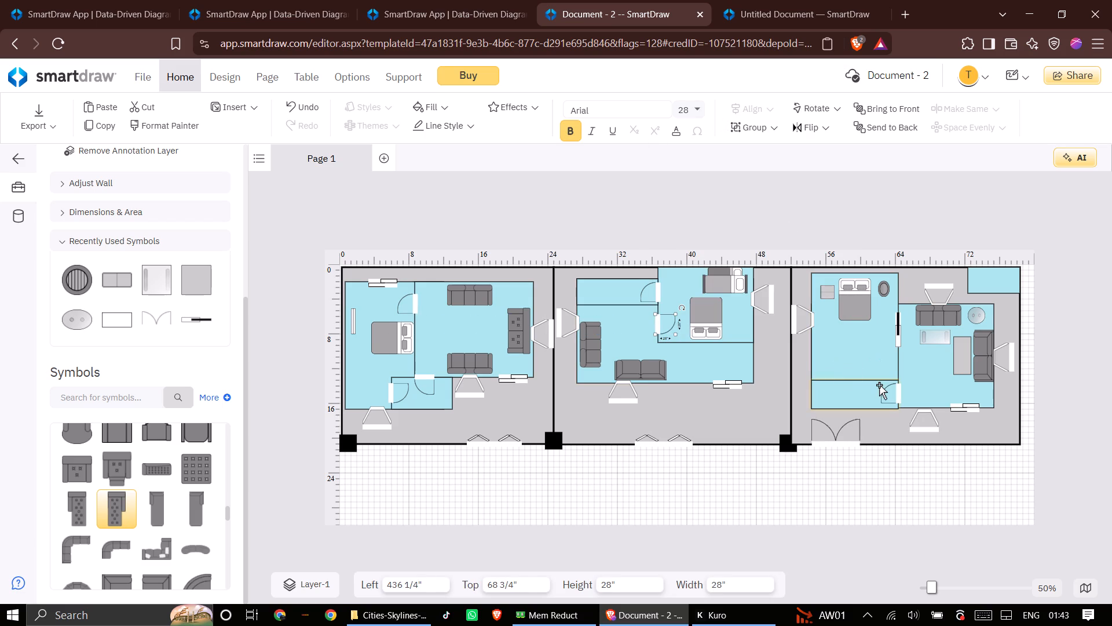
left_click_drag(840, 370, 836, 378)
Rotate the copied door to align with the wall below the third unit's bedroom, and set it at 652 1/4" left, 156 1/4" top.
left_click_drag(858, 361, 859, 392)
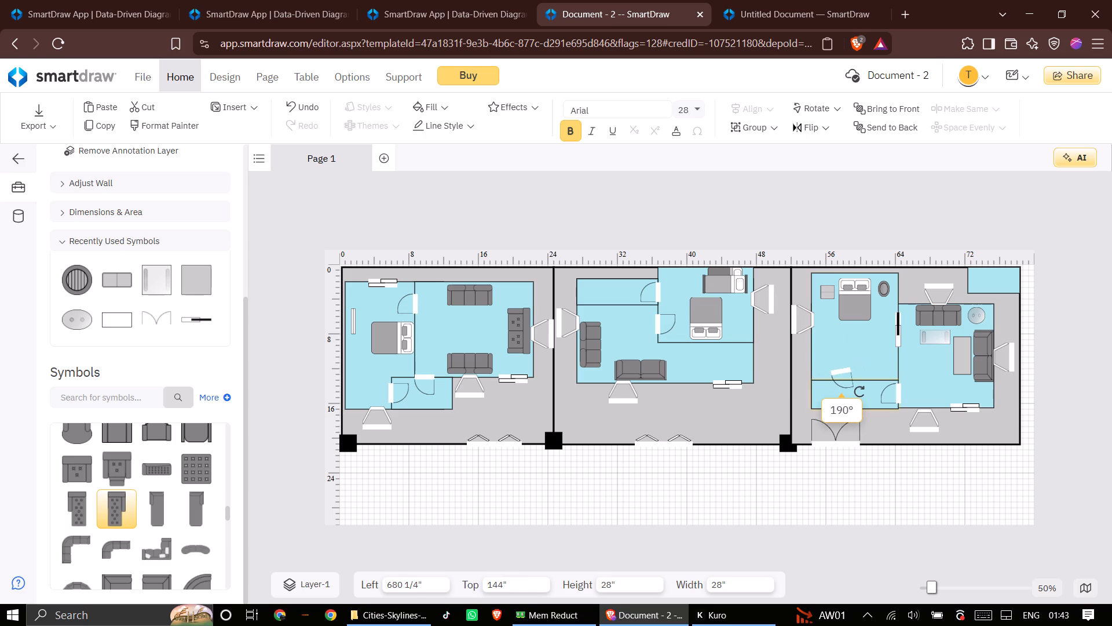
left_click_drag(859, 392, 859, 395)
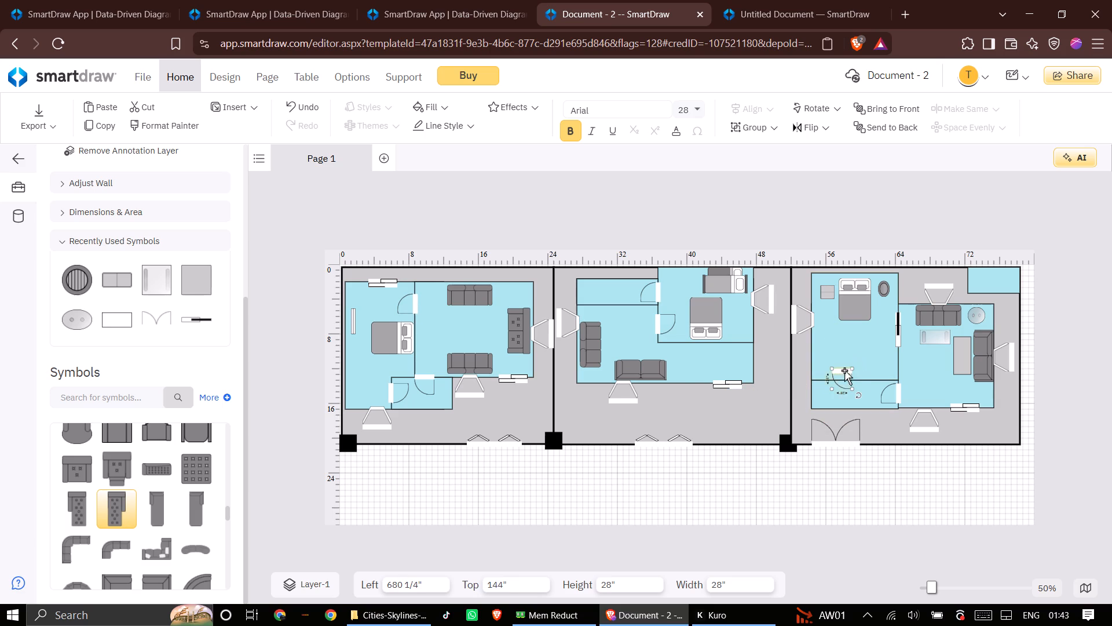
left_click_drag(844, 370, 825, 380)
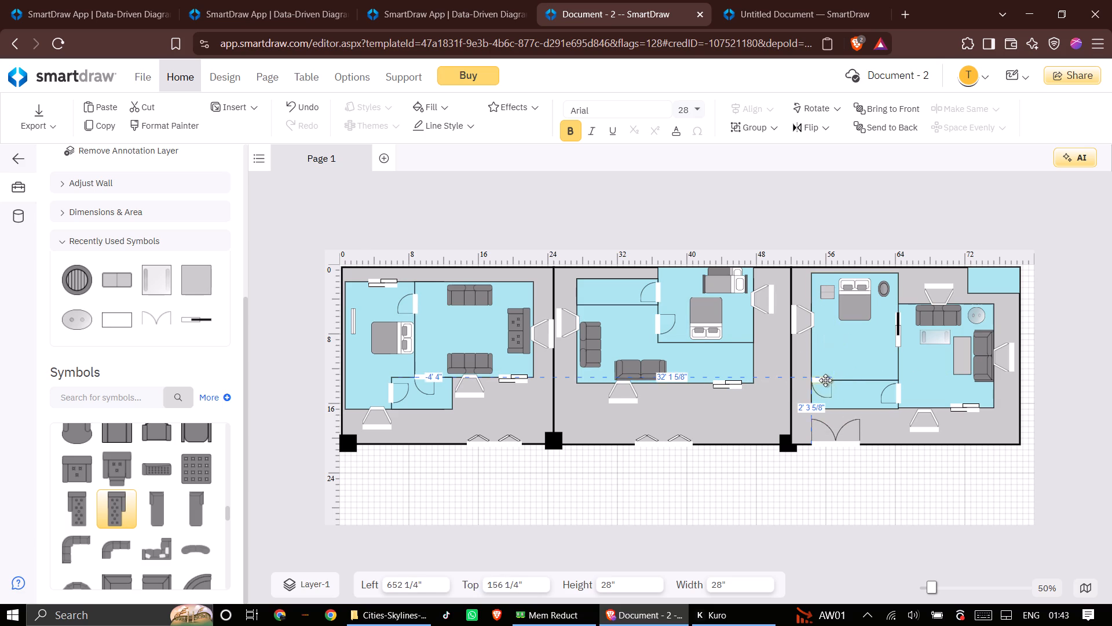
left_click_drag(825, 380, 824, 380)
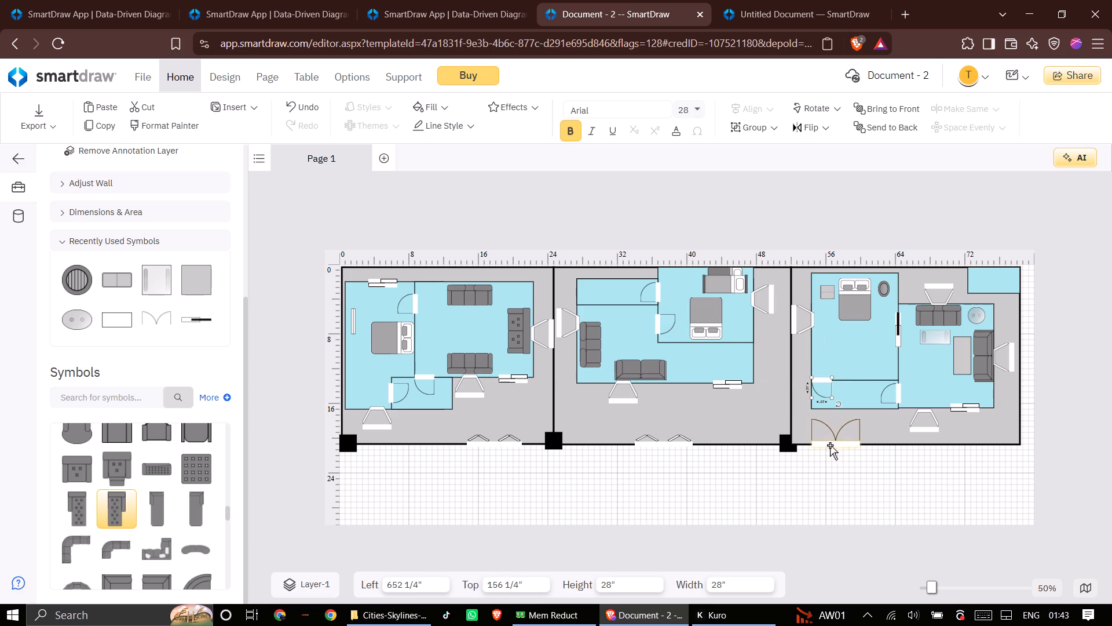
Look through the symbol library's Room Outlines and Doors & Windows groups and the wall adjustment options.
left_click(827, 478)
scroll(627, 473, "down", 1)
scroll(605, 445, "up", 1)
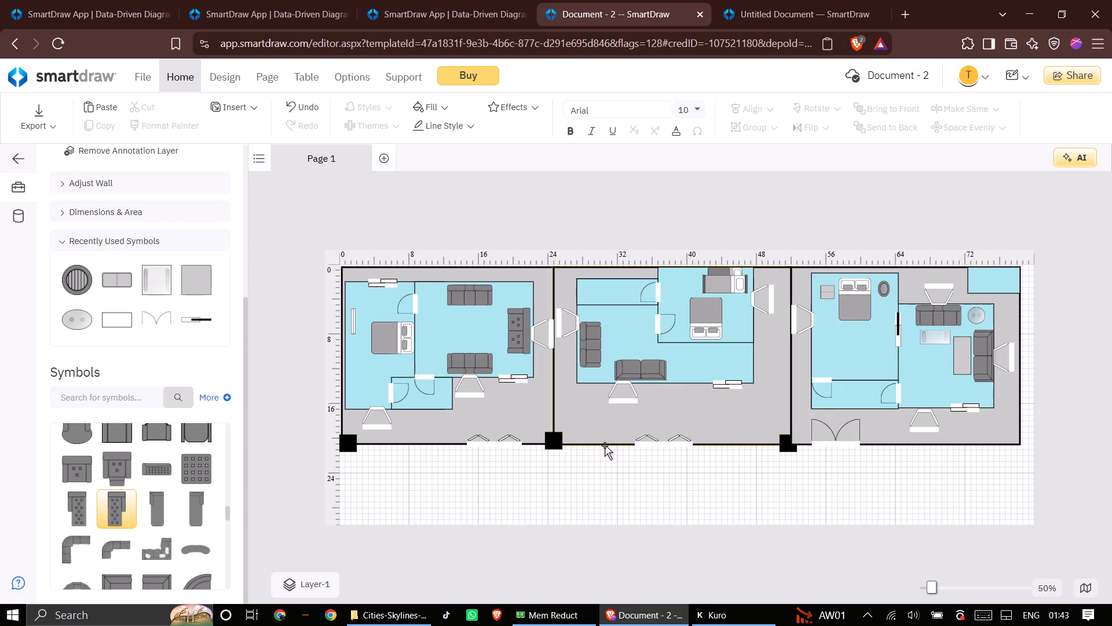
scroll(605, 445, "up", 1)
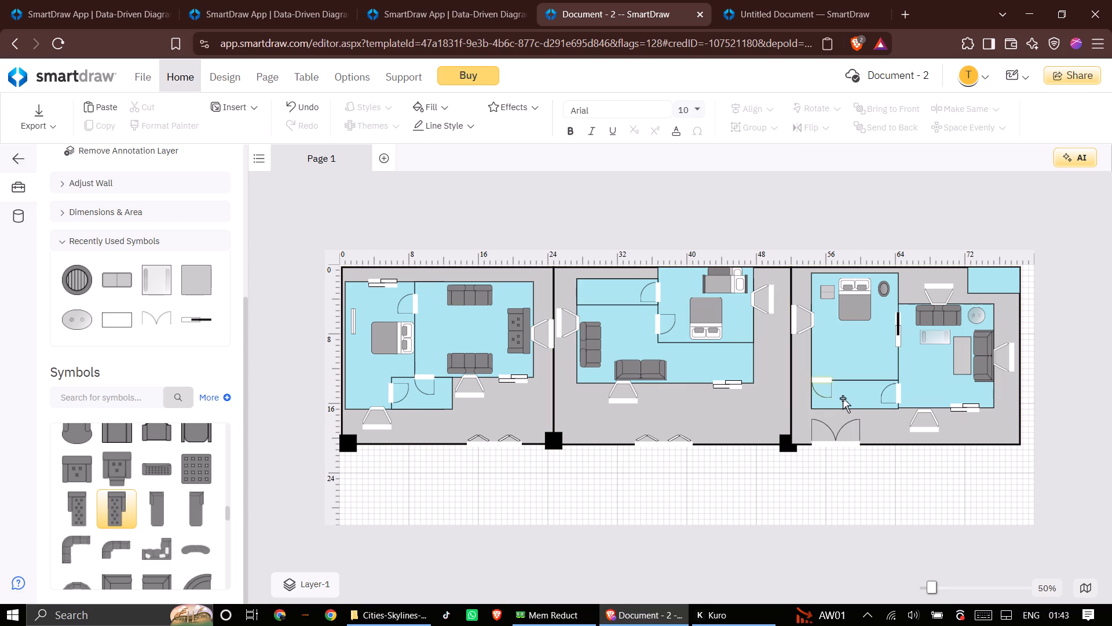
scroll(138, 487, "down", 1)
scroll(138, 489, "up", 2)
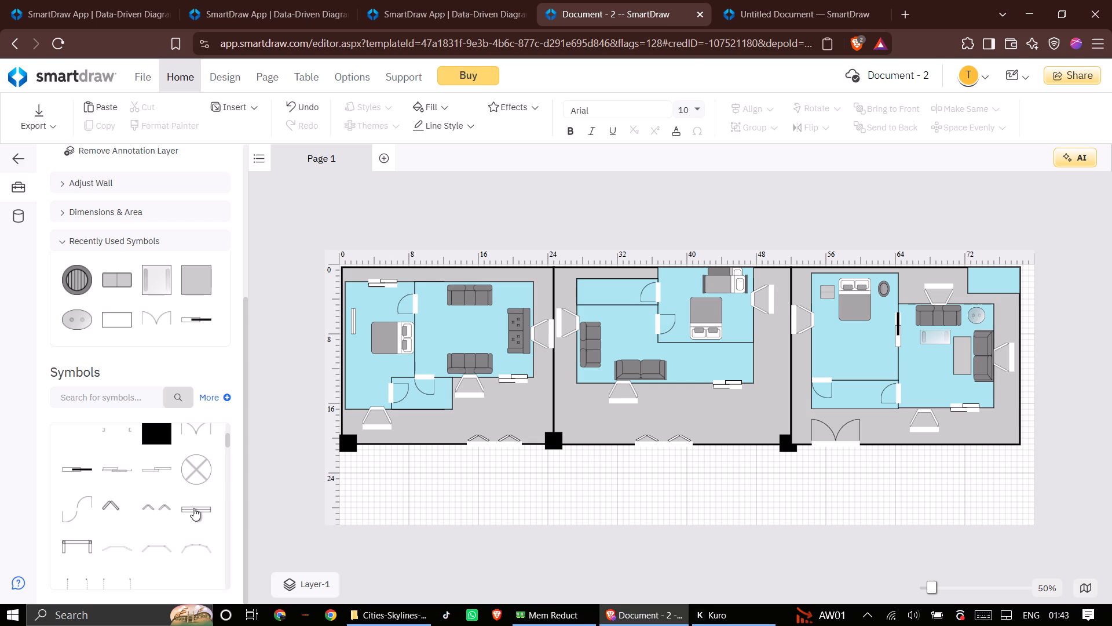
scroll(202, 494, "down", 1)
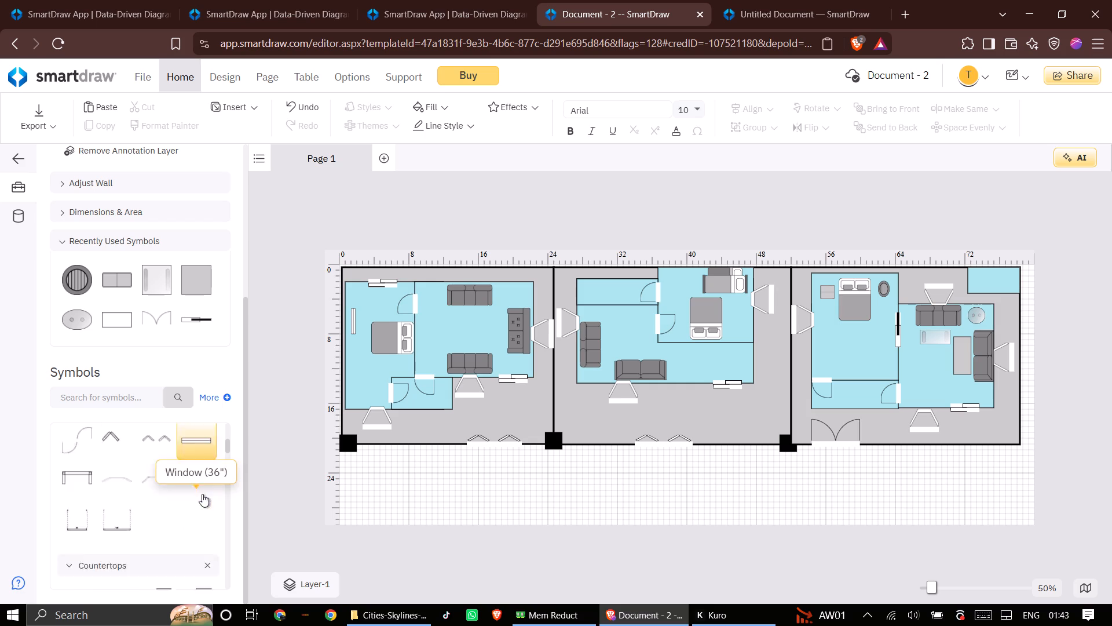
scroll(144, 505, "up", 2)
left_click_drag(596, 508, 415, 508)
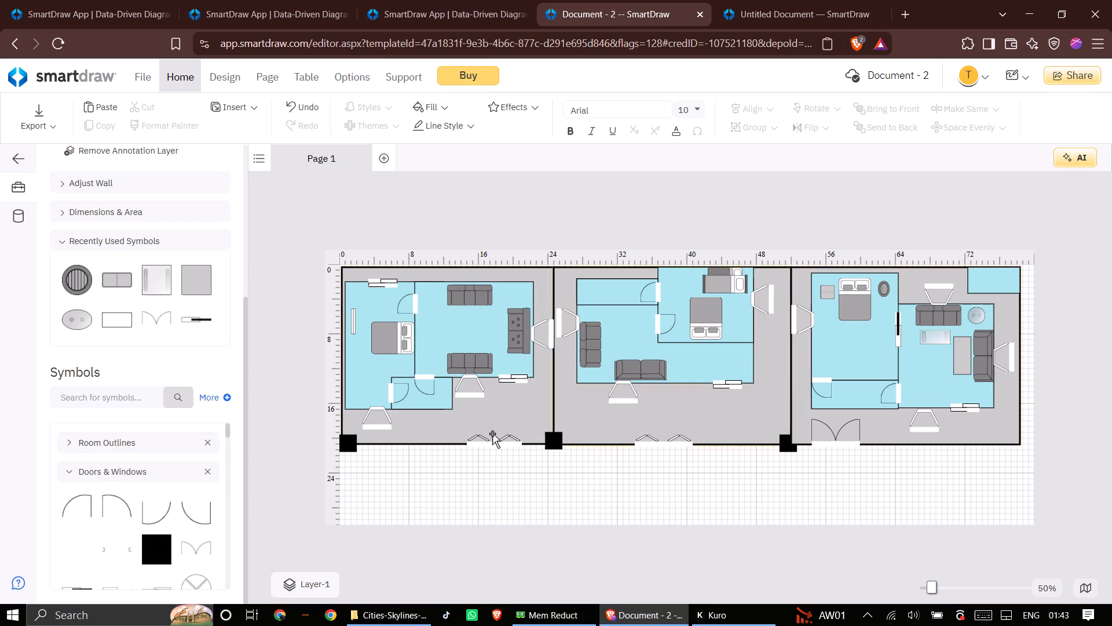
scroll(173, 426, "up", 1)
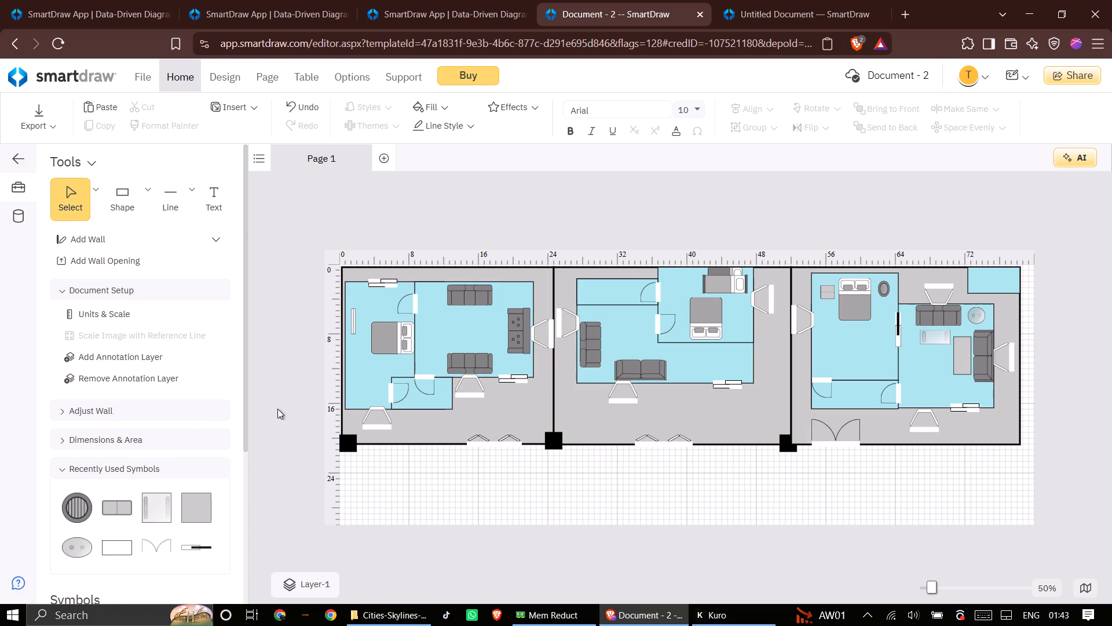
left_click(125, 413)
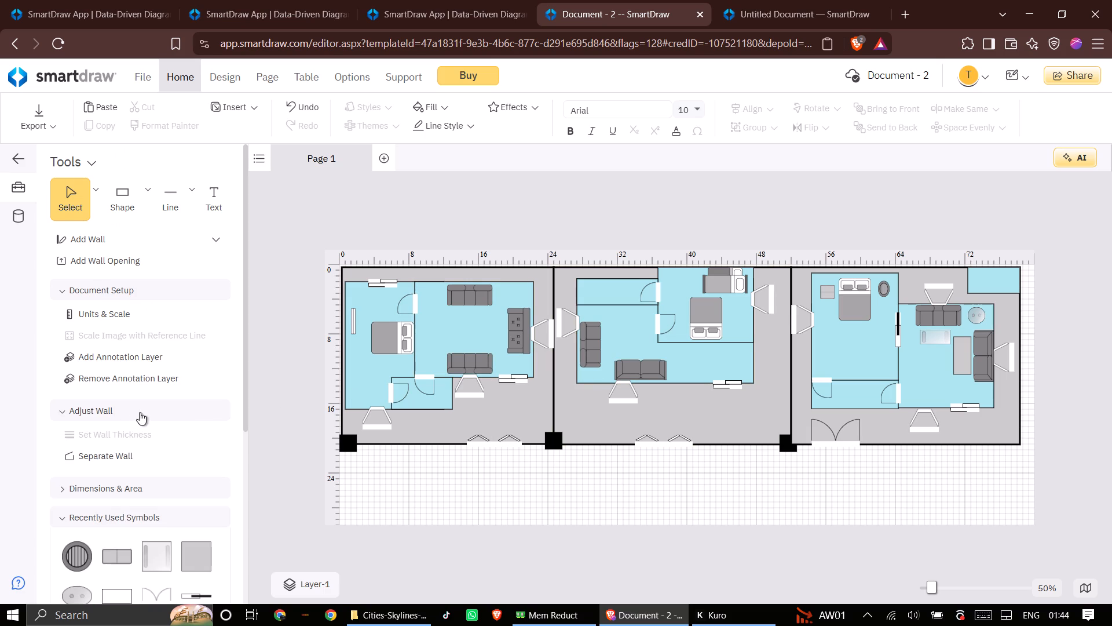
scroll(147, 425, "down", 2)
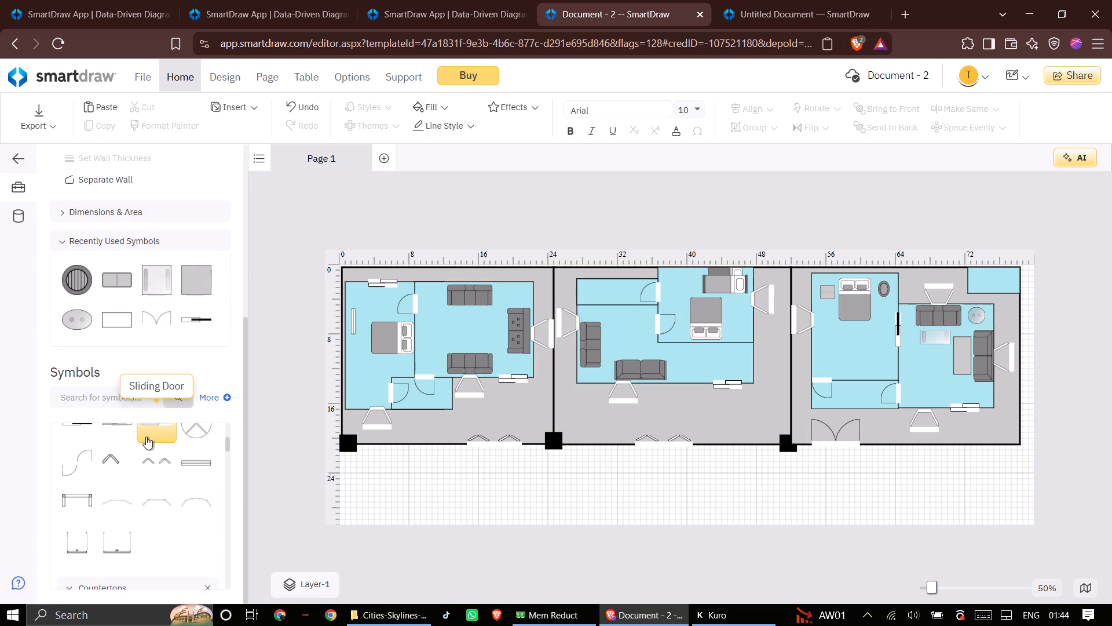
scroll(146, 436, "up", 1)
left_click(113, 445)
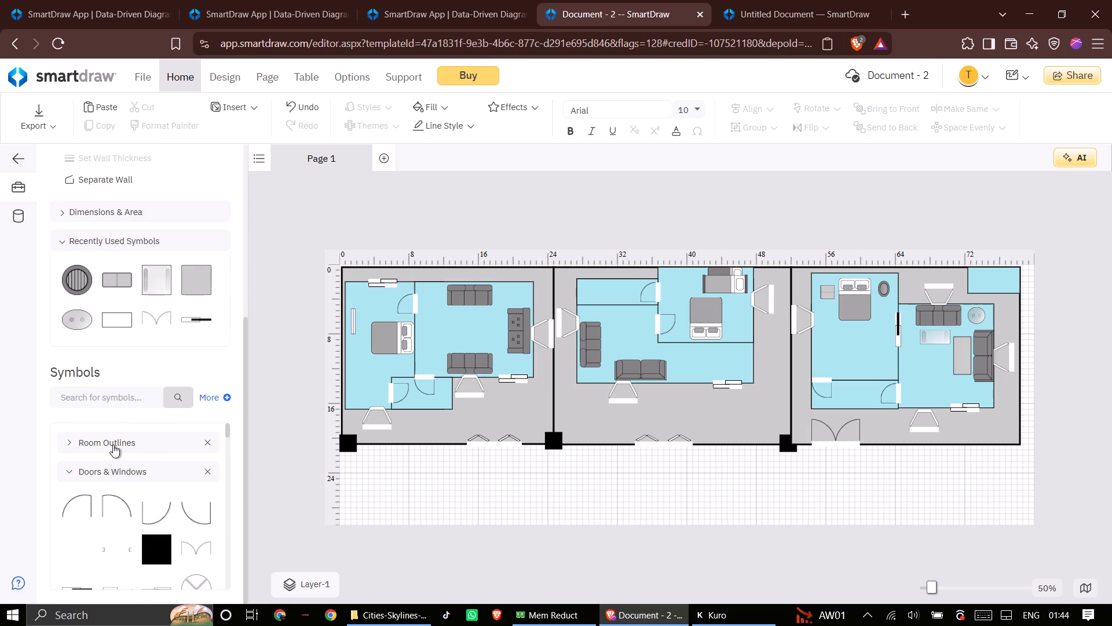
scroll(144, 453, "up", 1)
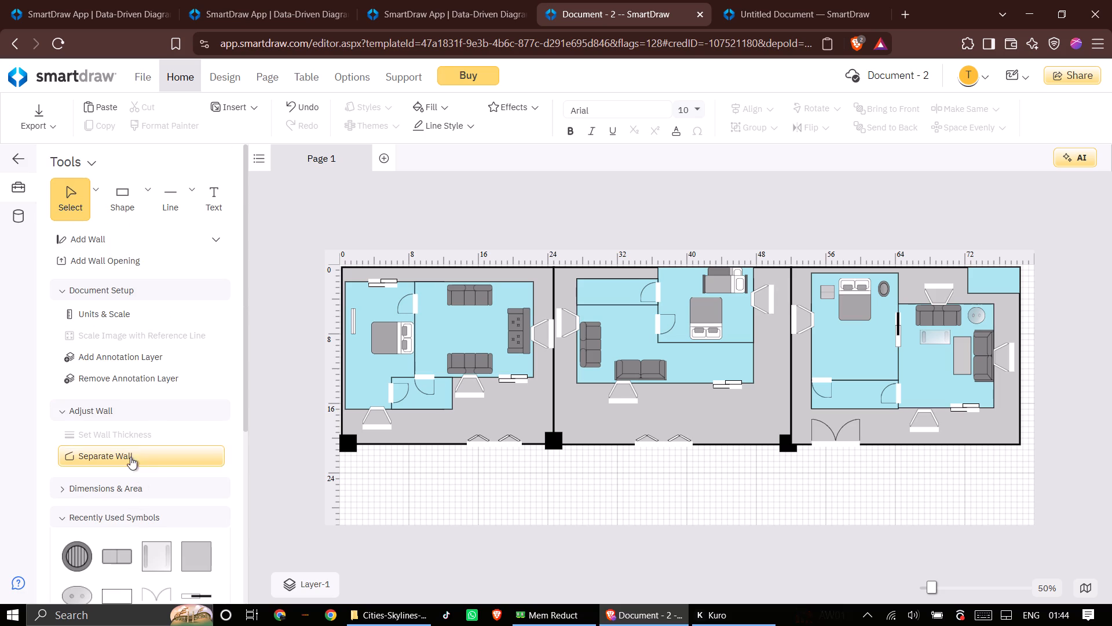
left_click(248, 376)
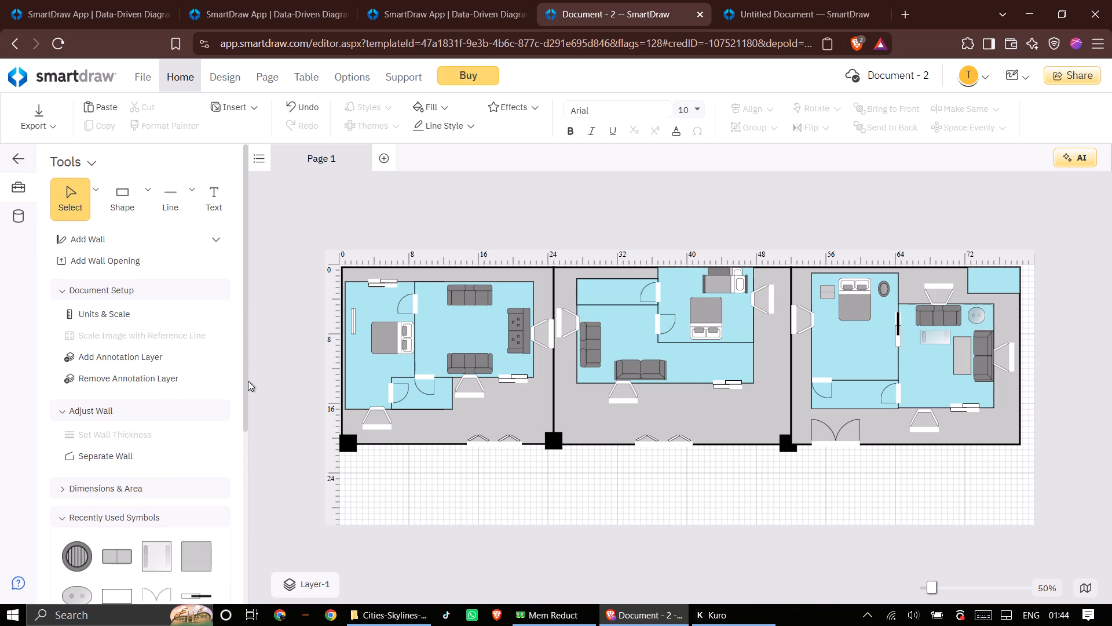
left_click_drag(247, 370, 235, 540)
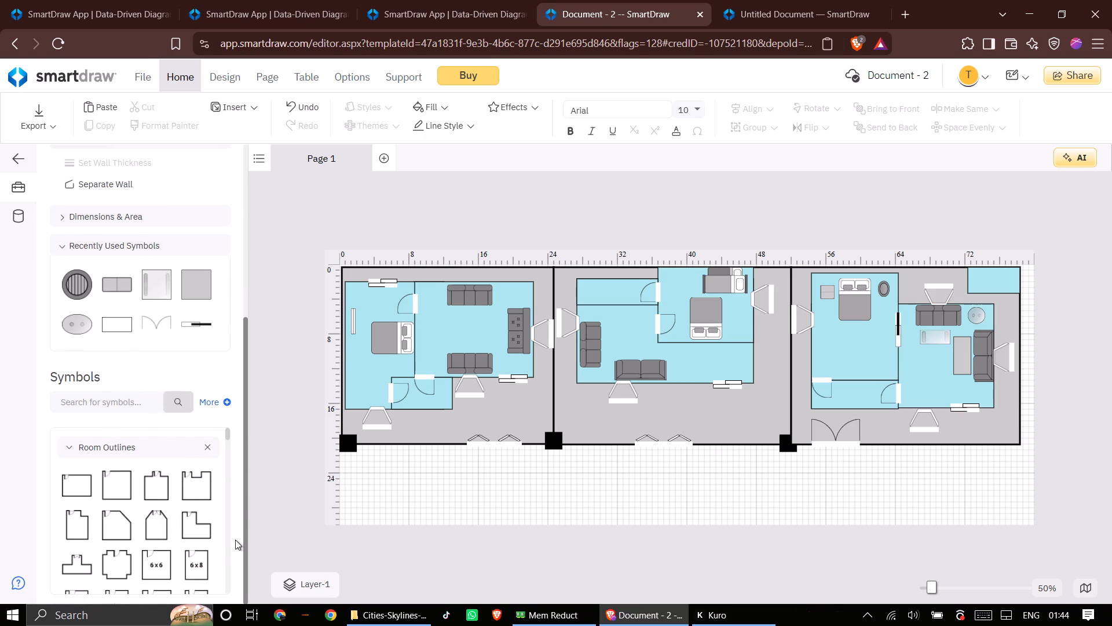
left_click_drag(235, 540, 238, 482)
left_click(132, 342)
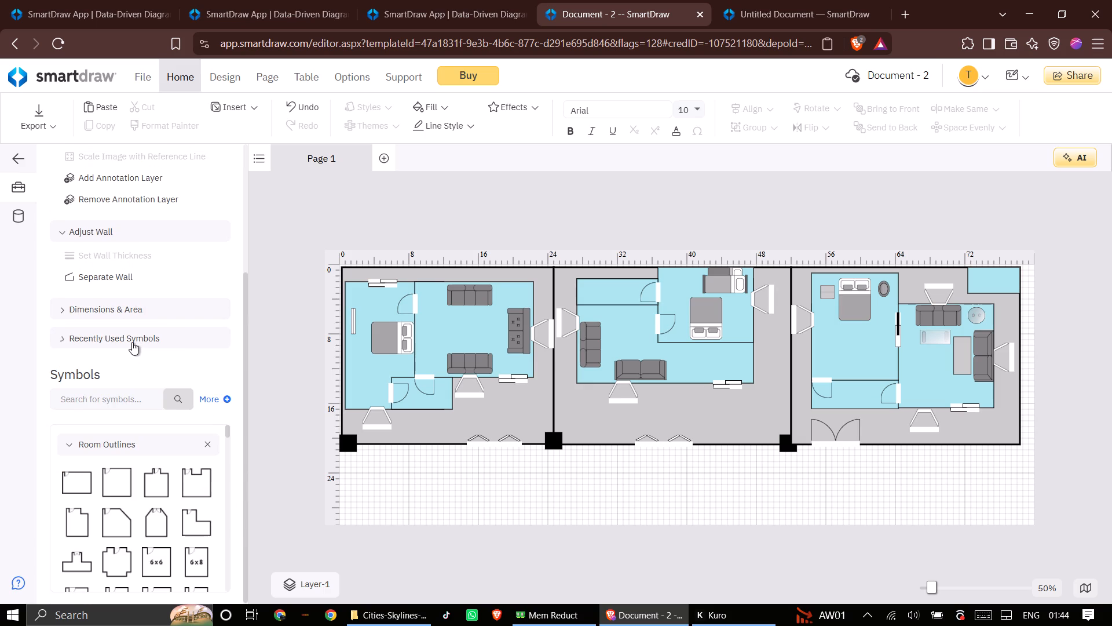
left_click(151, 343)
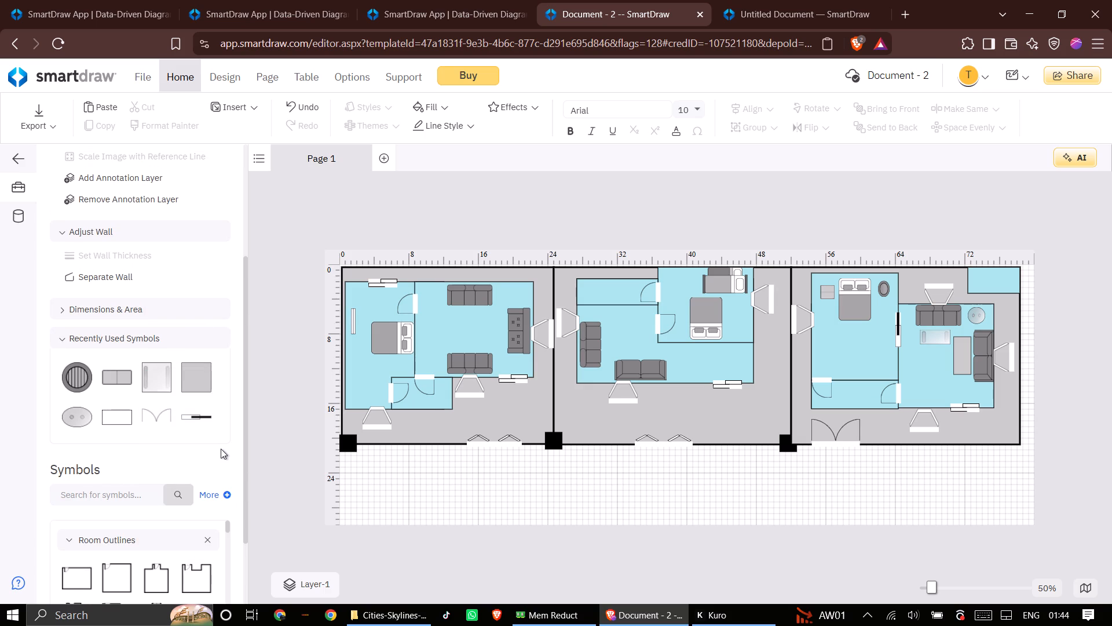
Add an Arm Chair symbol below the bed in the third unit's bedroom, at 58' left, 9' 2 5/16" top.
scroll(219, 453, "down", 2)
scroll(158, 456, "down", 2)
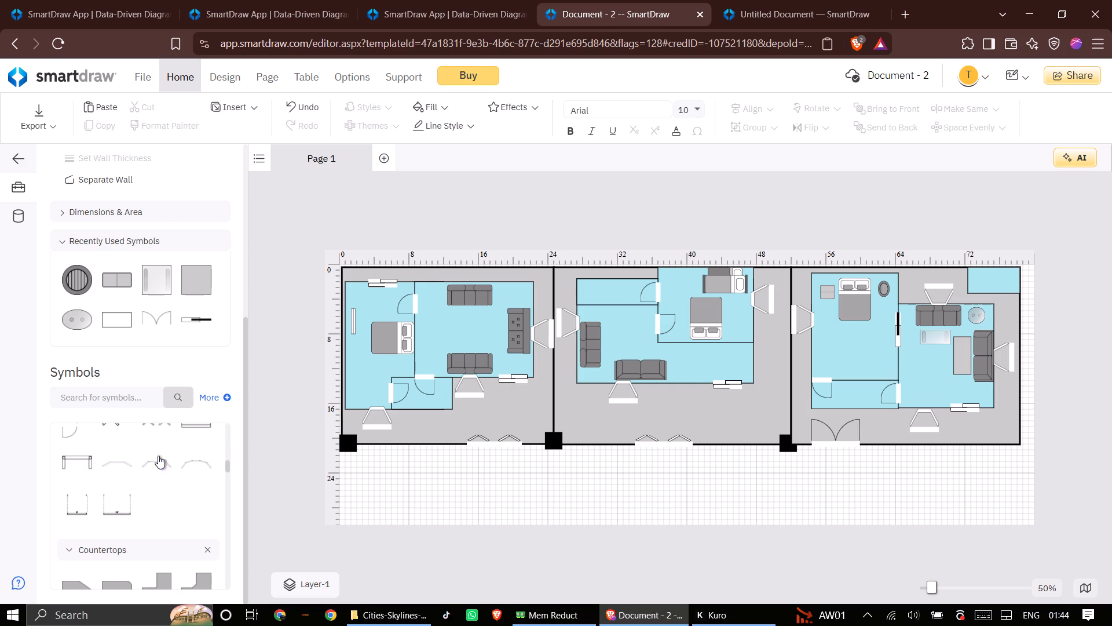
middle_click_drag(166, 505, 167, 600)
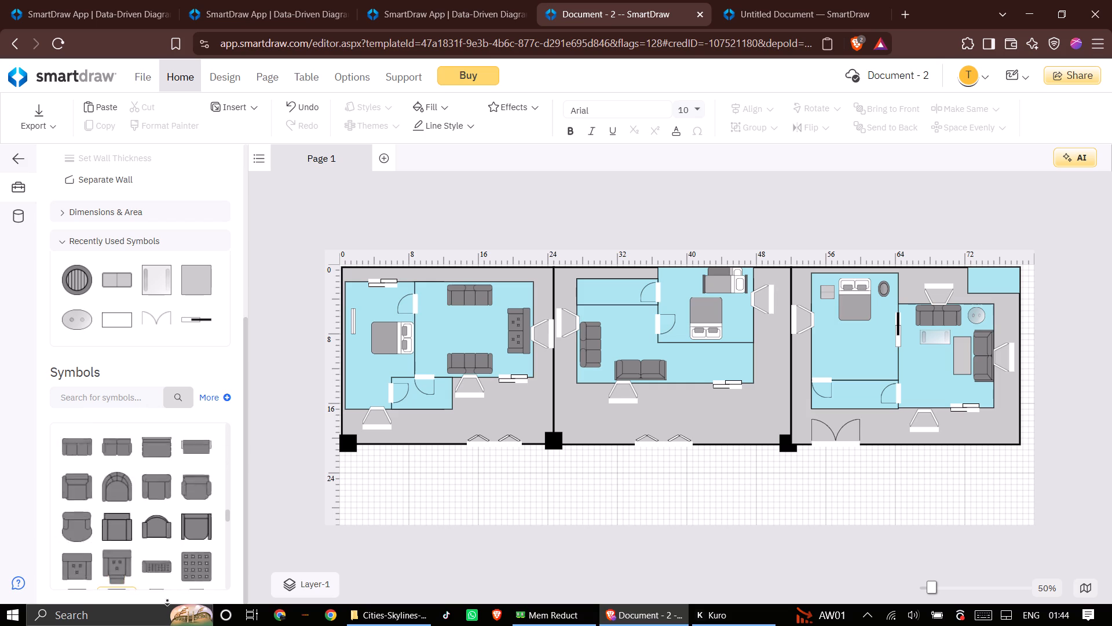
middle_click_drag(167, 600, 167, 490)
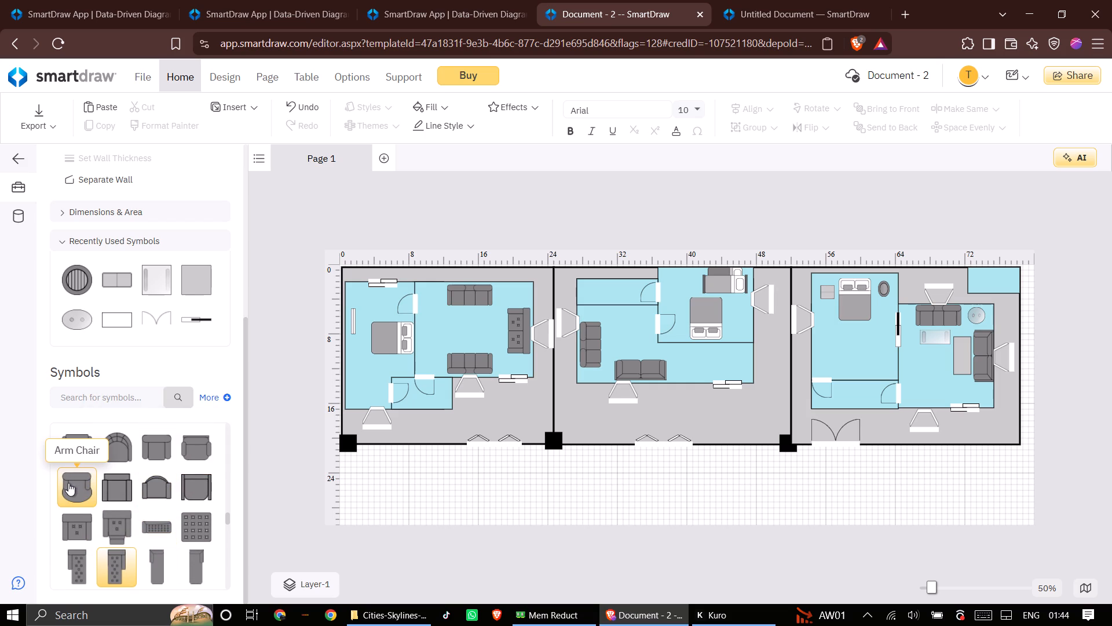
left_click_drag(68, 483, 240, 449)
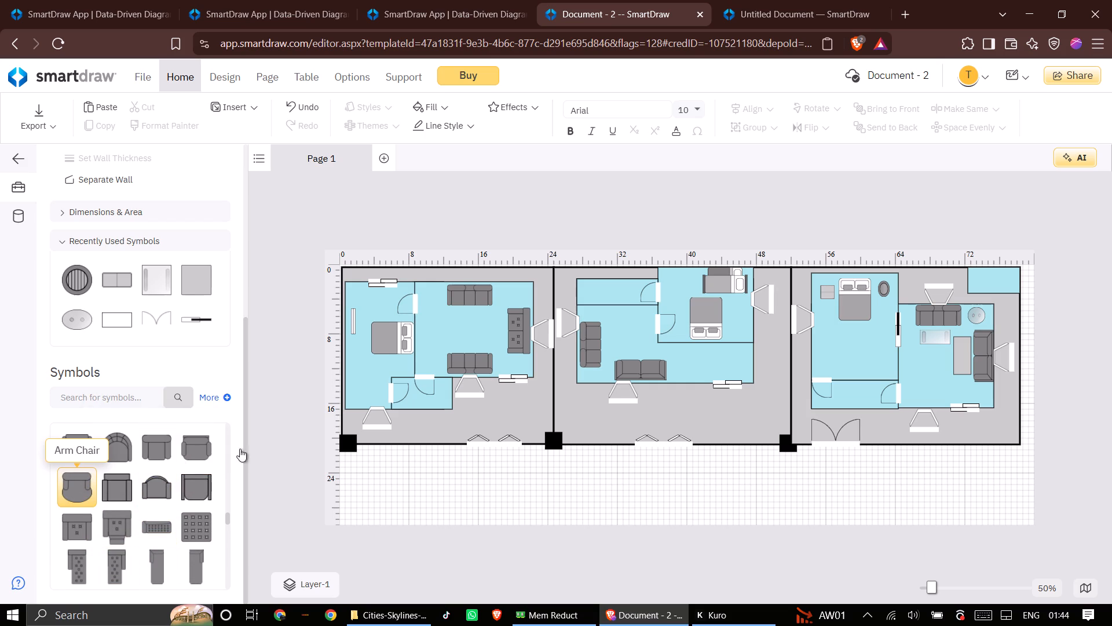
left_click_drag(240, 449, 613, 408)
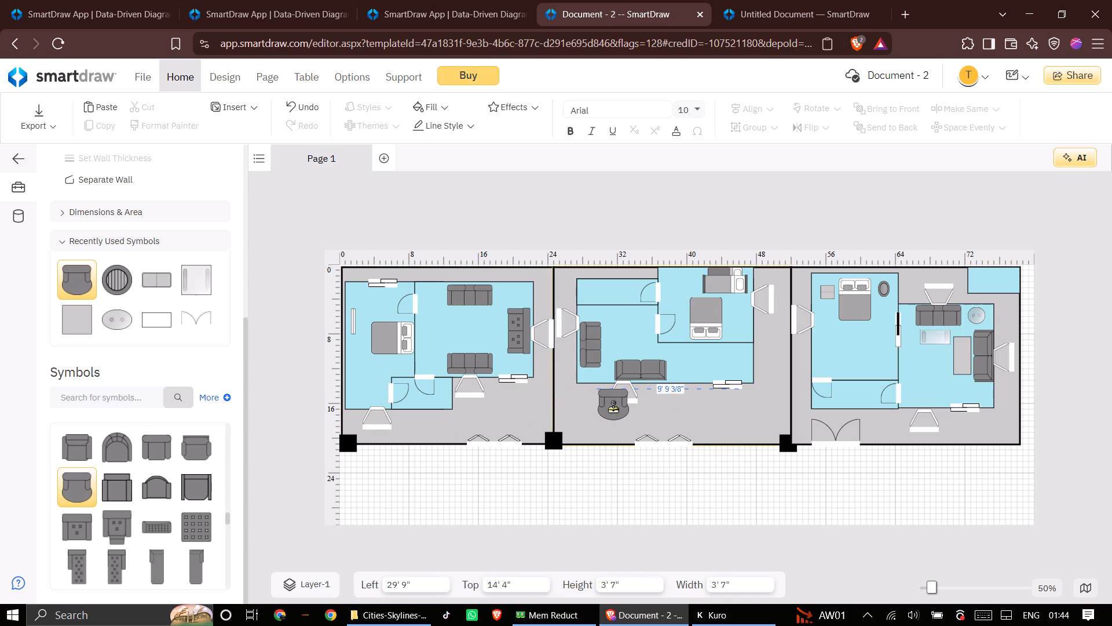
left_click_drag(613, 408, 858, 360)
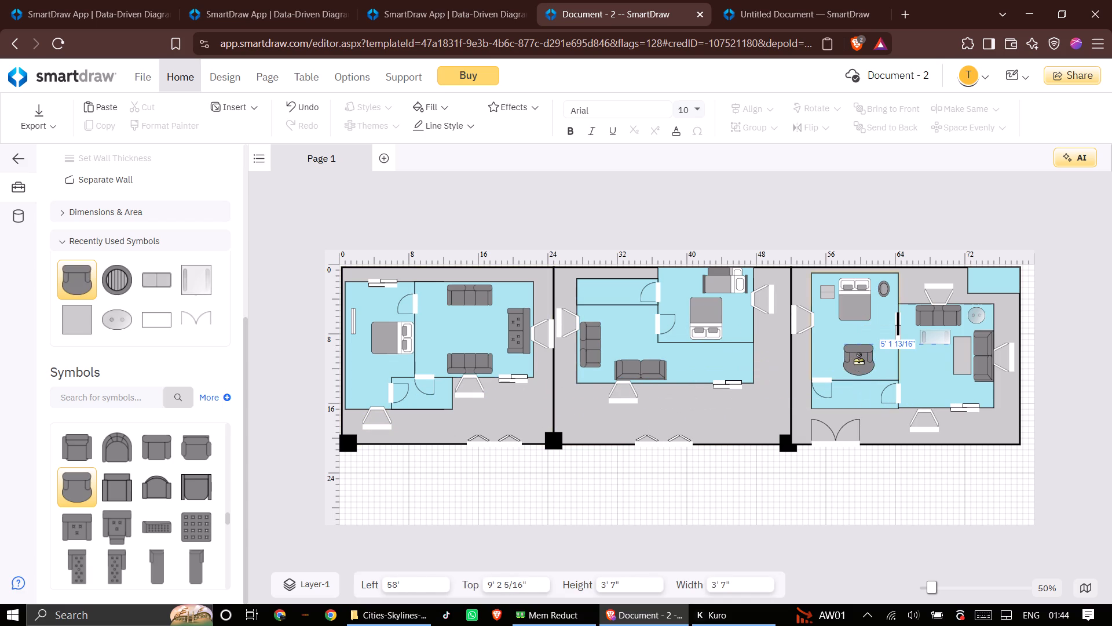
Turn the arm chair to face the bed, resize it to 2' 8" wide by 2' 5 5/16" high, and place it at 58' 1/4" left, 10' 10 7/16" top.
left_click_drag(840, 341, 876, 390)
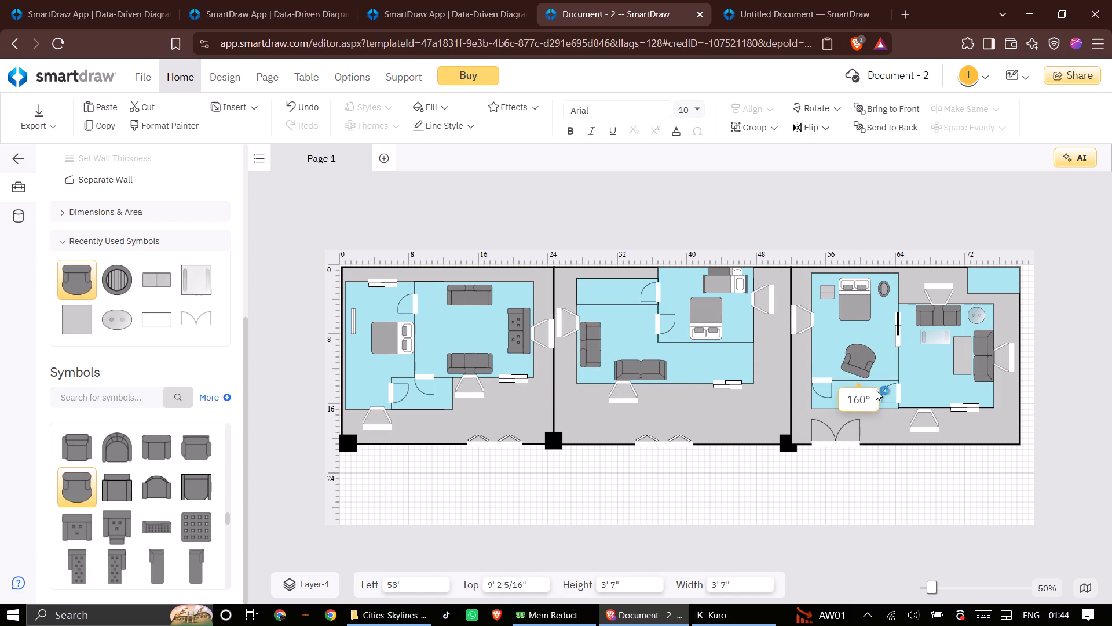
left_click_drag(876, 390, 877, 379)
left_click_drag(858, 343, 858, 352)
left_click(858, 351)
left_click_drag(858, 345, 858, 352)
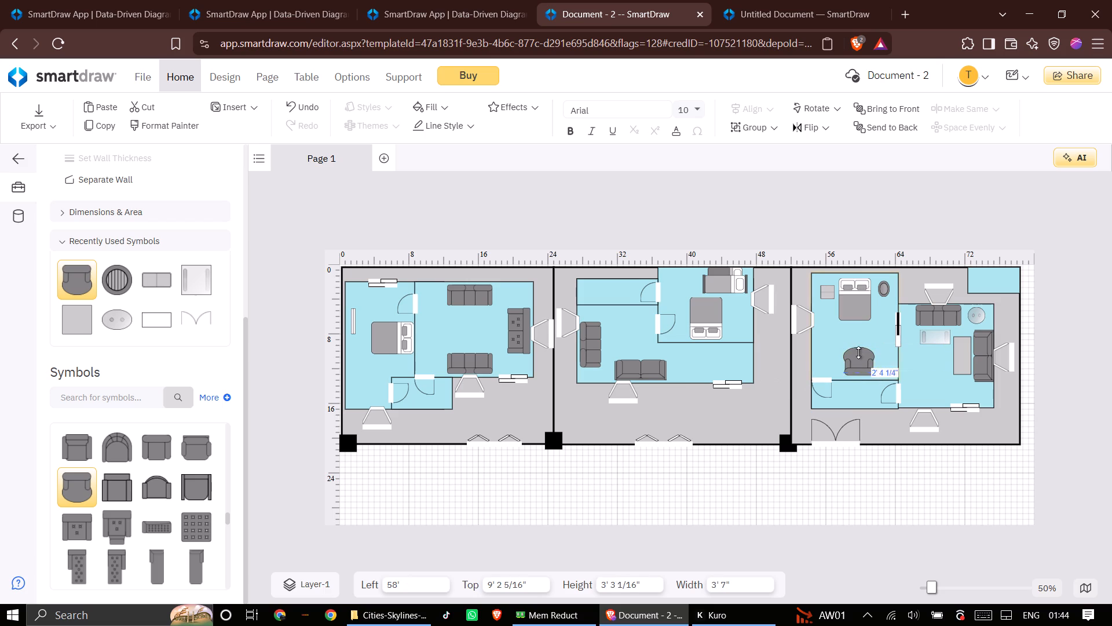
left_click_drag(858, 352, 858, 354)
left_click(858, 354)
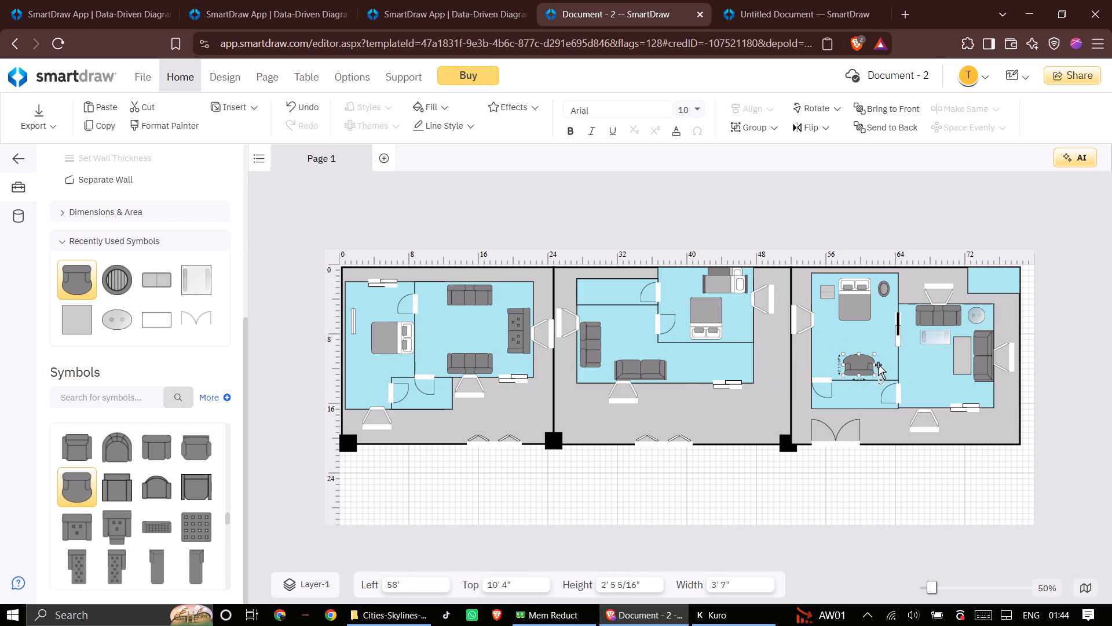
left_click_drag(876, 365, 864, 367)
left_click(858, 362)
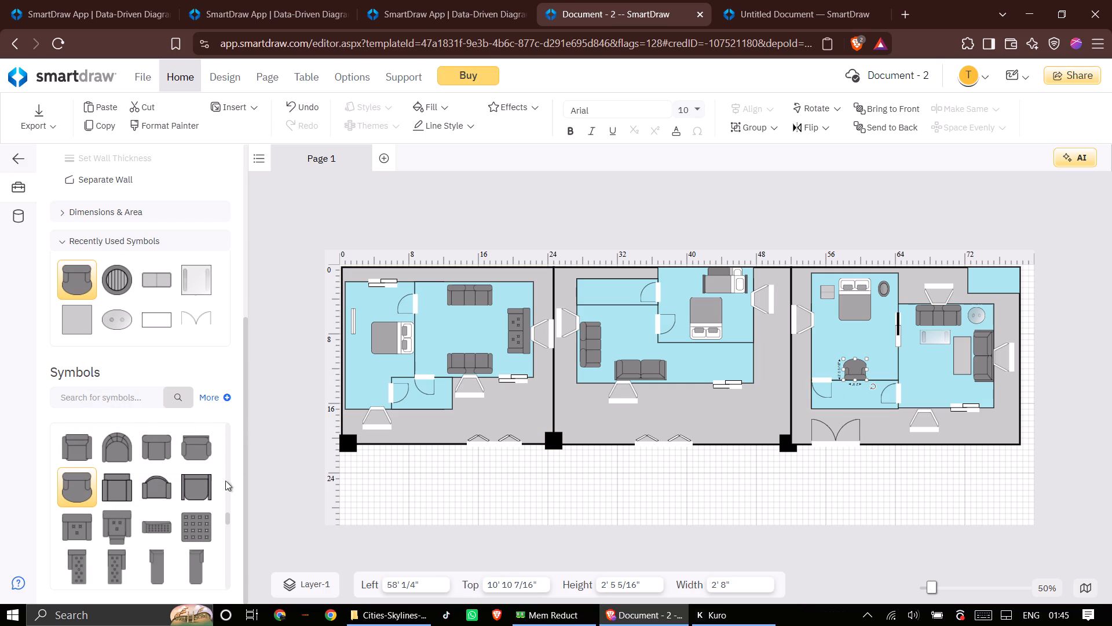
Add a Shower Head - 5 symbol in the first unit's small lower room, at 11' 3/4" left, 14' 9 1/16" top.
left_click_drag(231, 516, 231, 539)
left_click_drag(229, 521, 229, 539)
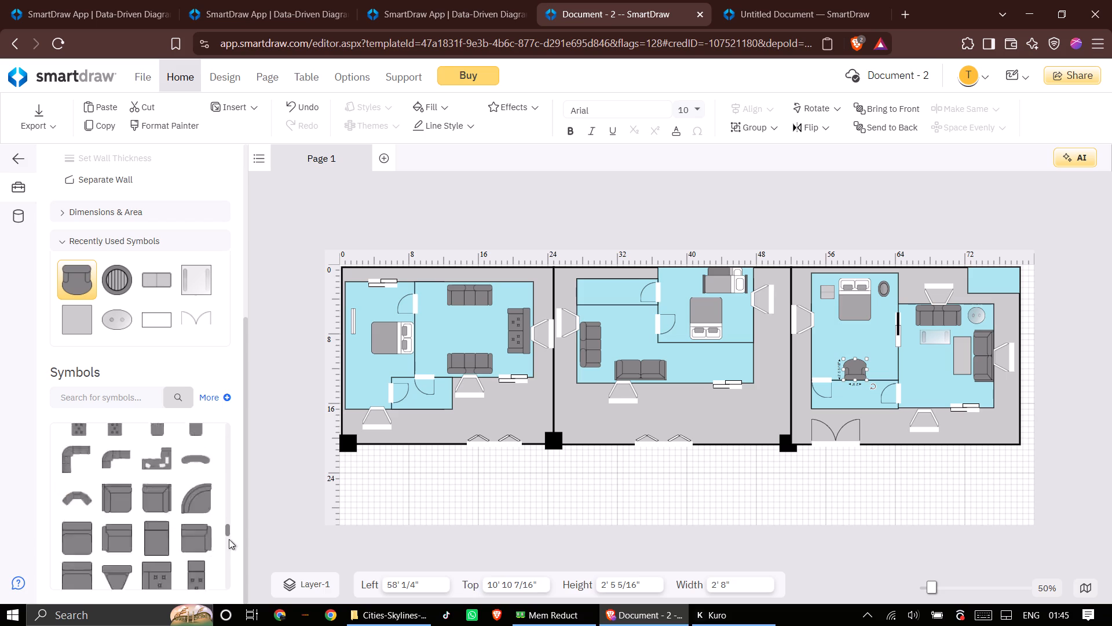
left_click_drag(229, 539, 227, 621)
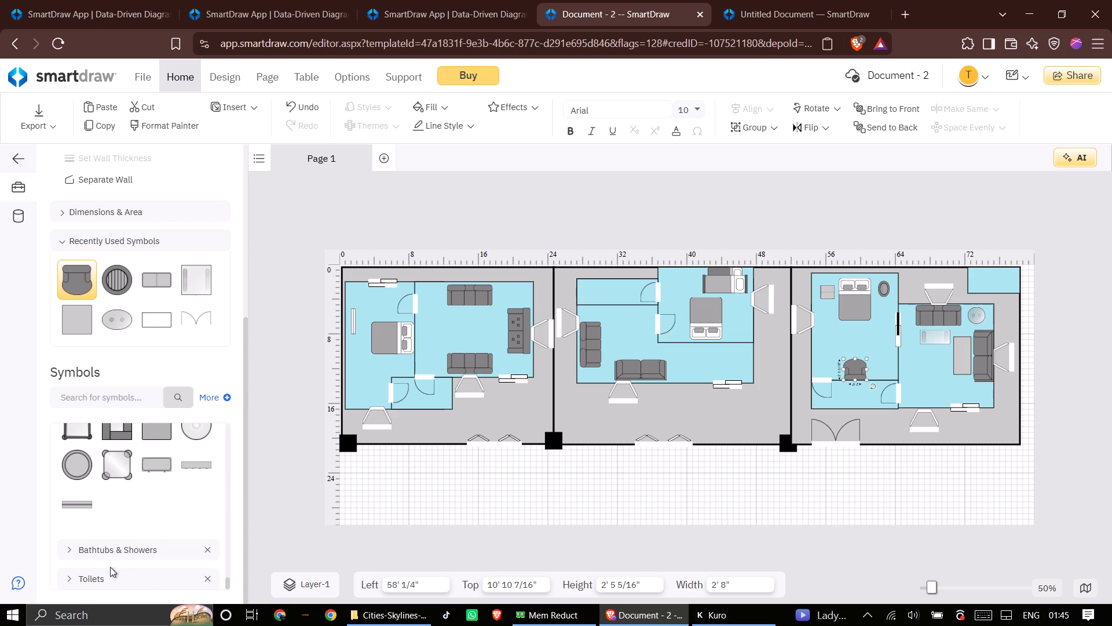
left_click(106, 544)
left_click(107, 548)
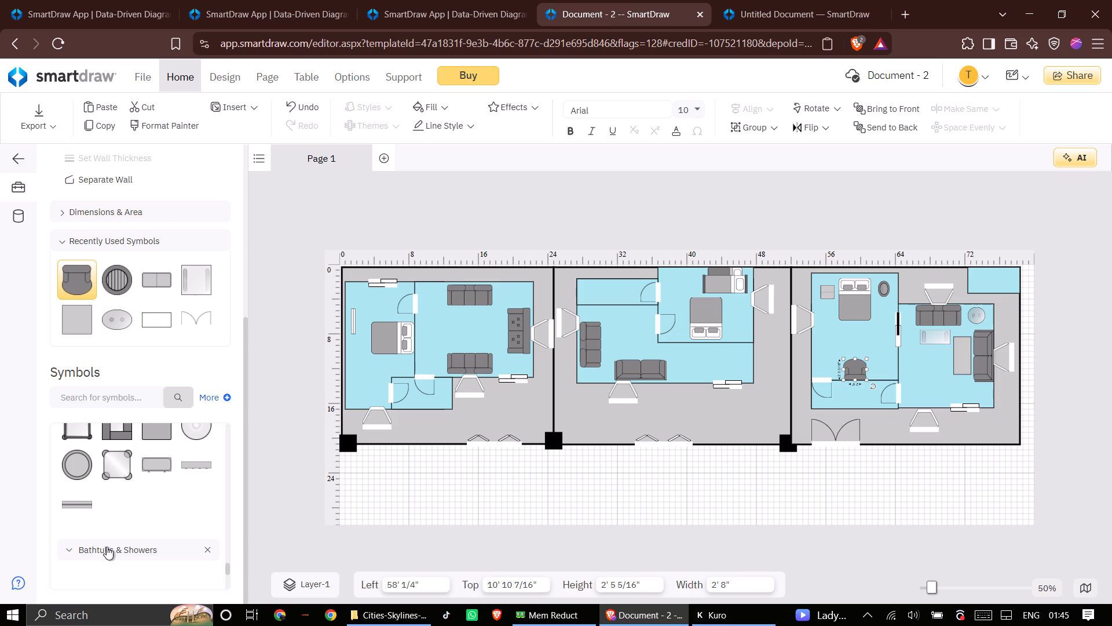
scroll(107, 547, "down", 1)
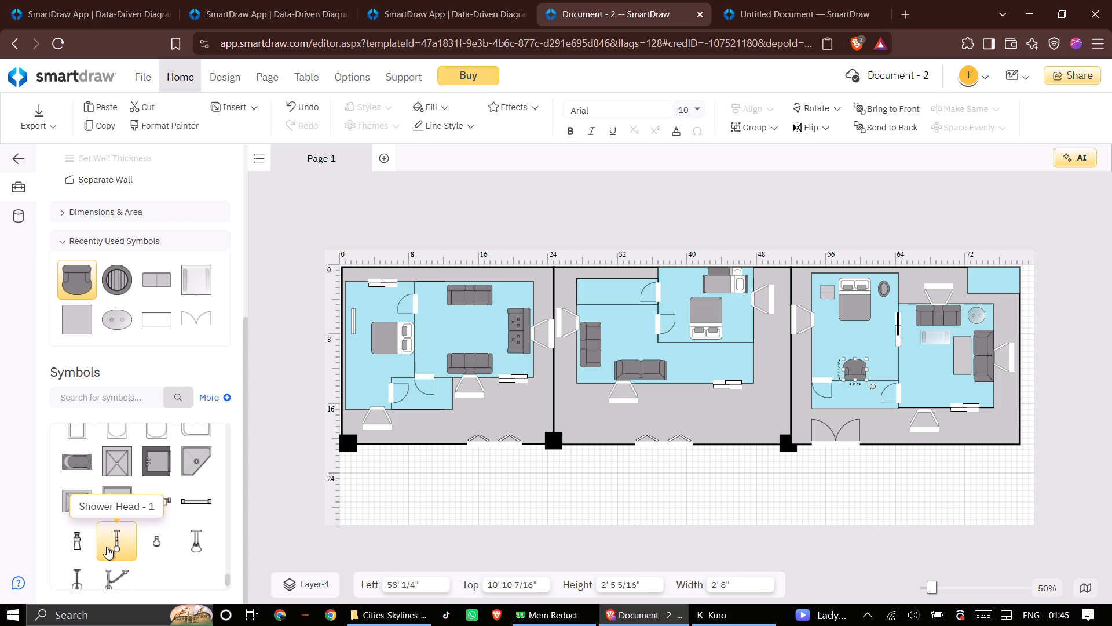
scroll(120, 530, "down", 1)
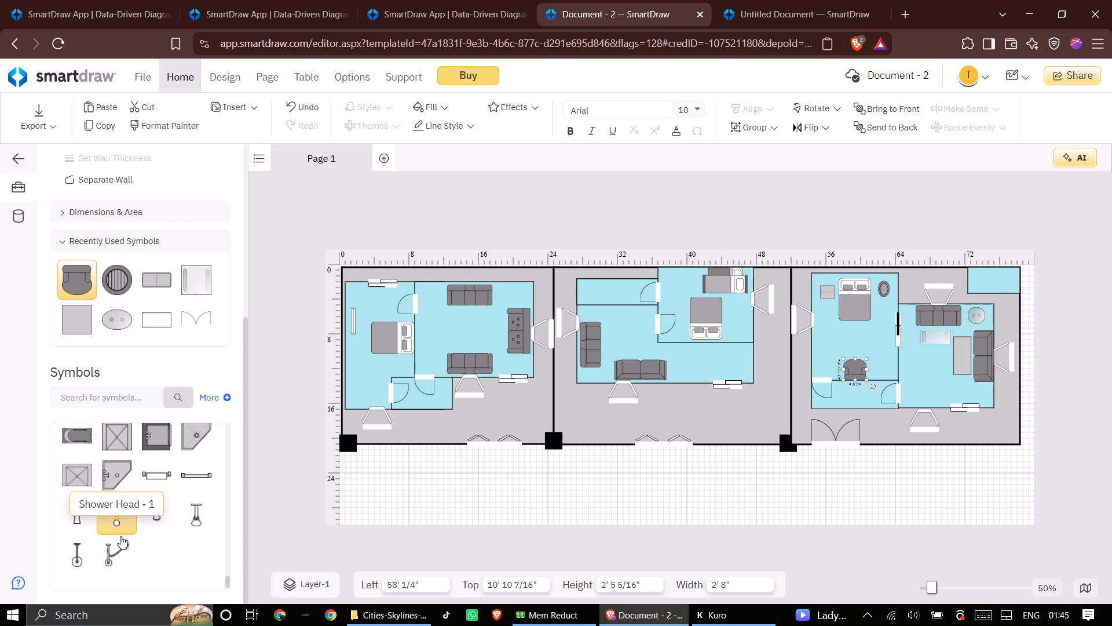
left_click_drag(114, 529, 376, 439)
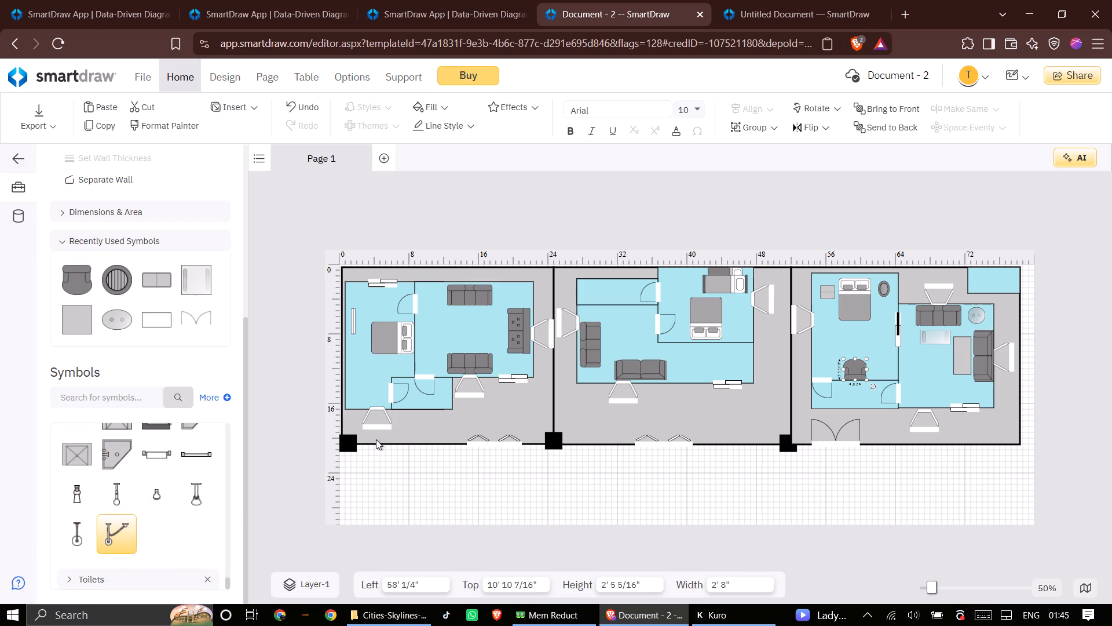
left_click_drag(376, 439, 438, 406)
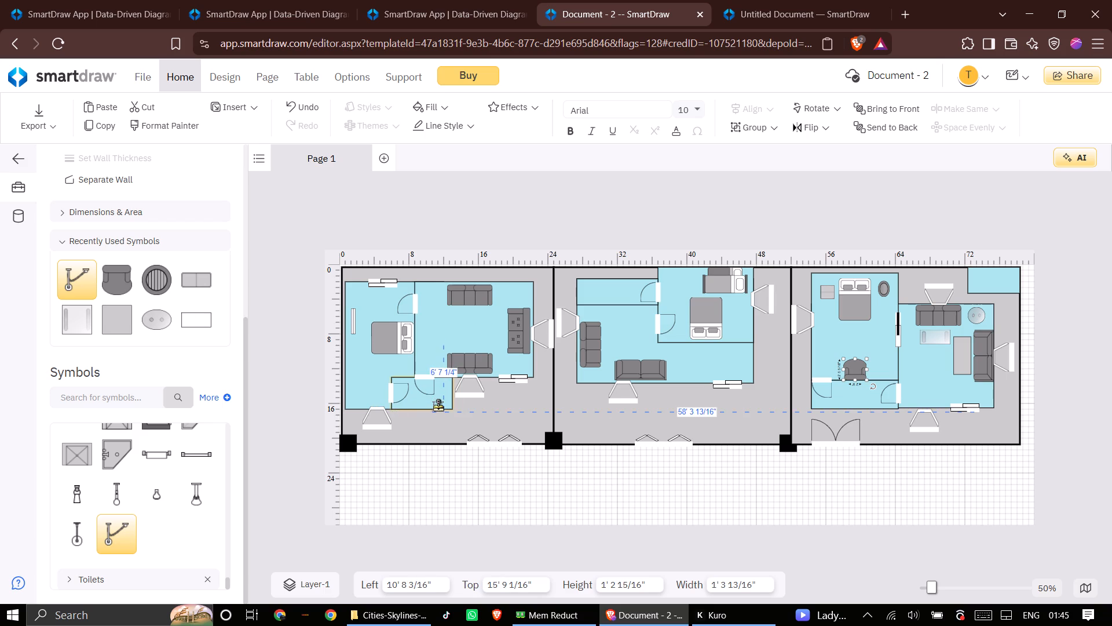
left_click_drag(438, 406, 442, 399)
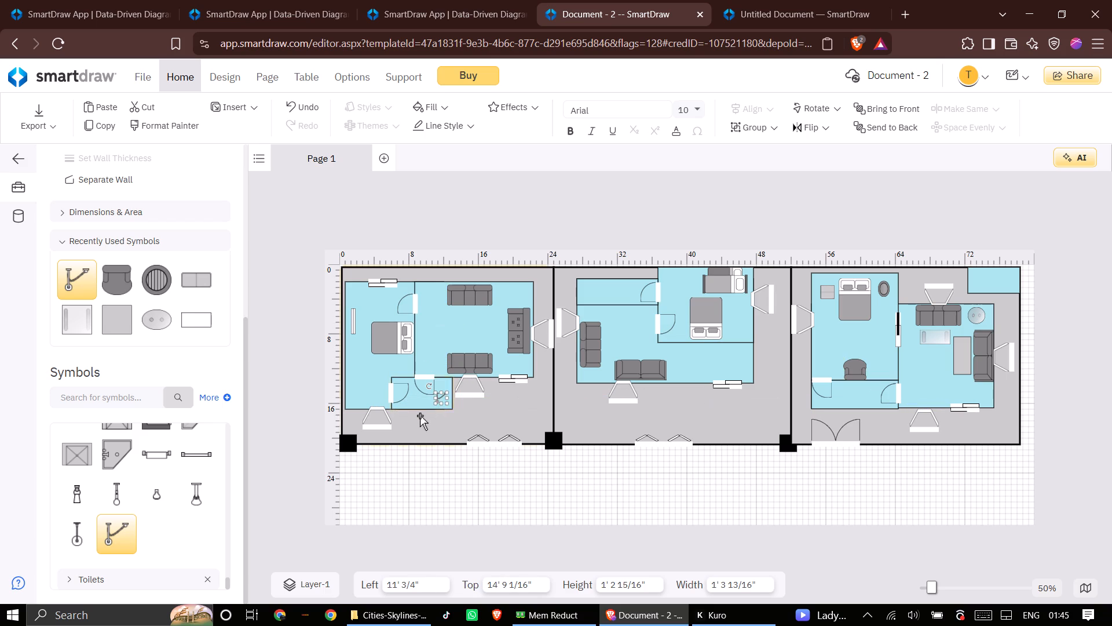
left_click(437, 424)
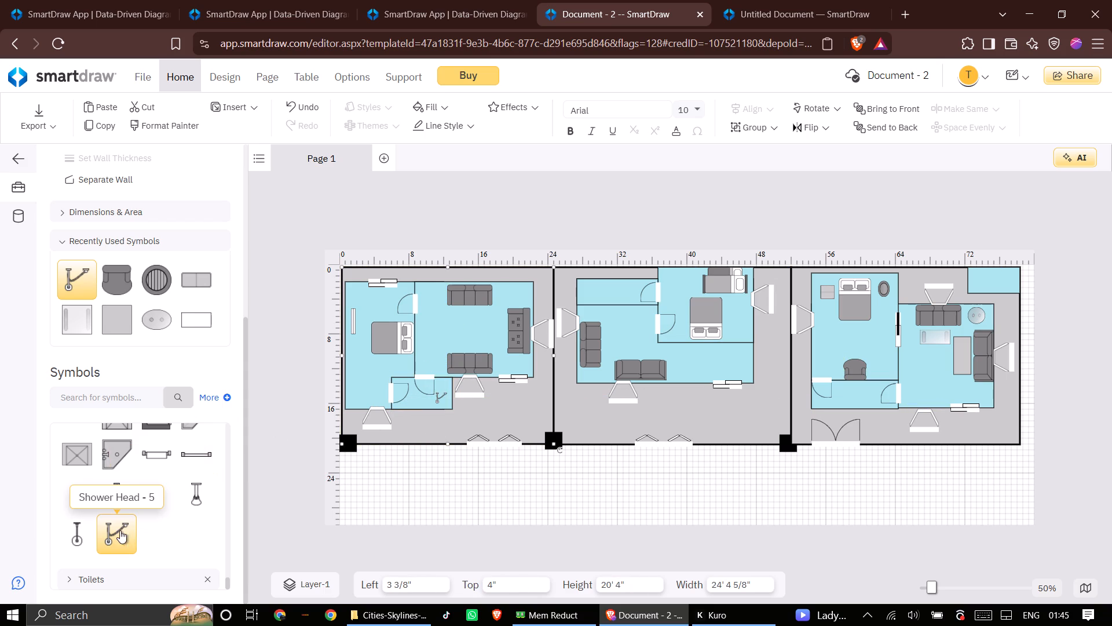
Add a Bathtub symbol in the third unit's small lower room at 57' 1/2" left, 13' 4" top, and rotate it to lie horizontally.
scroll(103, 511, "up", 1)
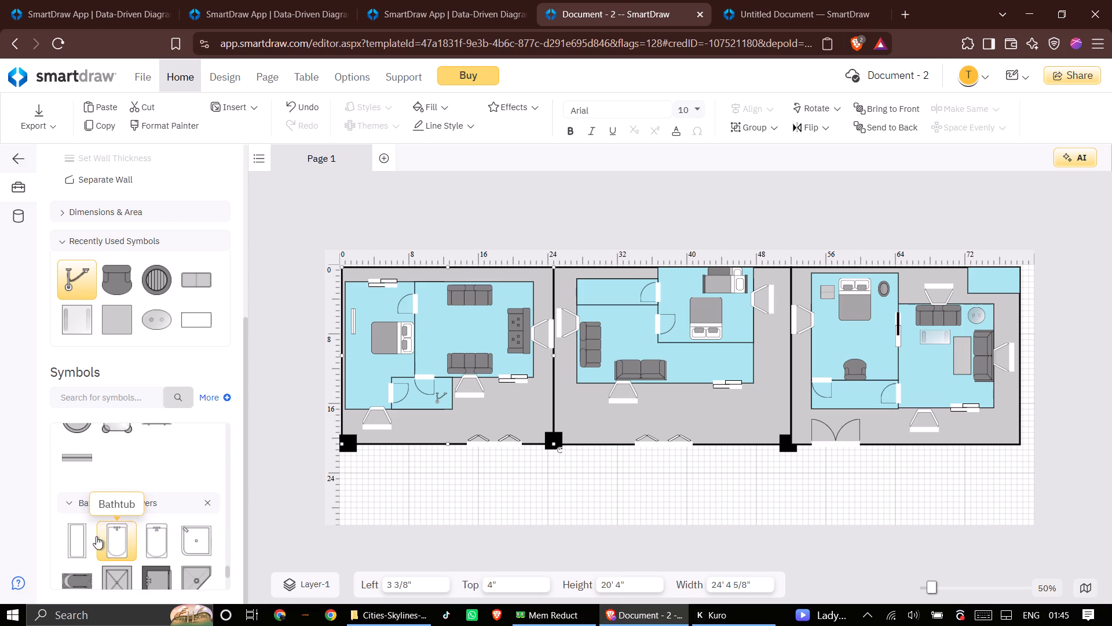
left_click_drag(111, 537, 366, 496)
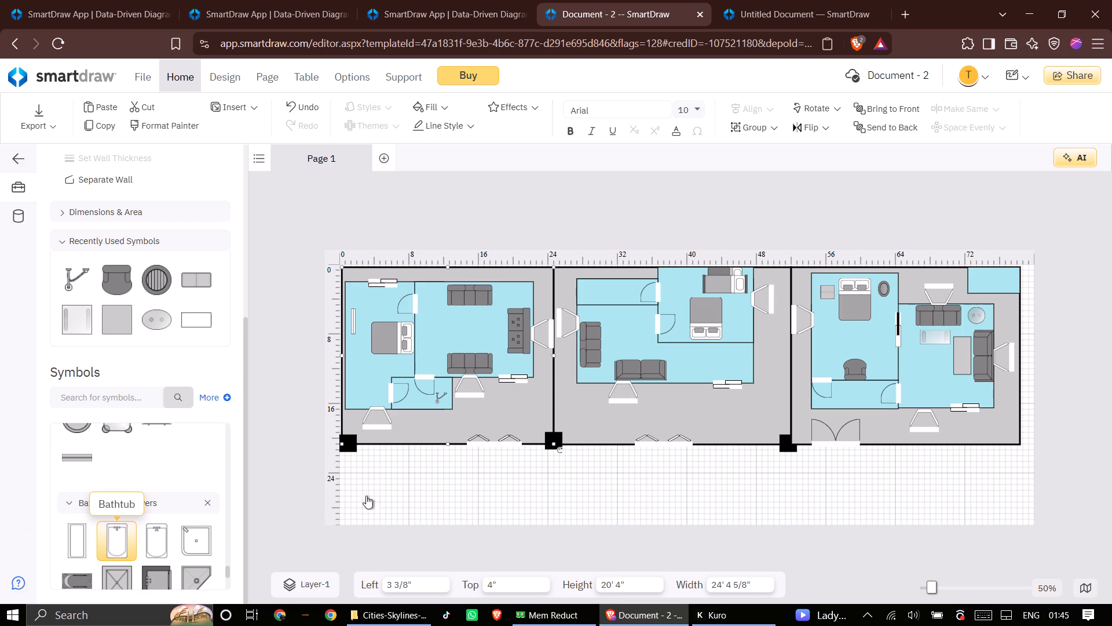
left_click_drag(366, 496, 828, 409)
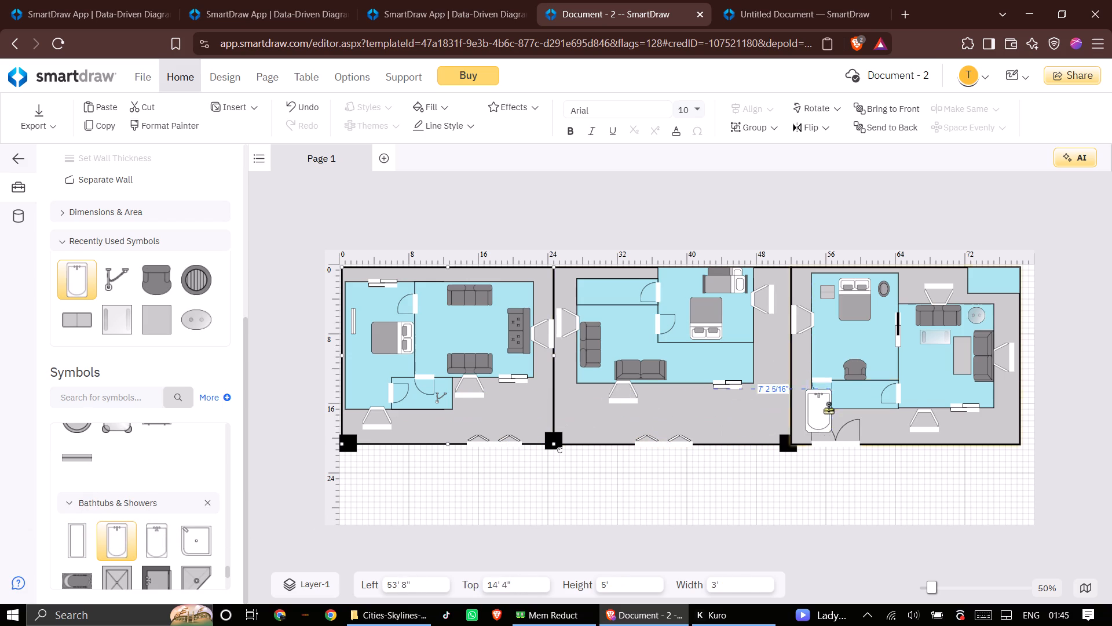
left_click_drag(828, 409, 847, 403)
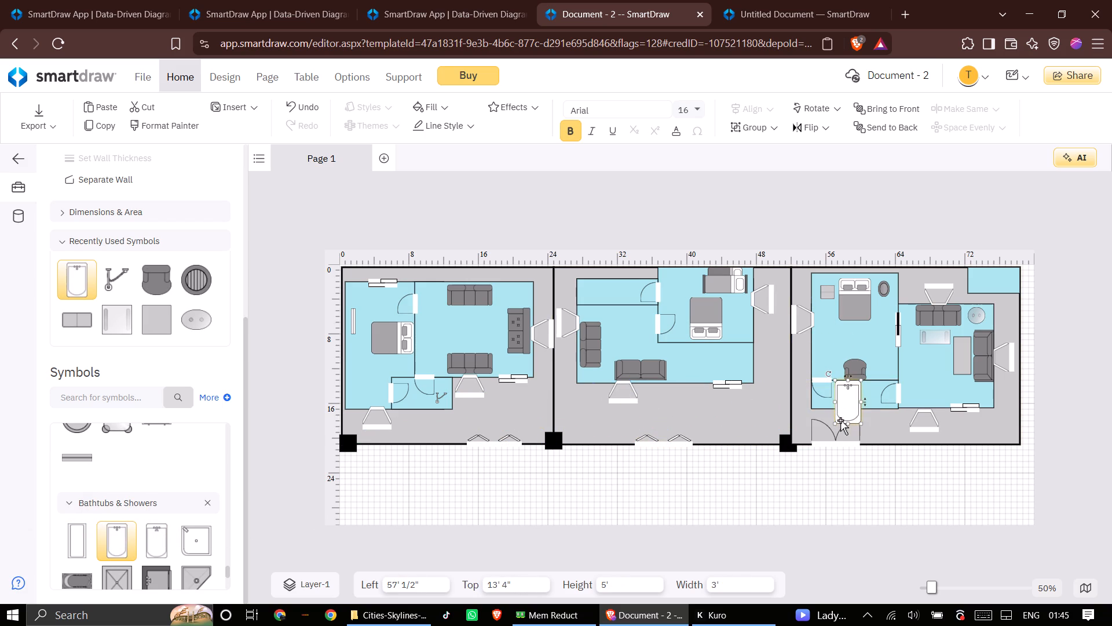
left_click_drag(830, 376, 824, 404)
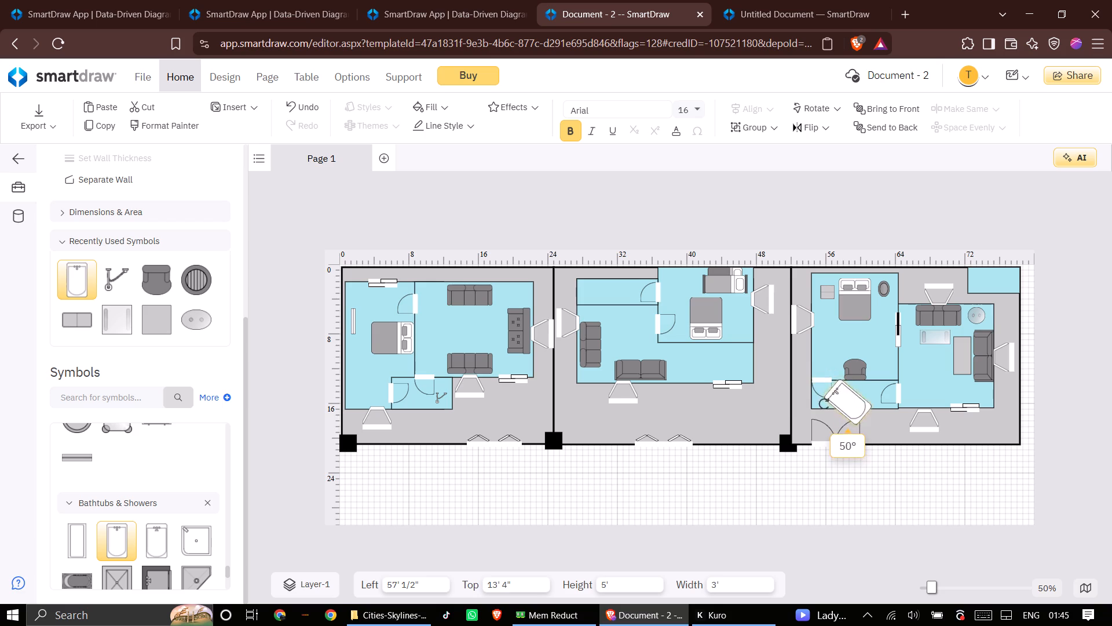
left_click_drag(824, 404, 823, 415)
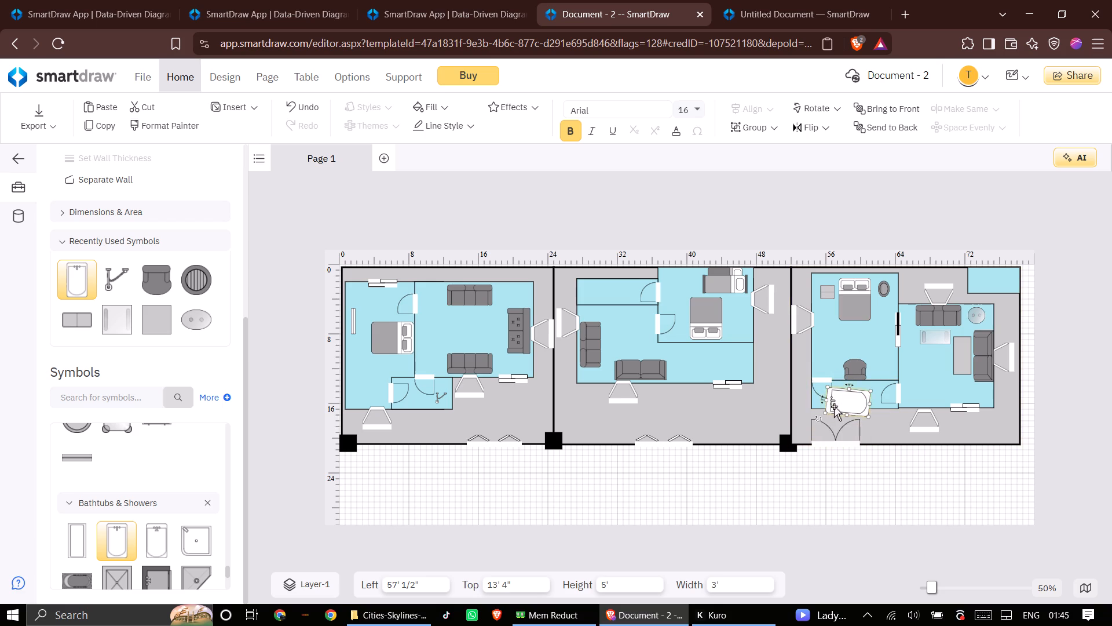
left_click(818, 416)
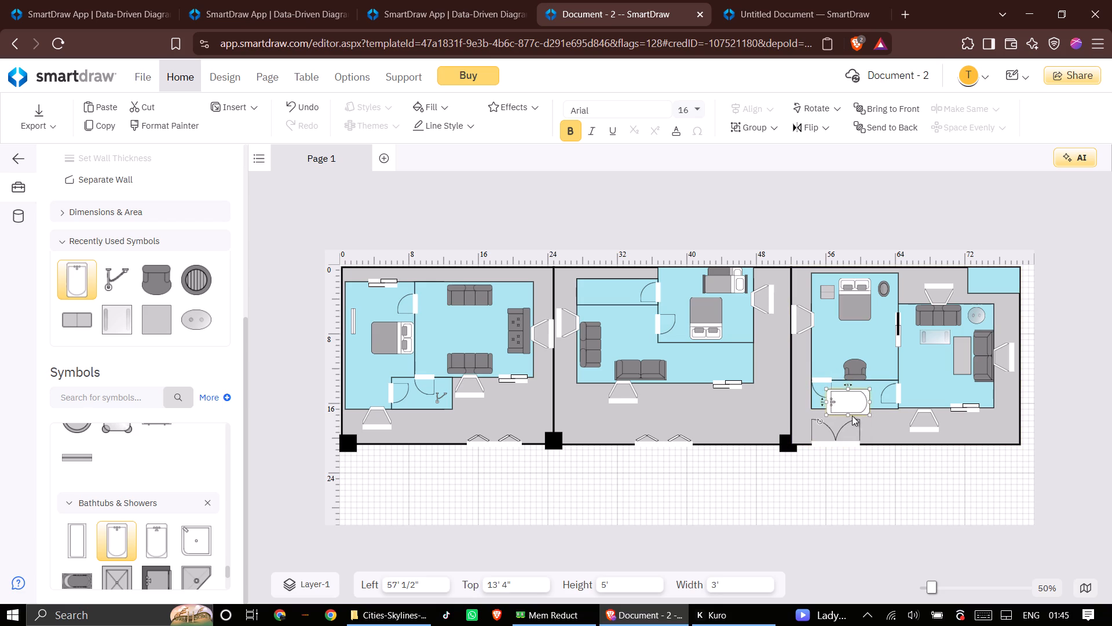
Resize the bathtub to 3' 11 1/2" high by 2' 4" wide and place it between the doors at 58' 3 3/4" left, 12' 10 1/2" top.
left_click_drag(849, 417, 848, 406)
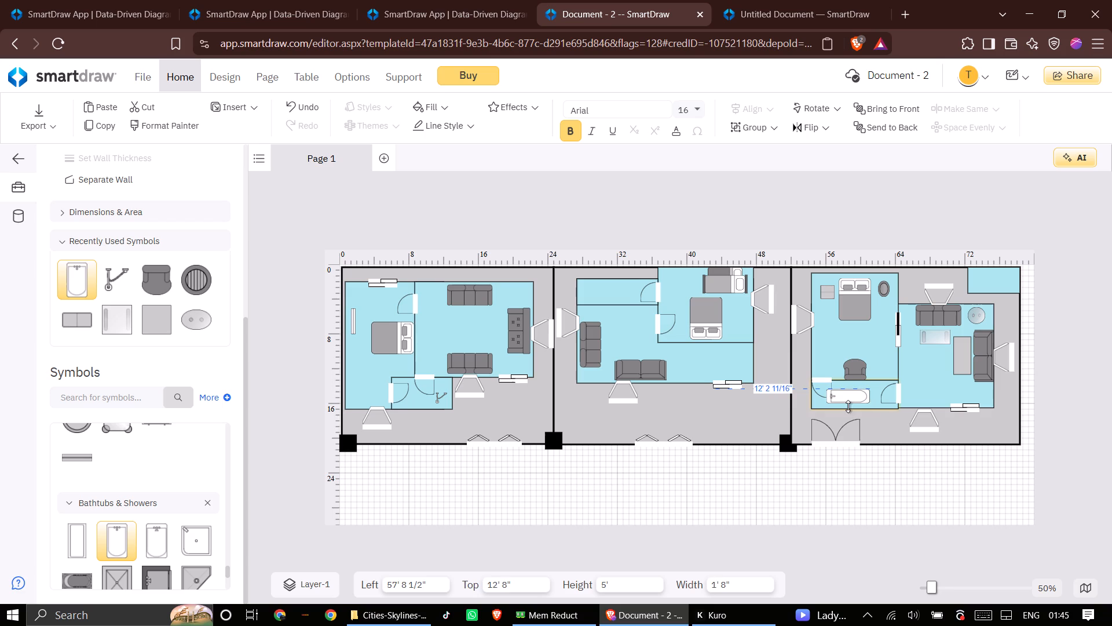
left_click_drag(848, 406, 848, 407)
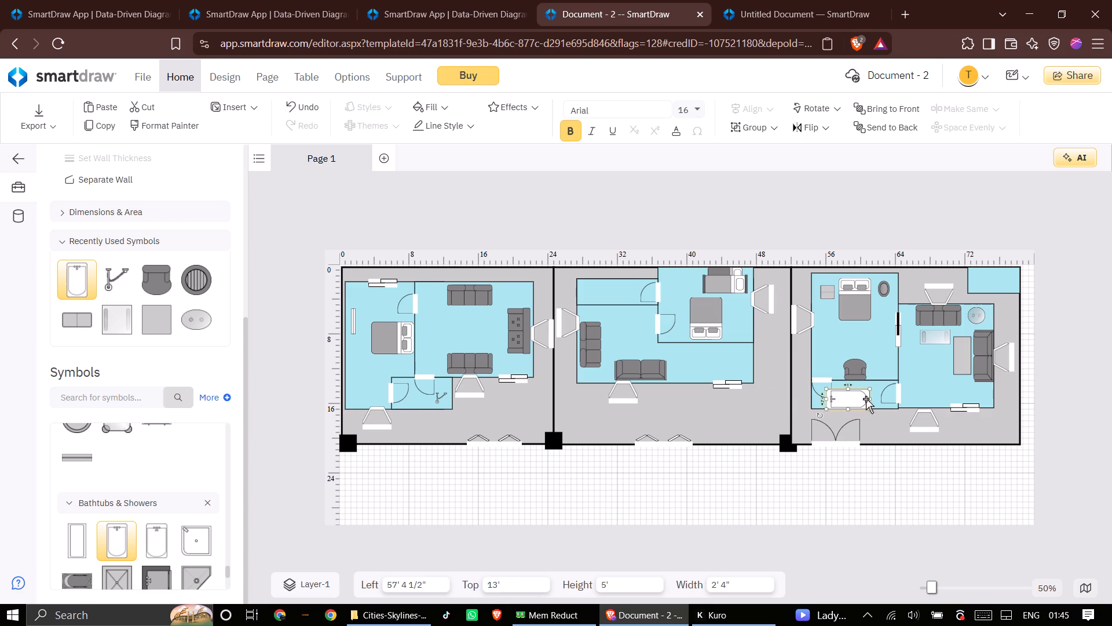
left_click_drag(870, 398, 861, 401)
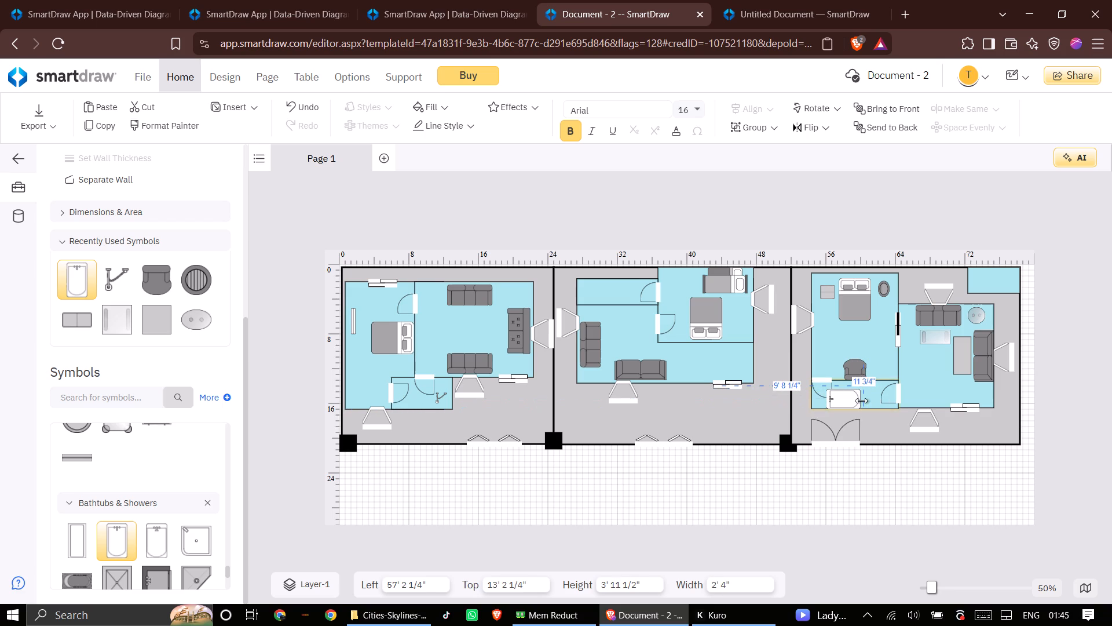
left_click_drag(861, 401, 861, 401)
left_click_drag(845, 397, 854, 392)
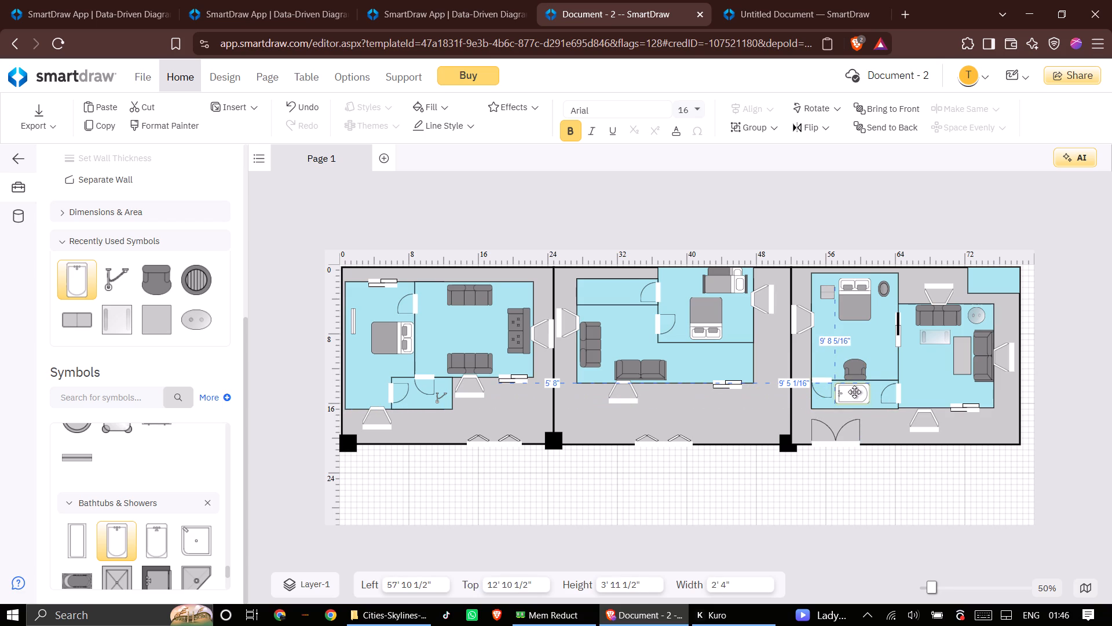
left_click_drag(854, 392, 858, 391)
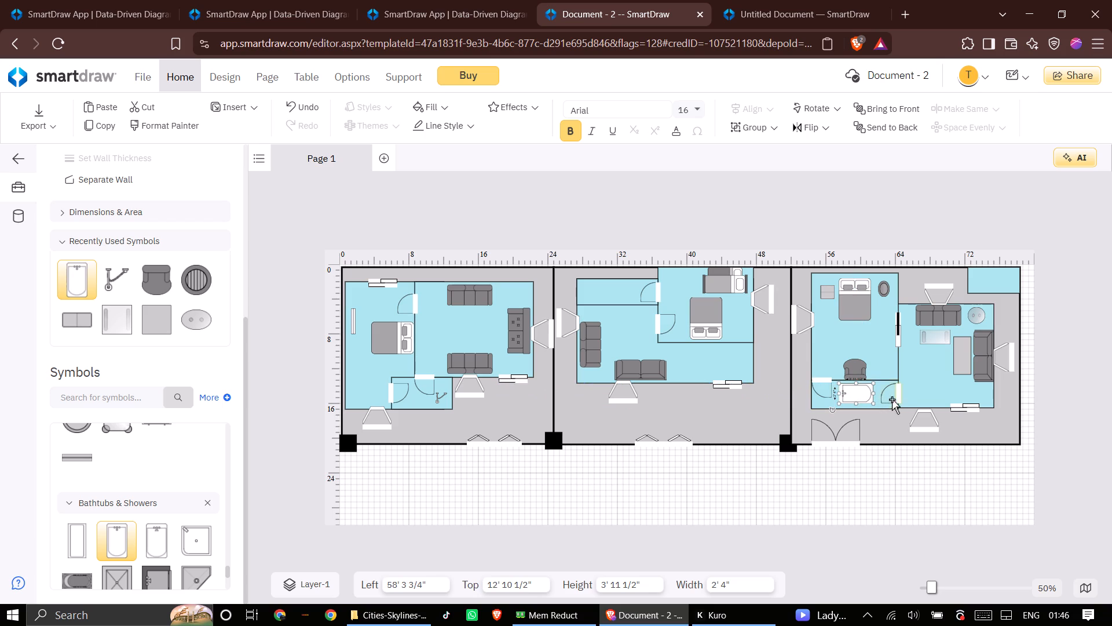
left_click(590, 480)
Look through the symbol library's groups and the floor plan tools.
scroll(652, 460, "up", 2)
scroll(615, 454, "down", 1)
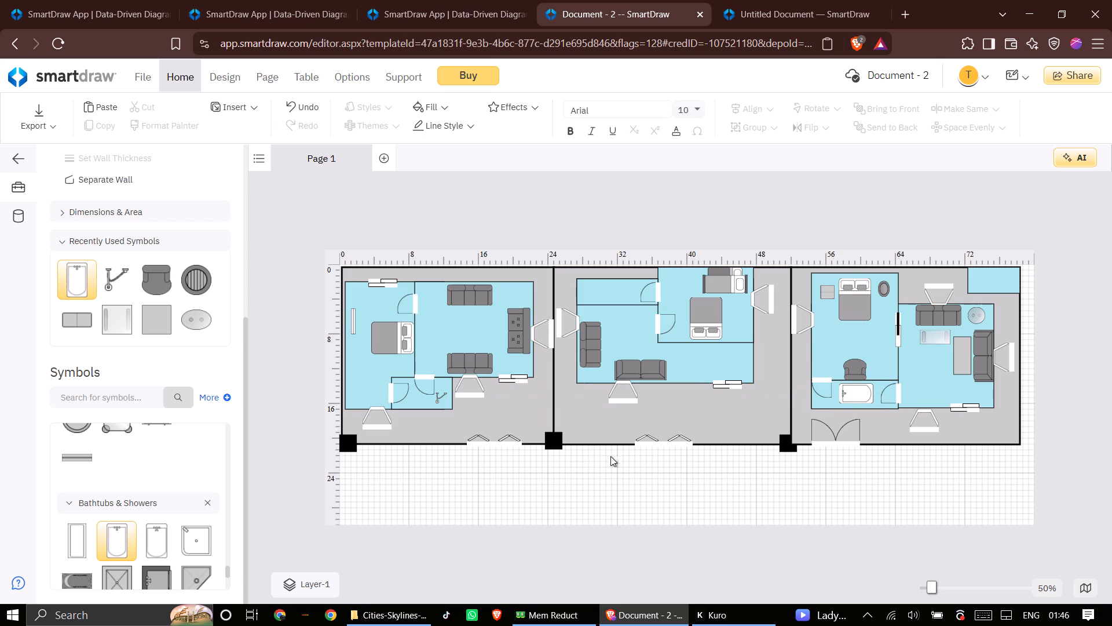
scroll(610, 456, "down", 2)
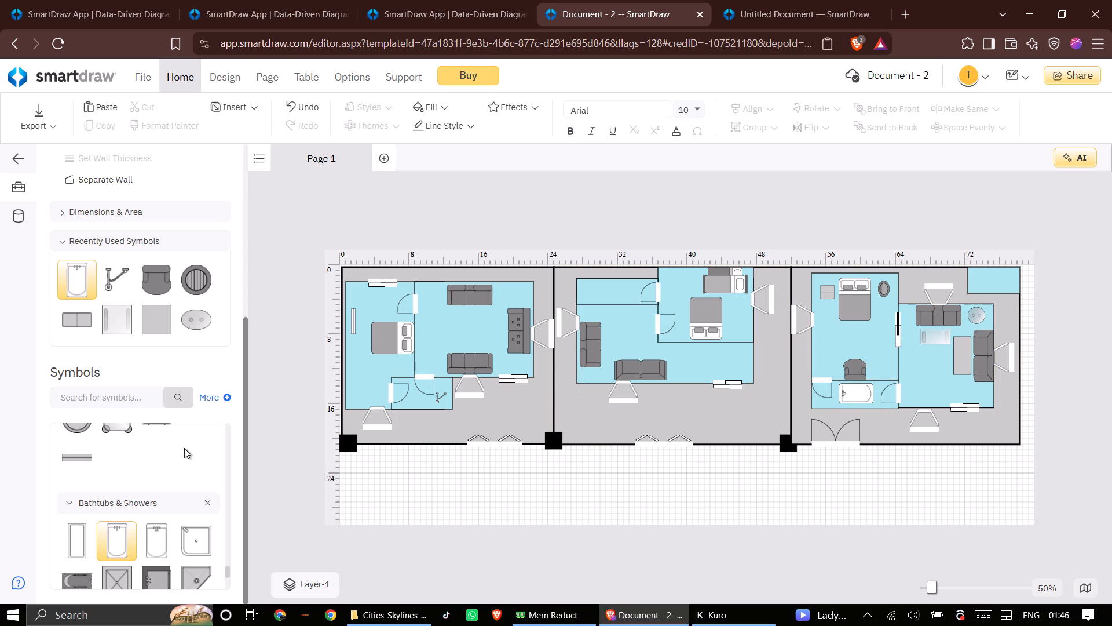
scroll(163, 454, "down", 3)
scroll(118, 534, "up", 2)
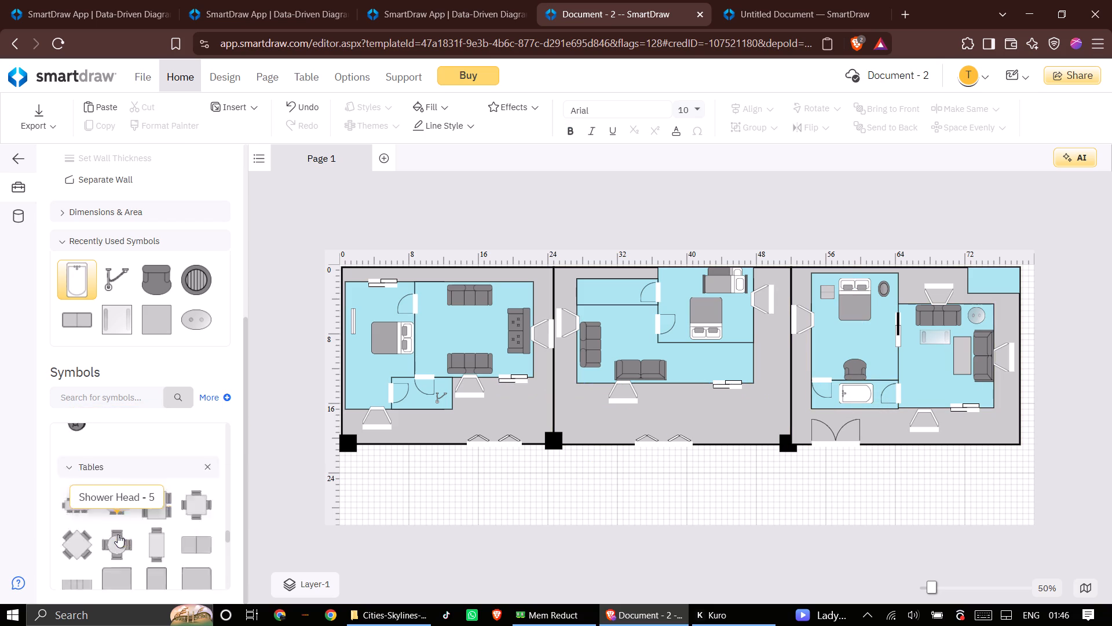
scroll(118, 534, "up", 2)
scroll(131, 435, "up", 4)
scroll(223, 401, "up", 3)
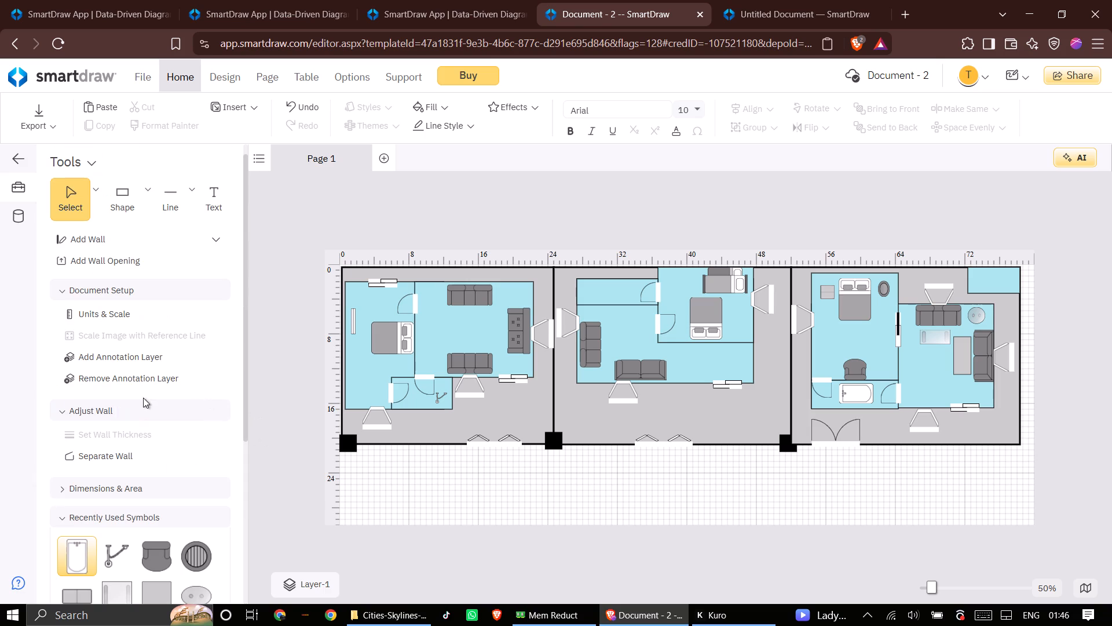
scroll(573, 472, "down", 2)
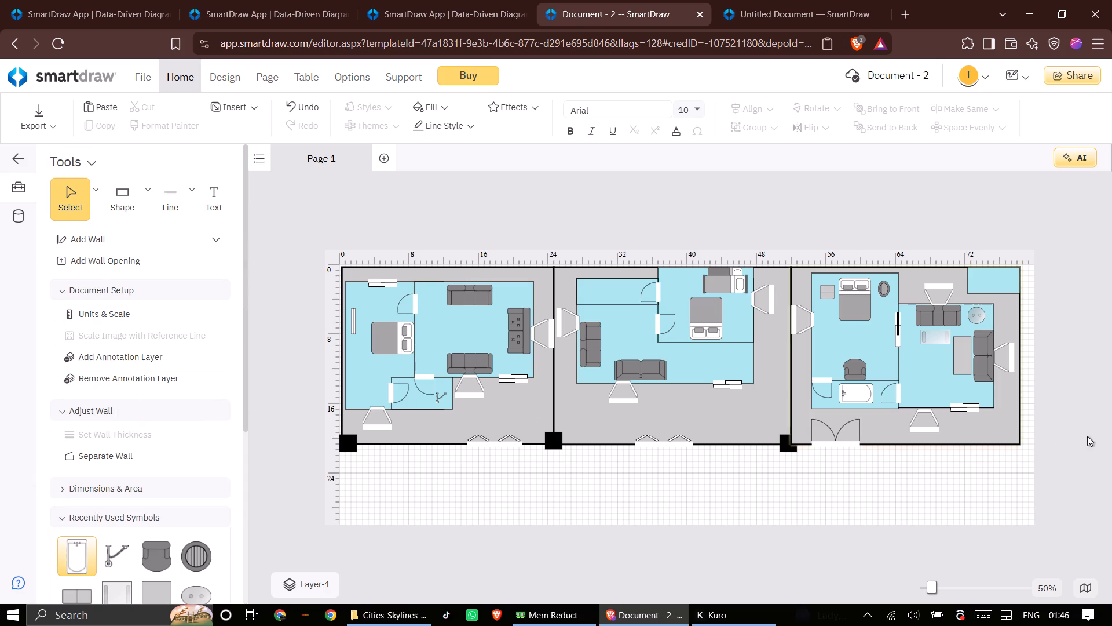
scroll(866, 501, "down", 1)
left_click(784, 487)
scroll(372, 505, "down", 1)
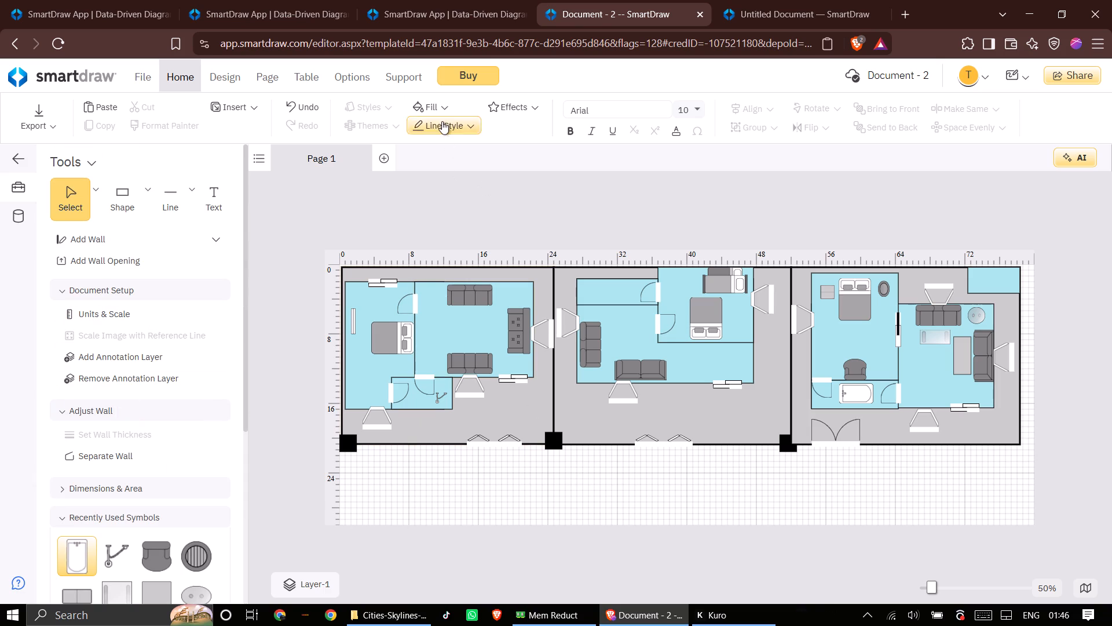
Set the default fill to light gray and the line thickness to the thickest preset for new shapes.
left_click(125, 209)
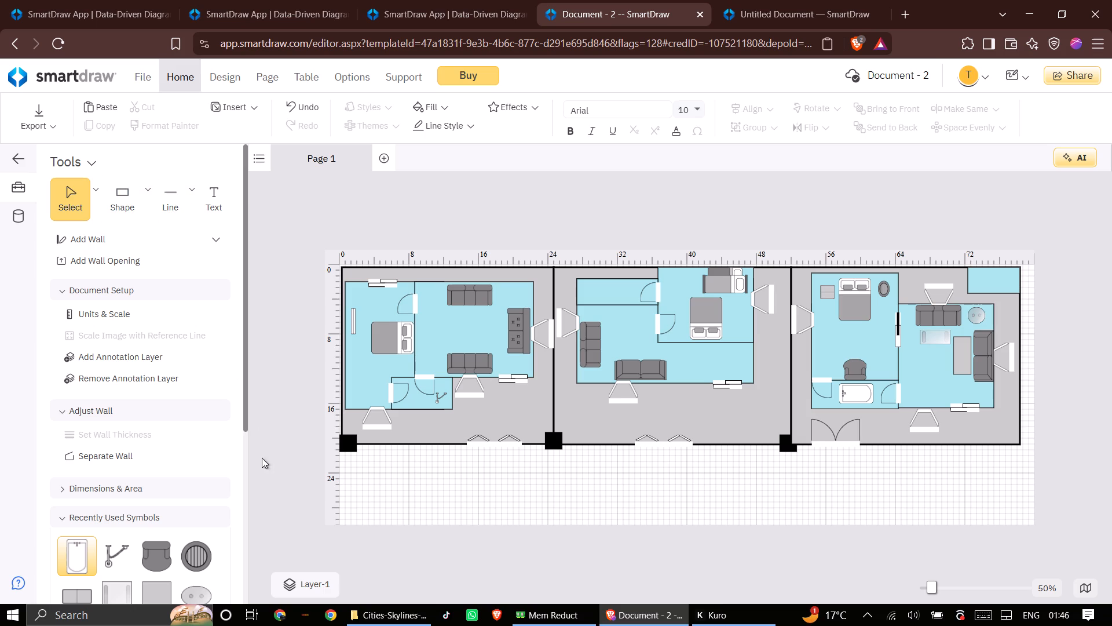
left_click(443, 104)
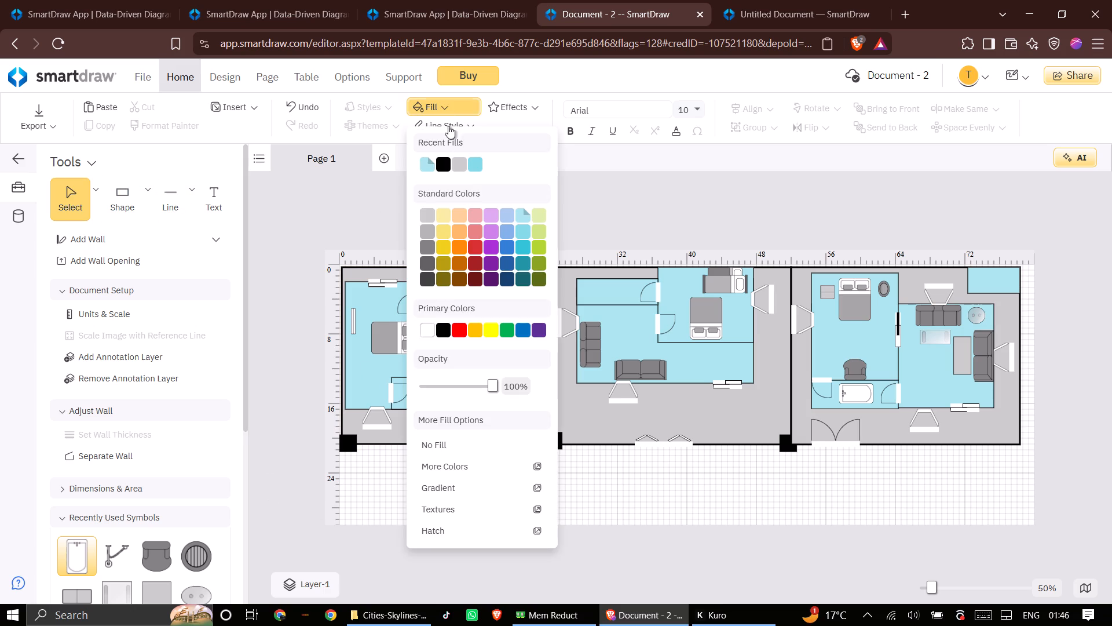
left_click(459, 164)
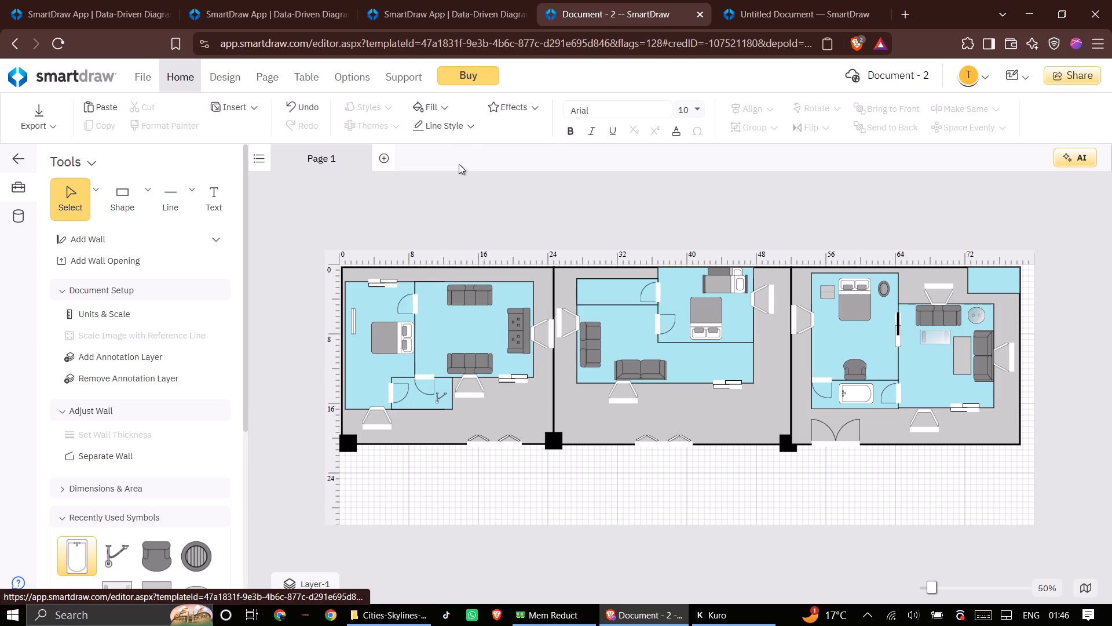
left_click_drag(453, 111, 453, 116)
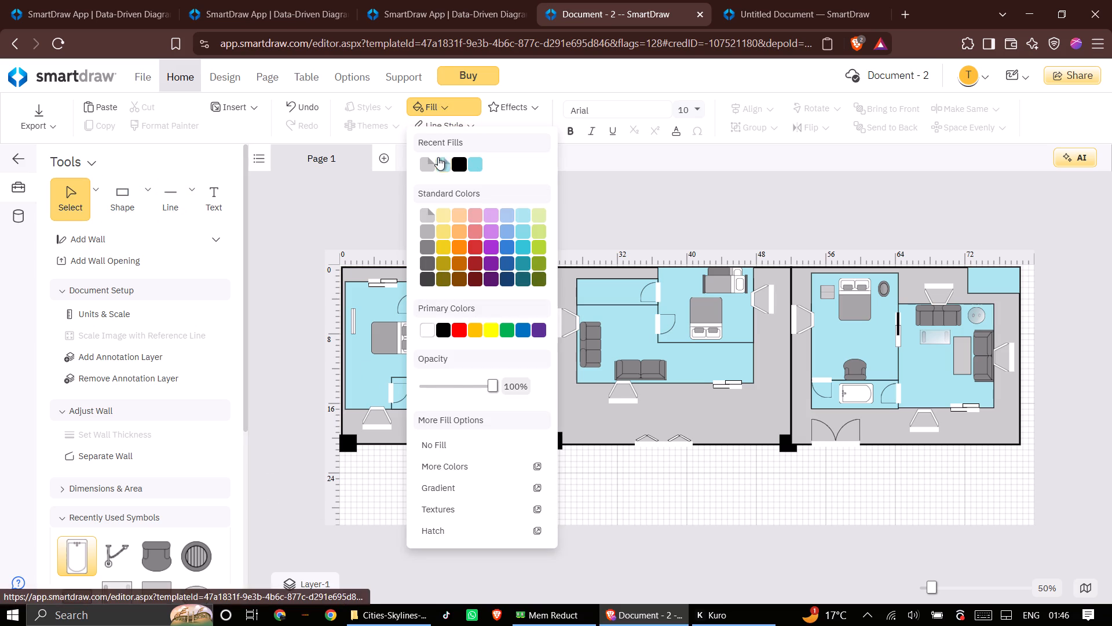
left_click(433, 160)
left_click(450, 126)
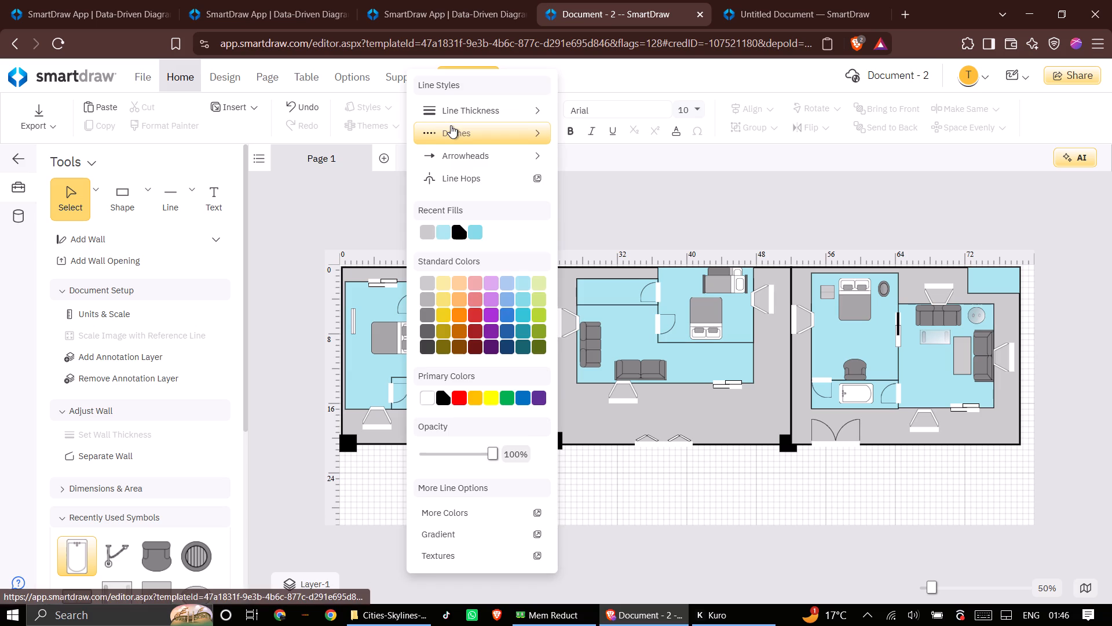
left_click(451, 114)
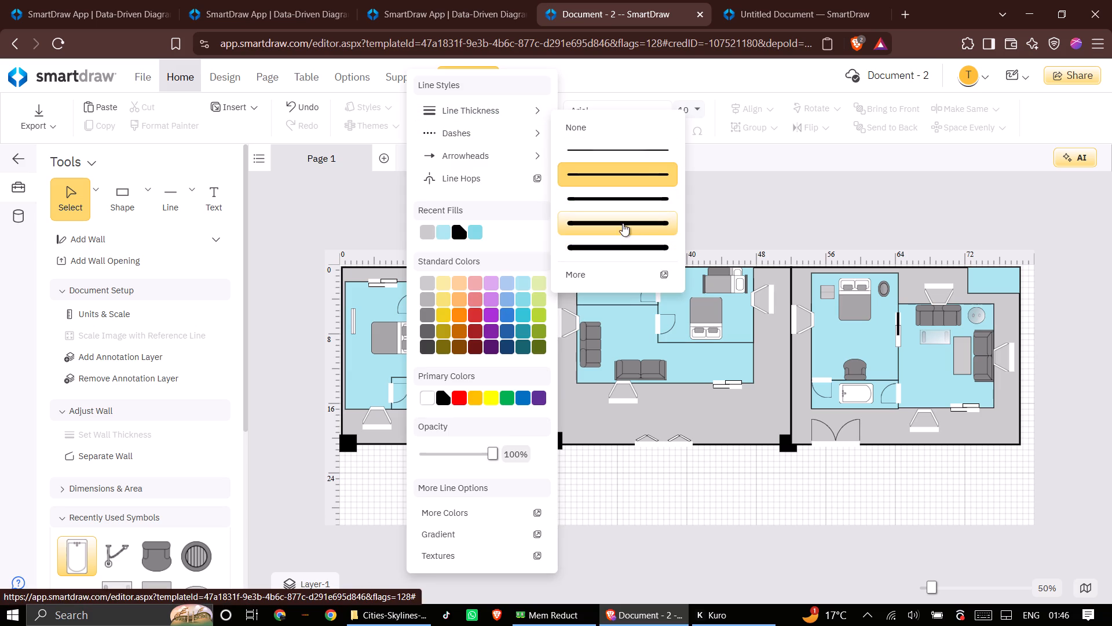
left_click(621, 239)
left_click(616, 249)
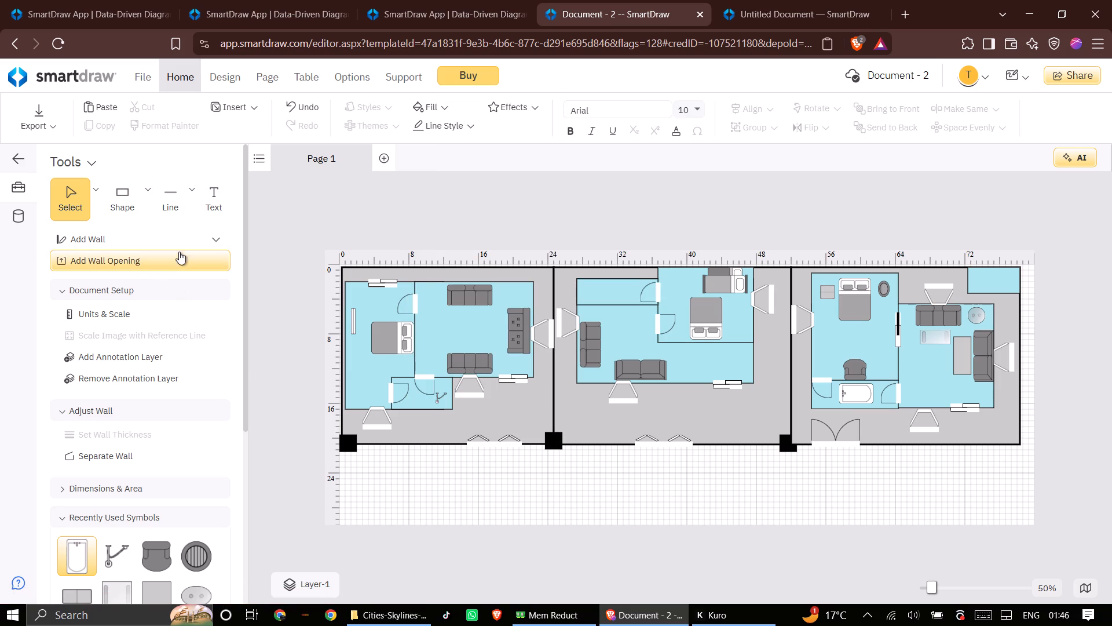
Draw a rectangle below the floor plan at 1 15/16" left, 26' top, about 78' 6" wide by 19' 4" high.
left_click(142, 190)
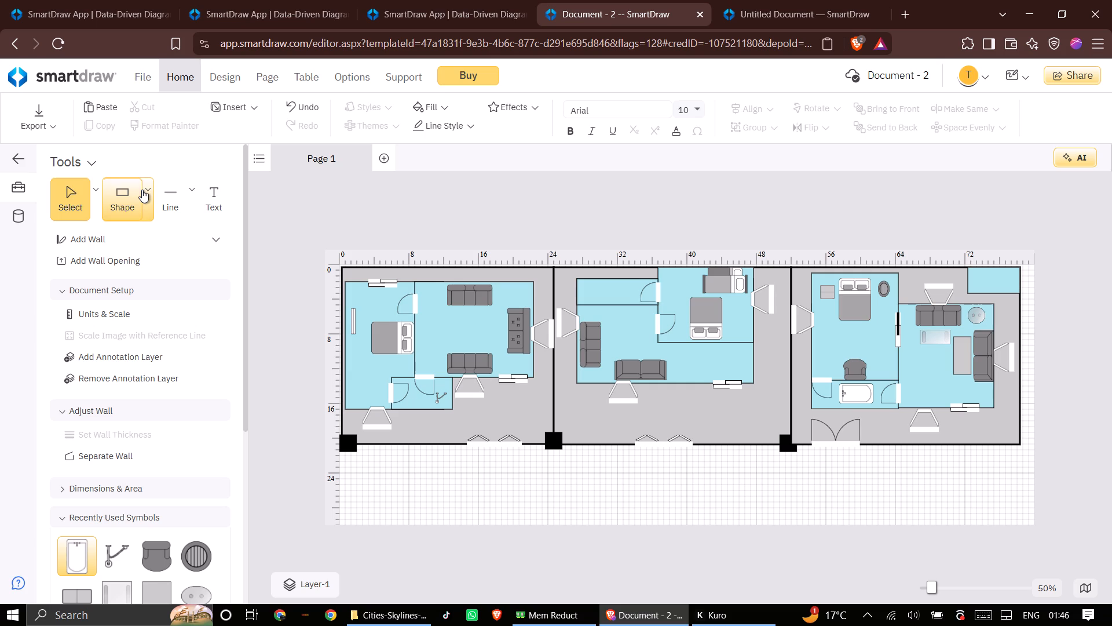
left_click(146, 190)
left_click(154, 249)
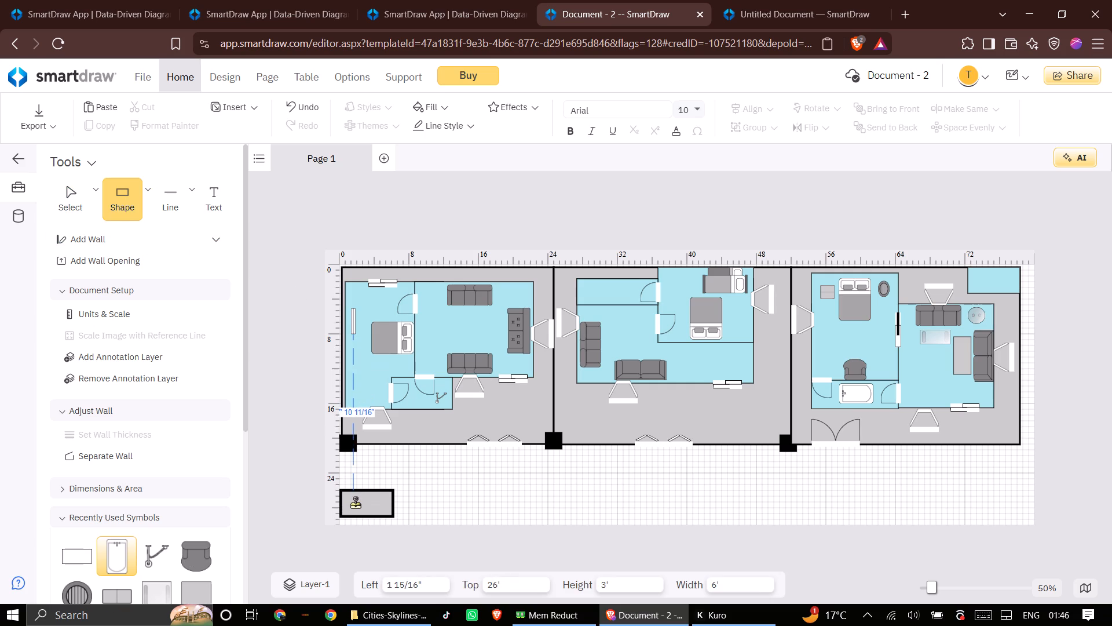
left_click(355, 504)
left_click_drag(392, 516, 394, 519)
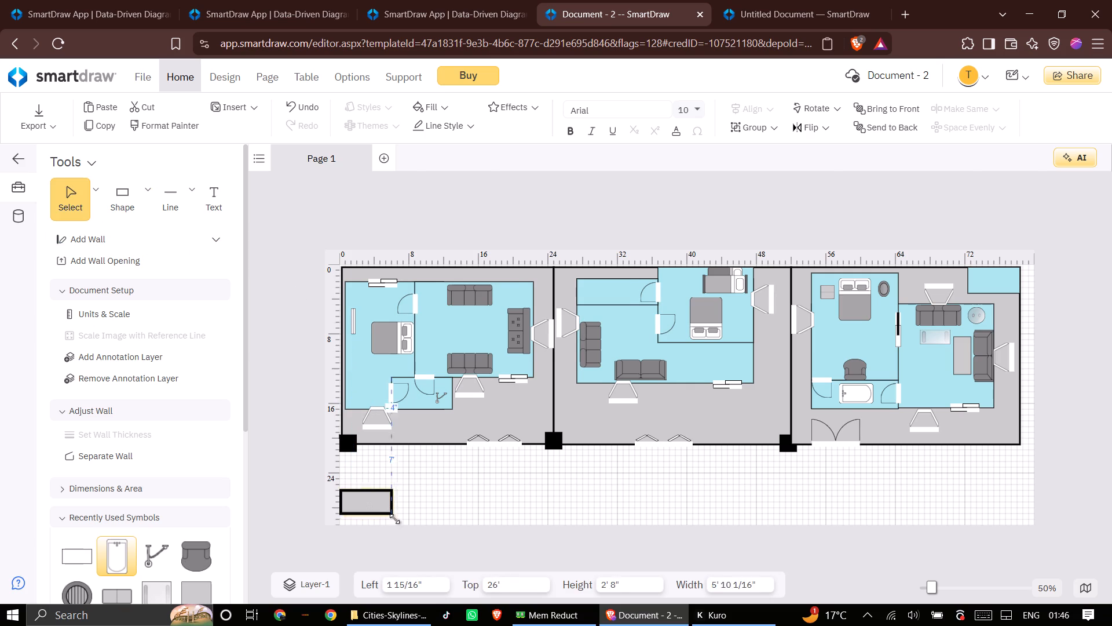
left_click_drag(394, 519, 811, 541)
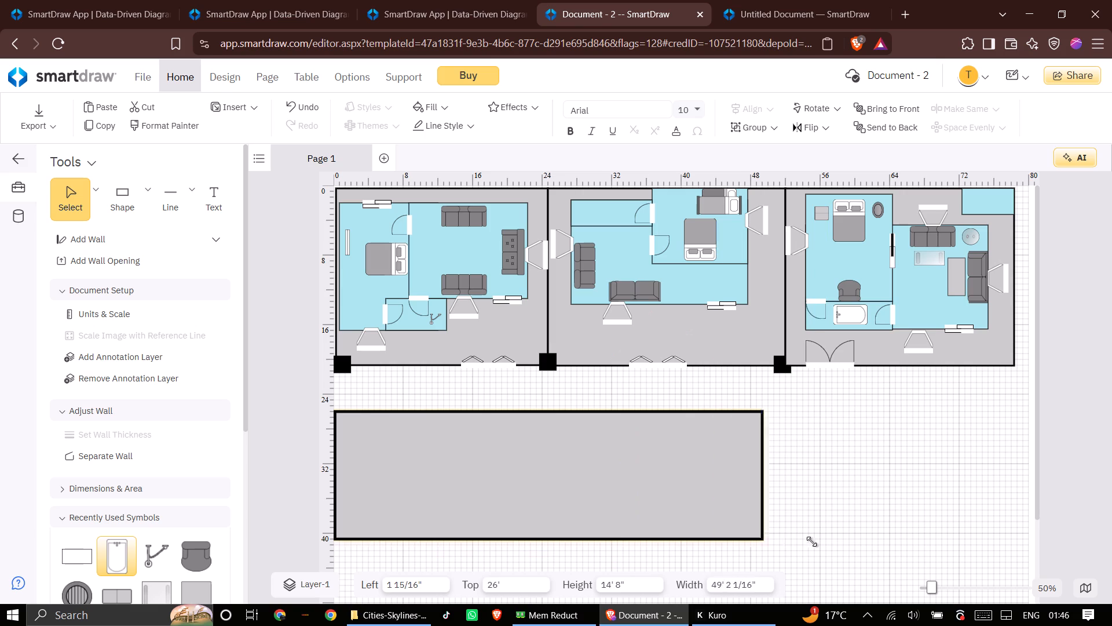
left_click_drag(811, 541, 1005, 527)
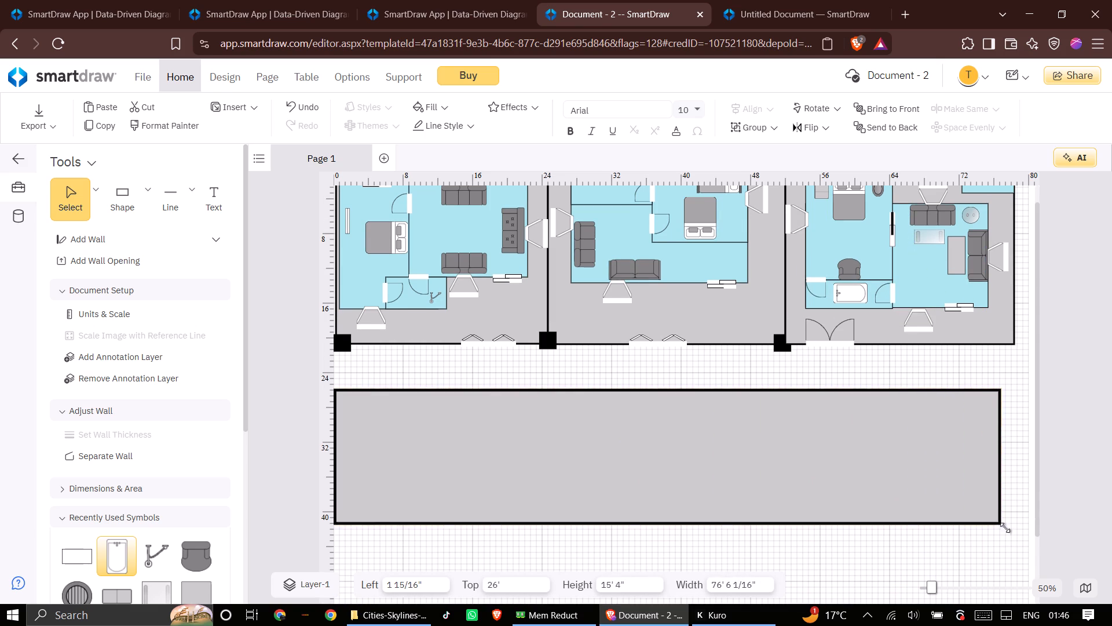
left_click_drag(1005, 527, 1016, 557)
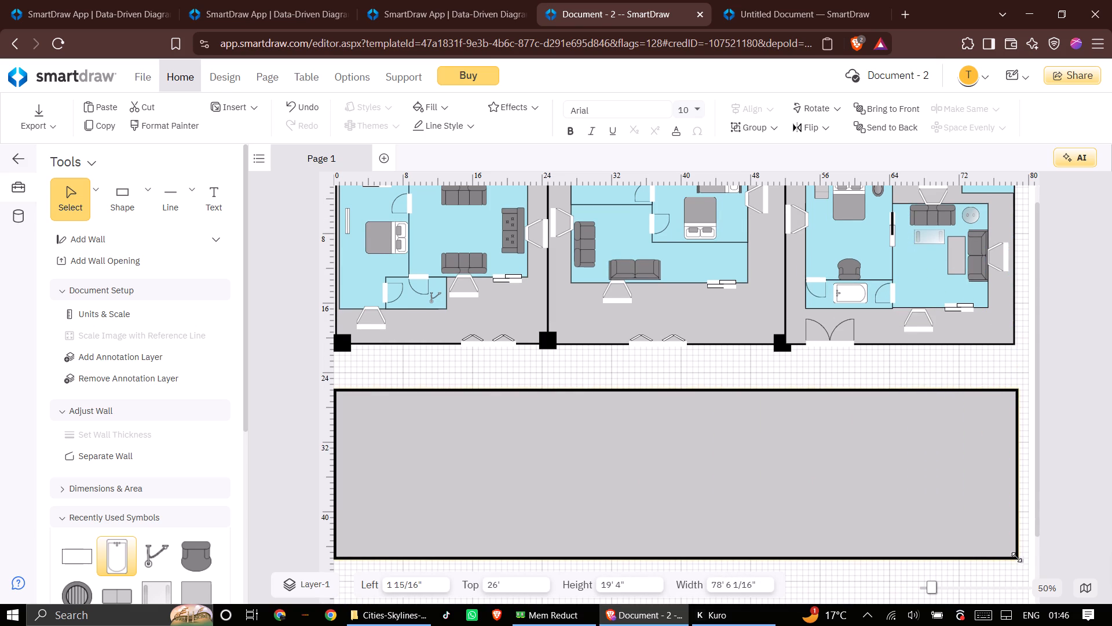
left_click_drag(1016, 557, 1016, 559)
Move the new rectangle down to 29' 4" top and increase its height to 20'.
left_click_drag(694, 420, 693, 441)
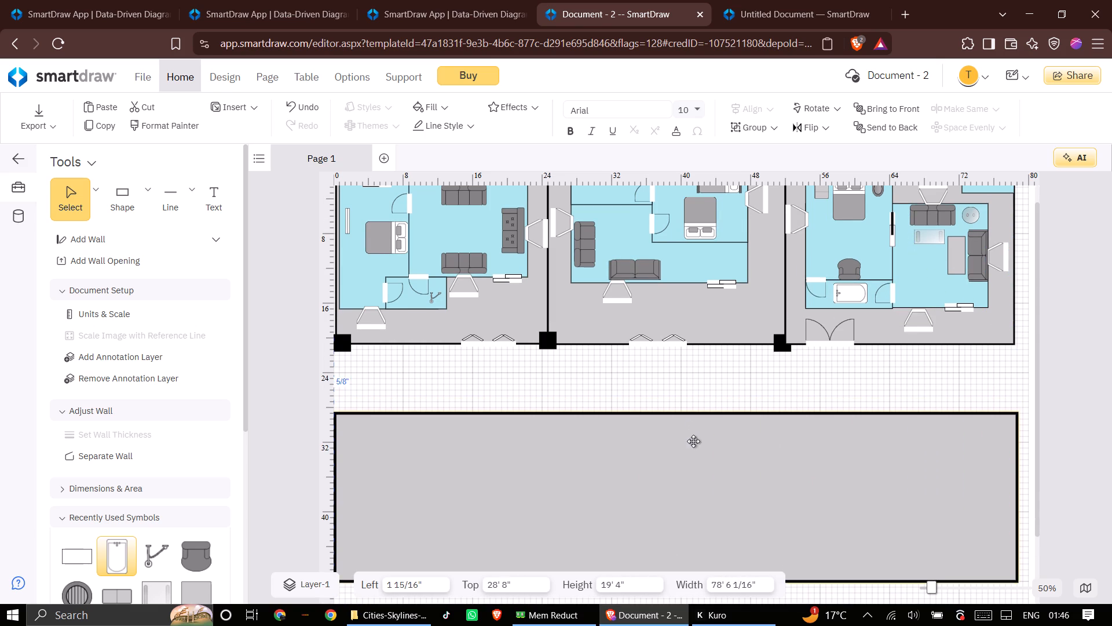
left_click_drag(693, 441, 692, 446)
scroll(619, 490, "down", 1)
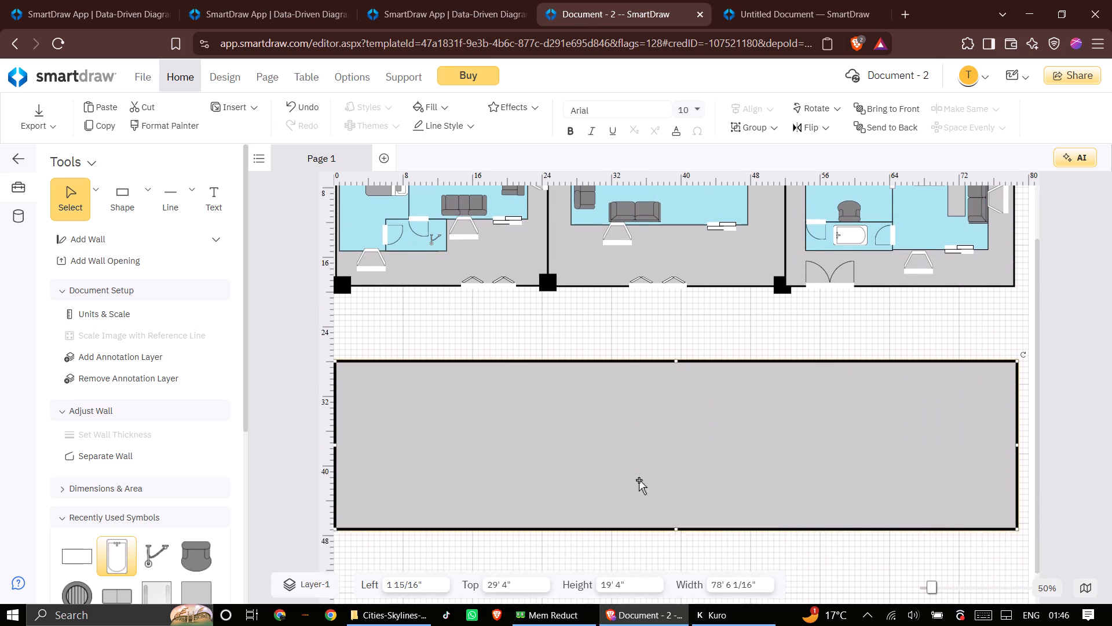
left_click_drag(1017, 503, 1017, 507)
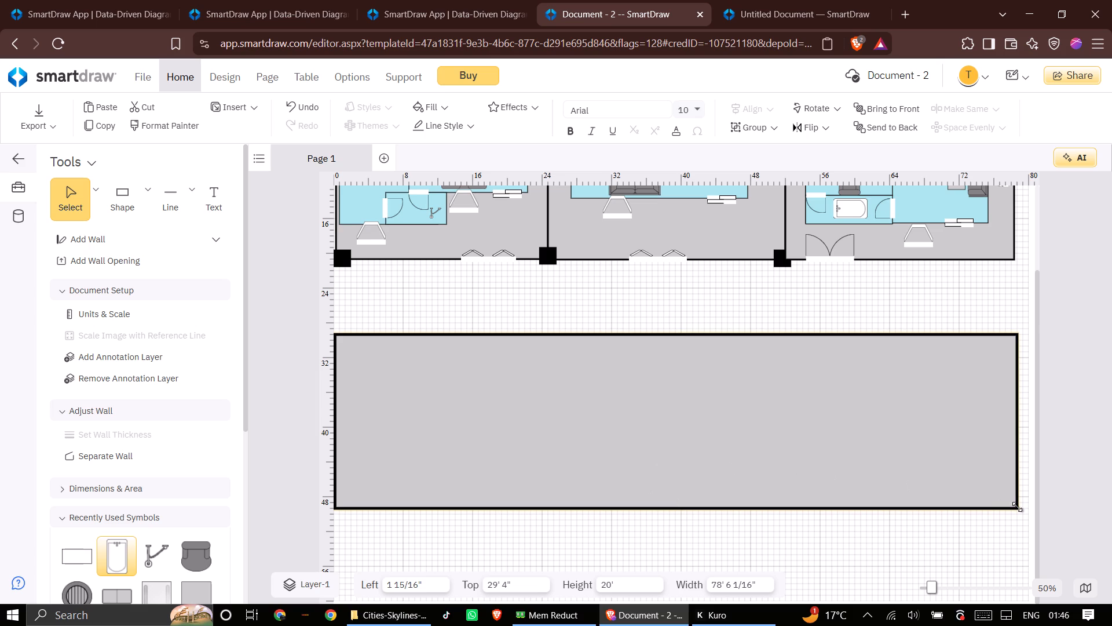
Enlarge the gray rectangle below the floor plan to about 79' 2" wide by 20' 8" high.
left_click_drag(1017, 507, 1020, 505)
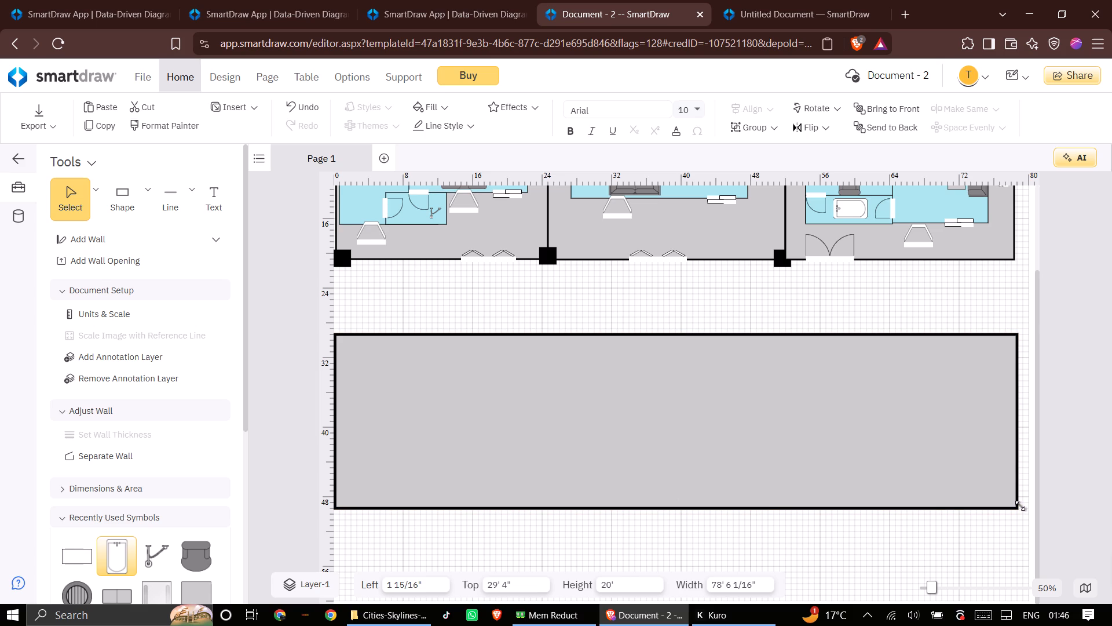
left_click_drag(1020, 505, 1020, 511)
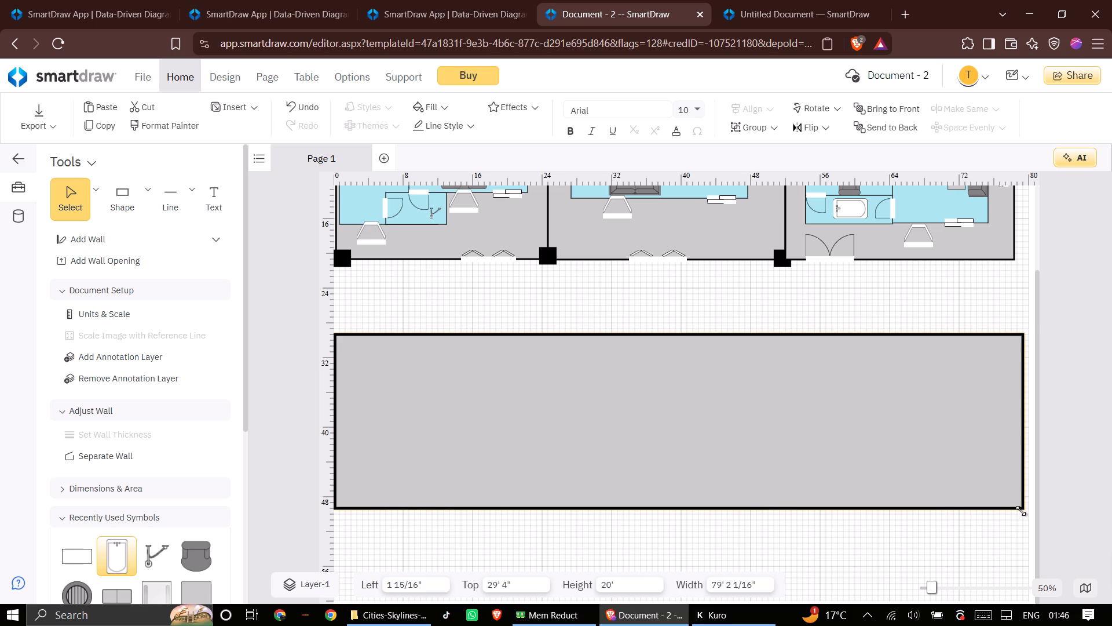
left_click_drag(1020, 511, 1020, 512)
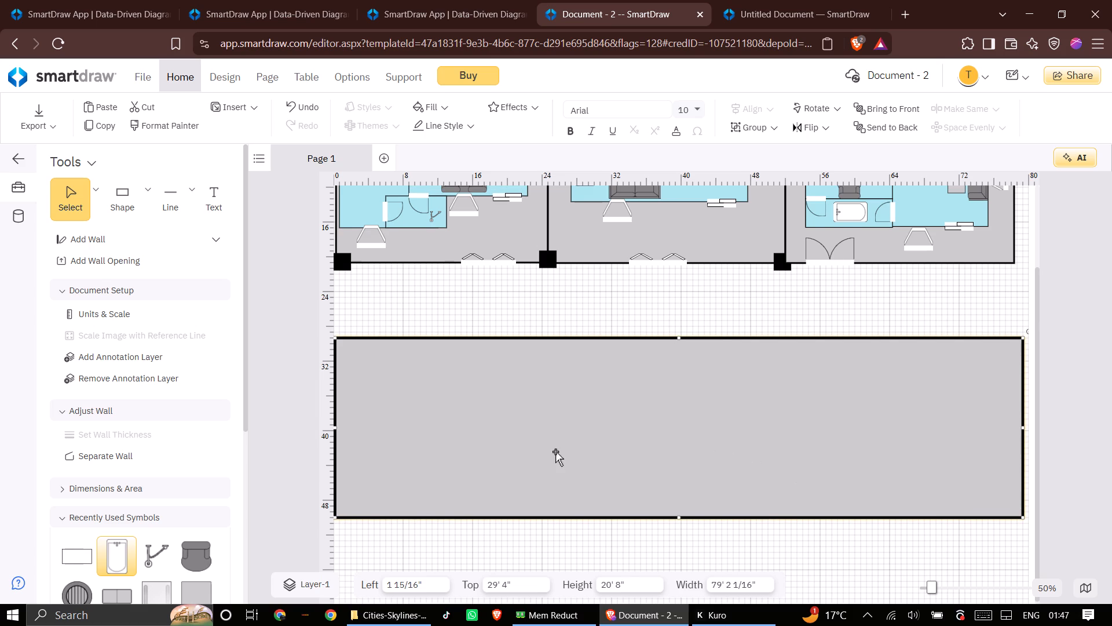
Add a rectangle at the outline's upper-left corner and stretch it to about 24' 6" wide and the outline's full height.
scroll(555, 452, "up", 2)
scroll(427, 464, "down", 2)
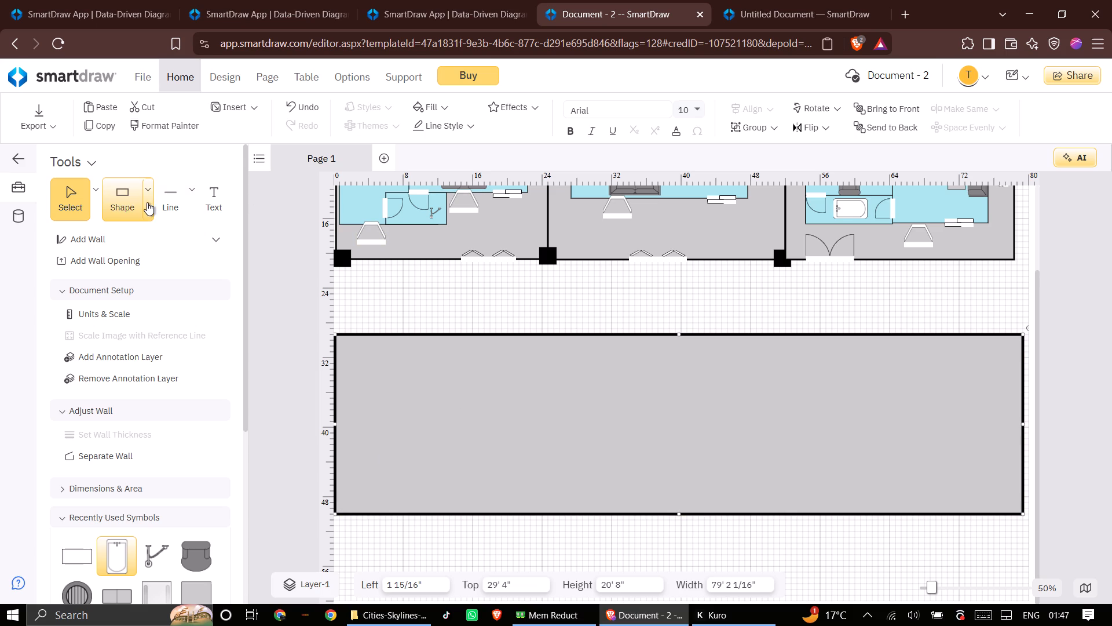
left_click(116, 207)
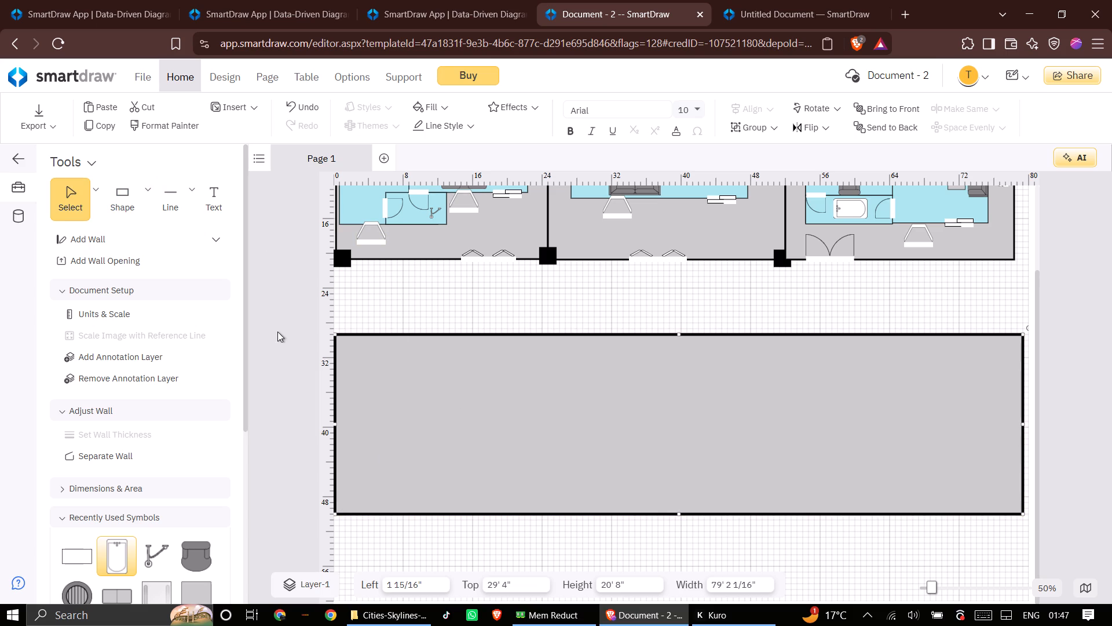
left_click(145, 206)
left_click(164, 259)
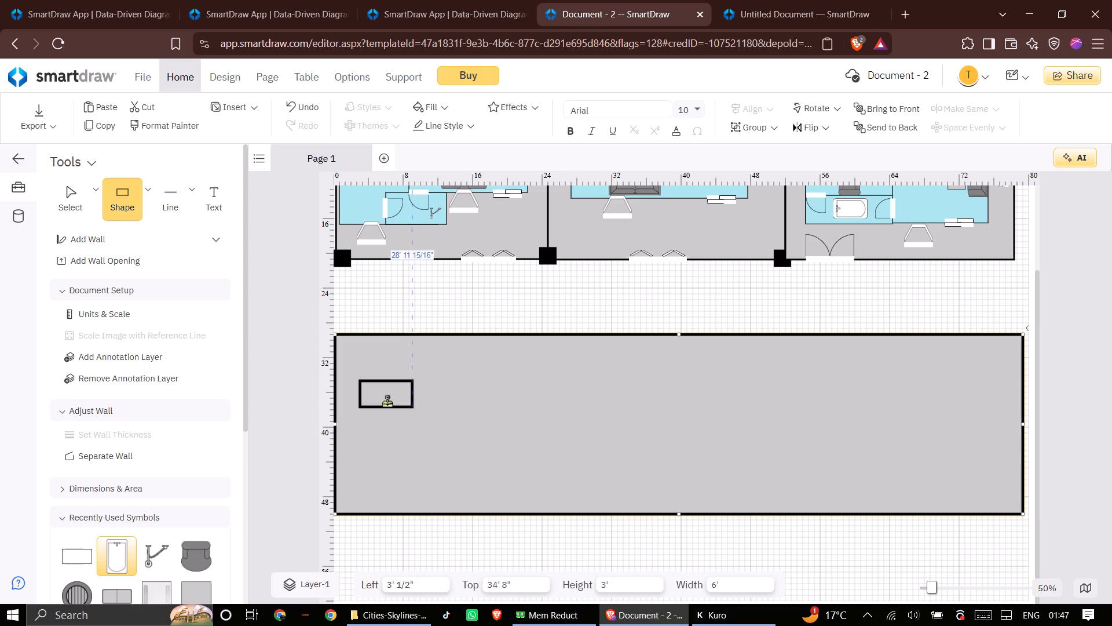
left_click(359, 346)
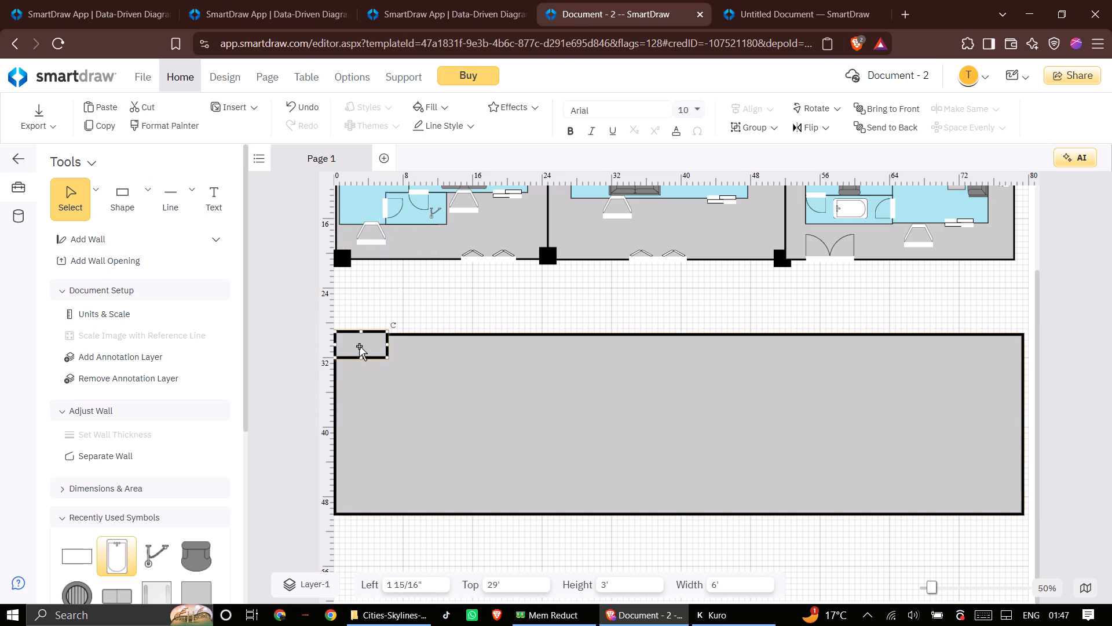
left_click(359, 346)
left_click(359, 346)
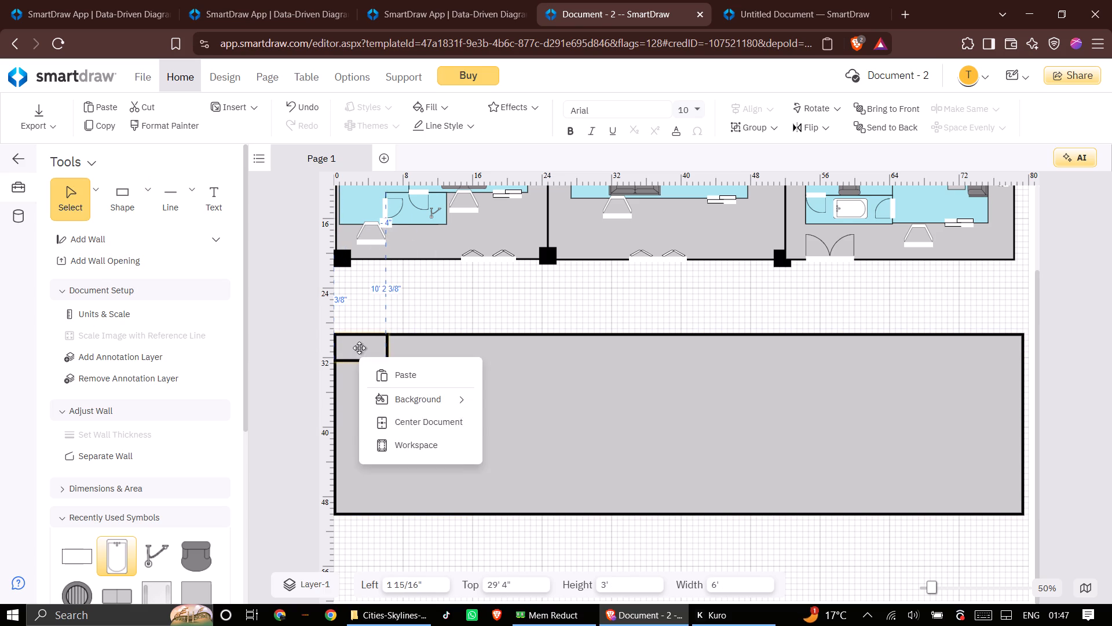
left_click_drag(387, 359, 515, 508)
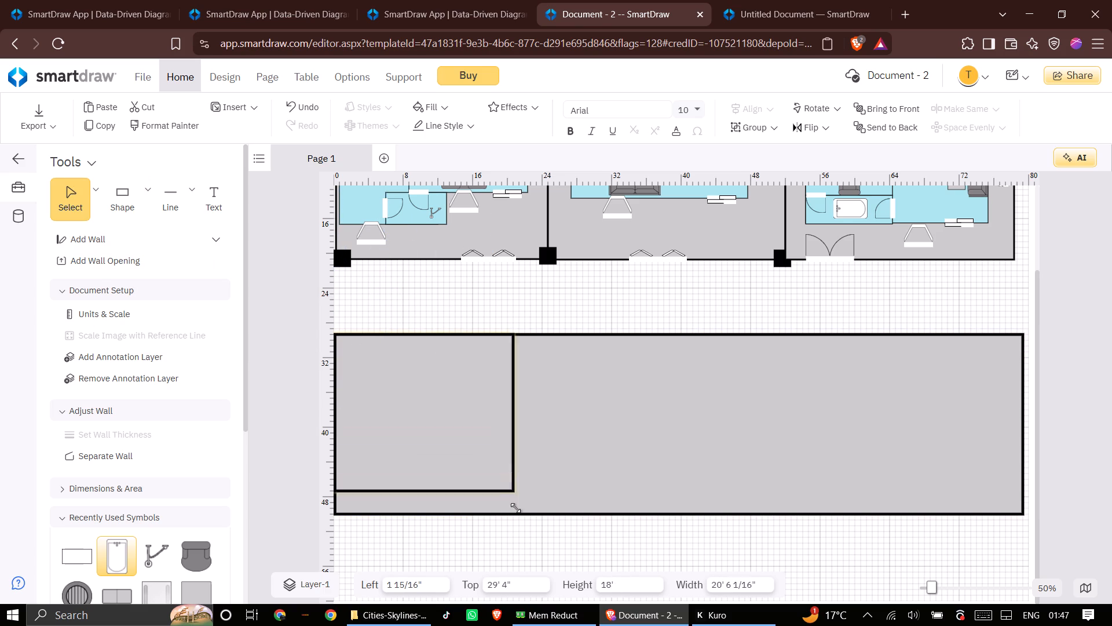
left_click_drag(515, 508, 548, 511)
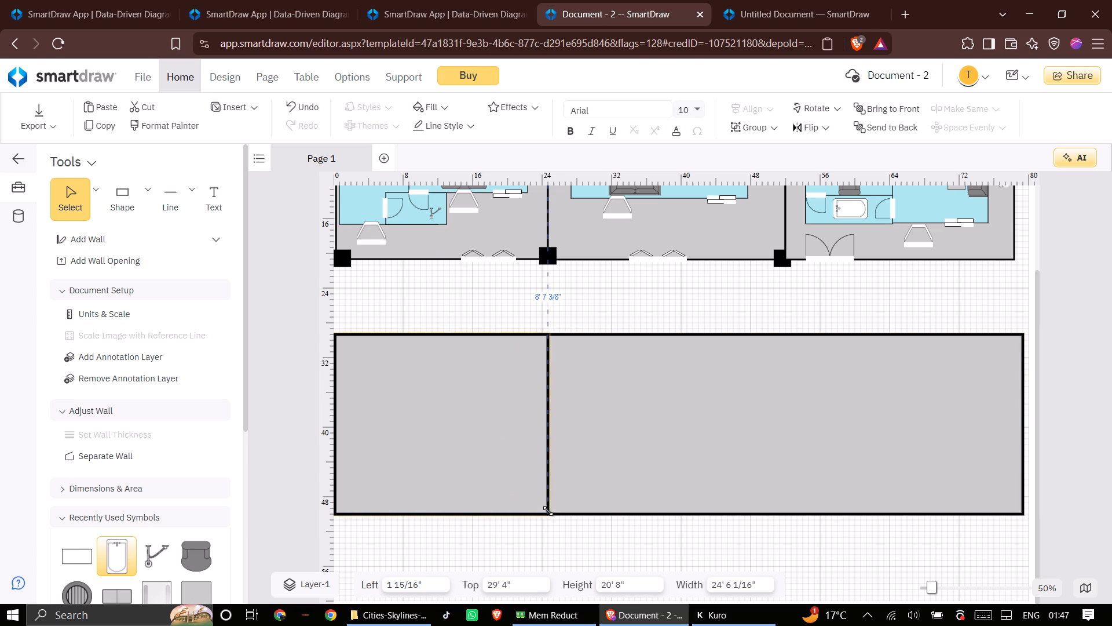
left_click_drag(548, 511, 550, 510)
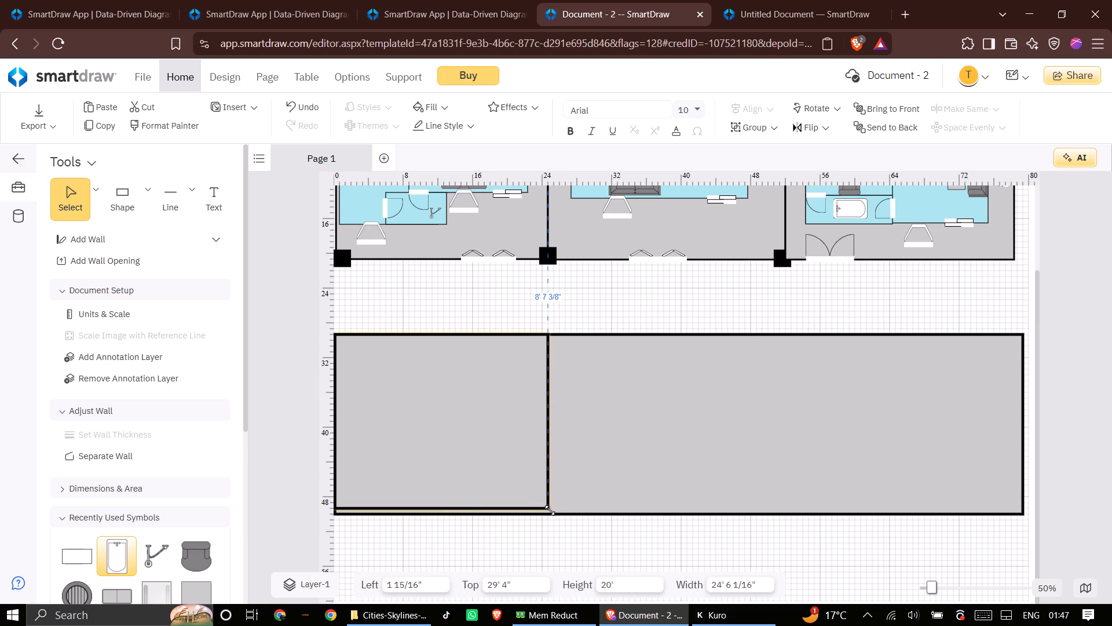
left_click_drag(550, 510, 550, 514)
left_click(555, 538)
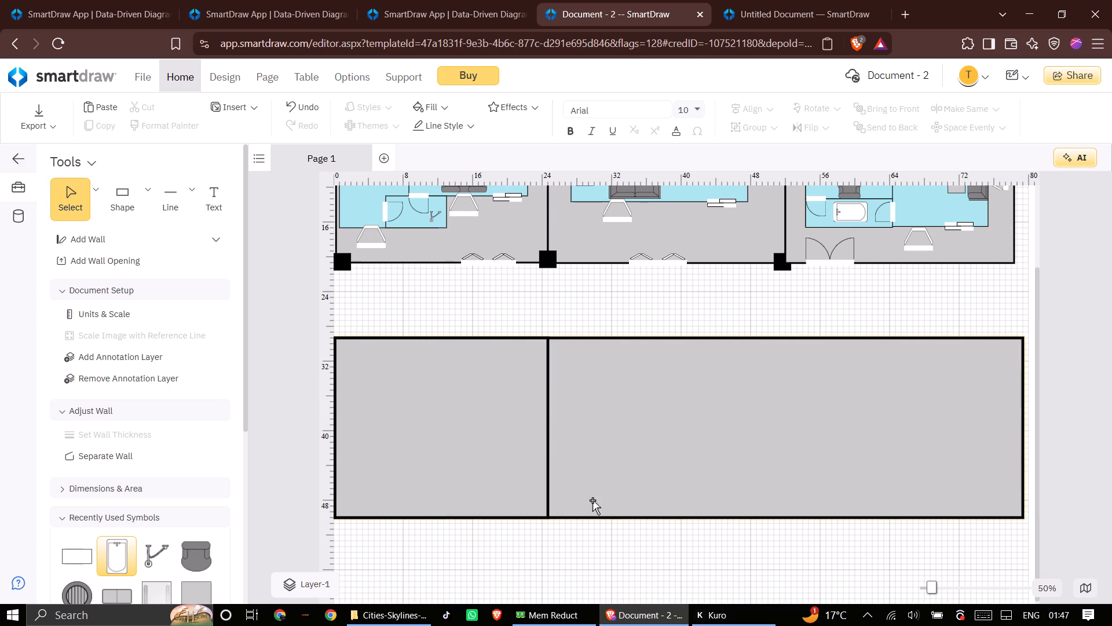
Add a middle rectangle beside it at 24' 8" left, 29' 4" top, sized 27' 4" wide by 20' 8" high.
left_click(155, 196)
left_click(152, 196)
left_click_drag(156, 256, 158, 249)
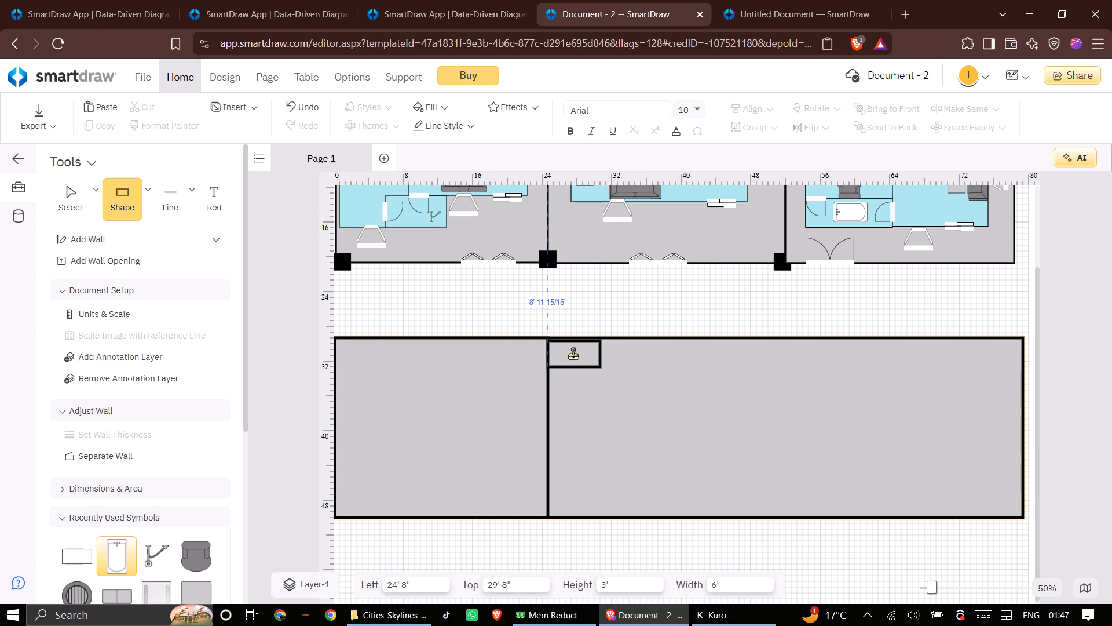
left_click(573, 350)
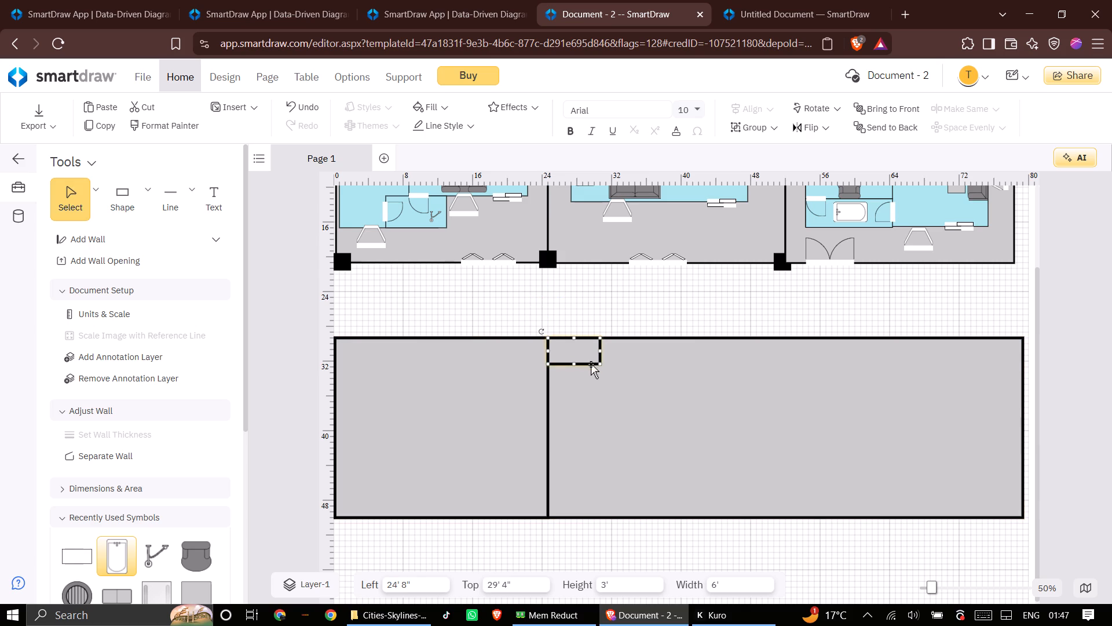
left_click_drag(599, 361, 603, 372)
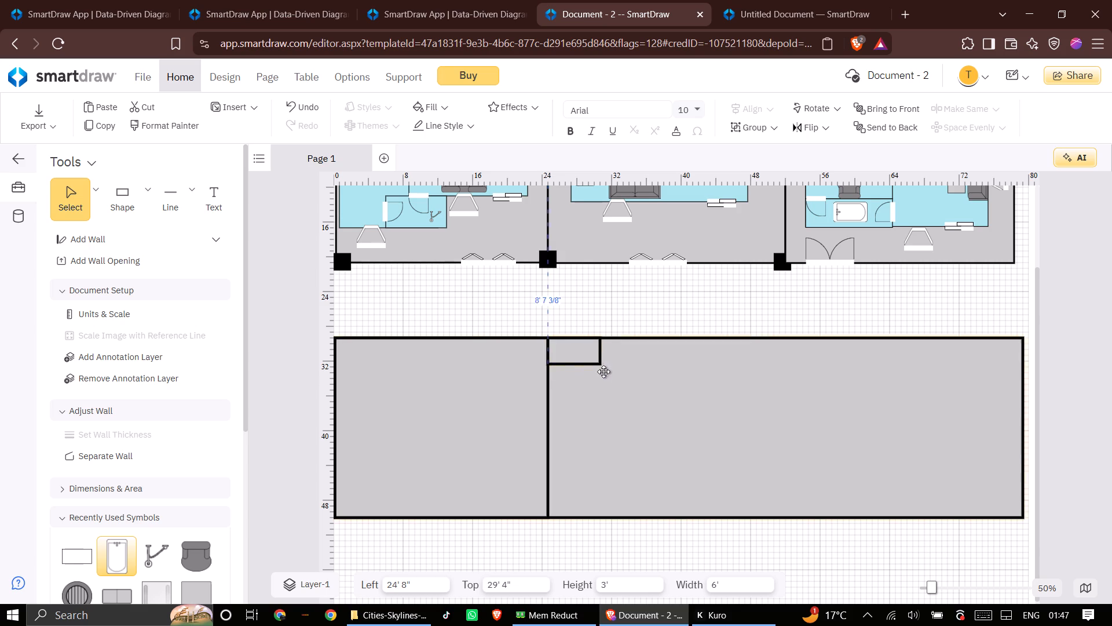
left_click_drag(603, 372, 627, 381)
left_click_drag(627, 381, 597, 364)
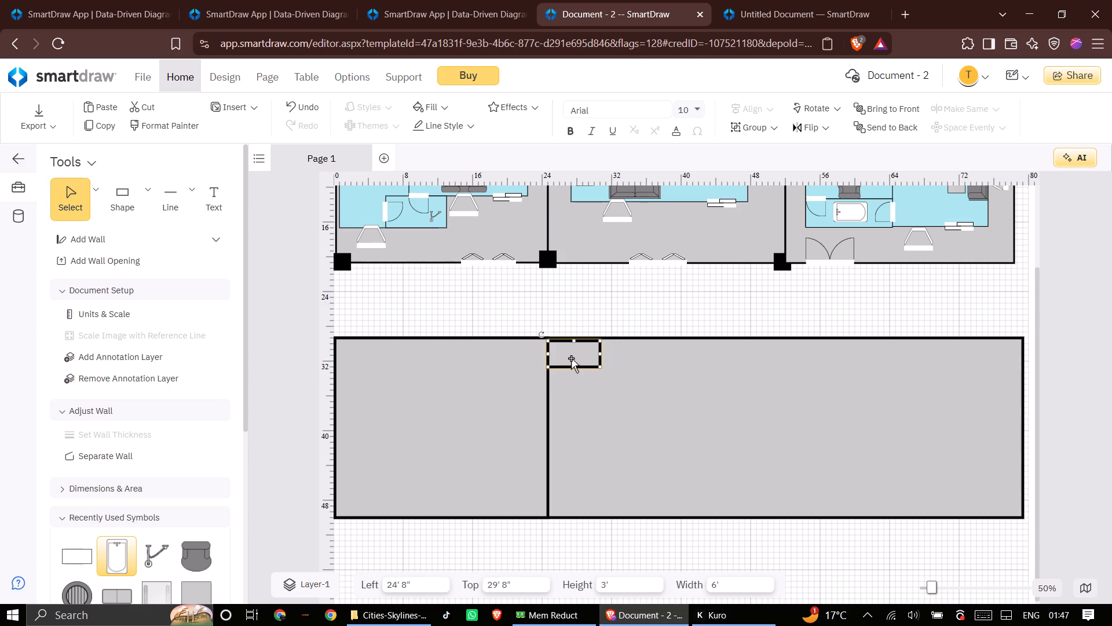
left_click(571, 358)
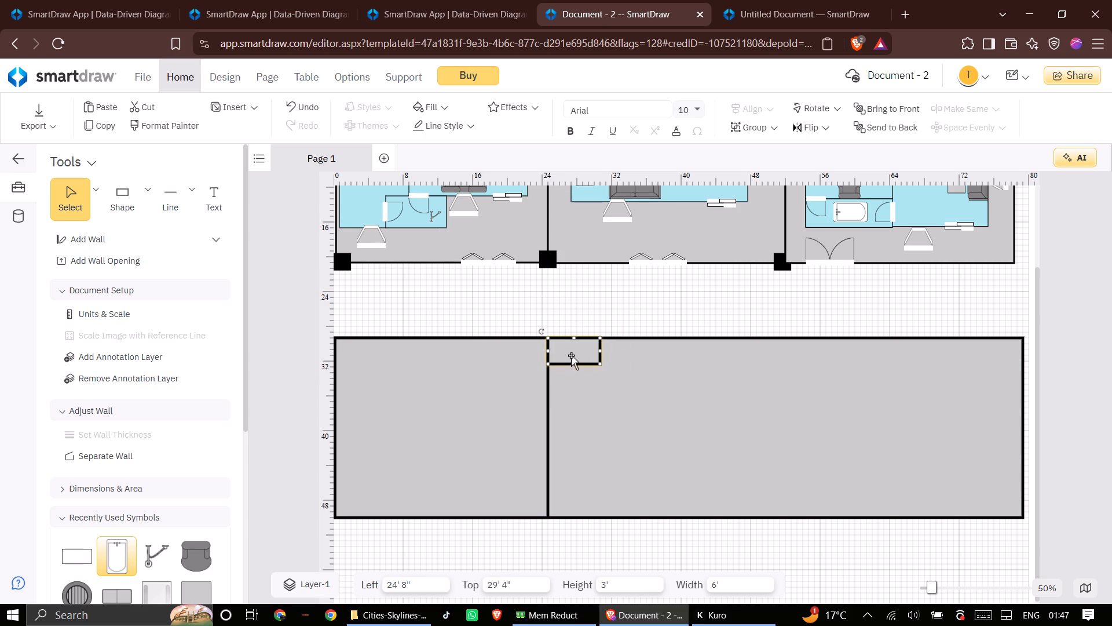
left_click_drag(600, 362, 657, 403)
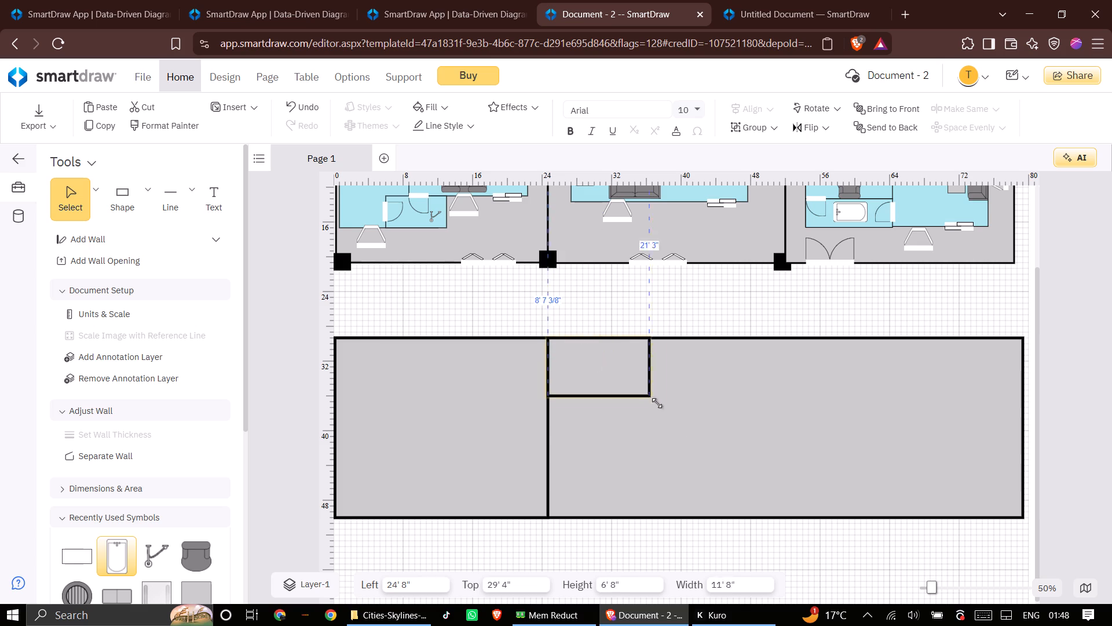
left_click_drag(657, 403, 796, 493)
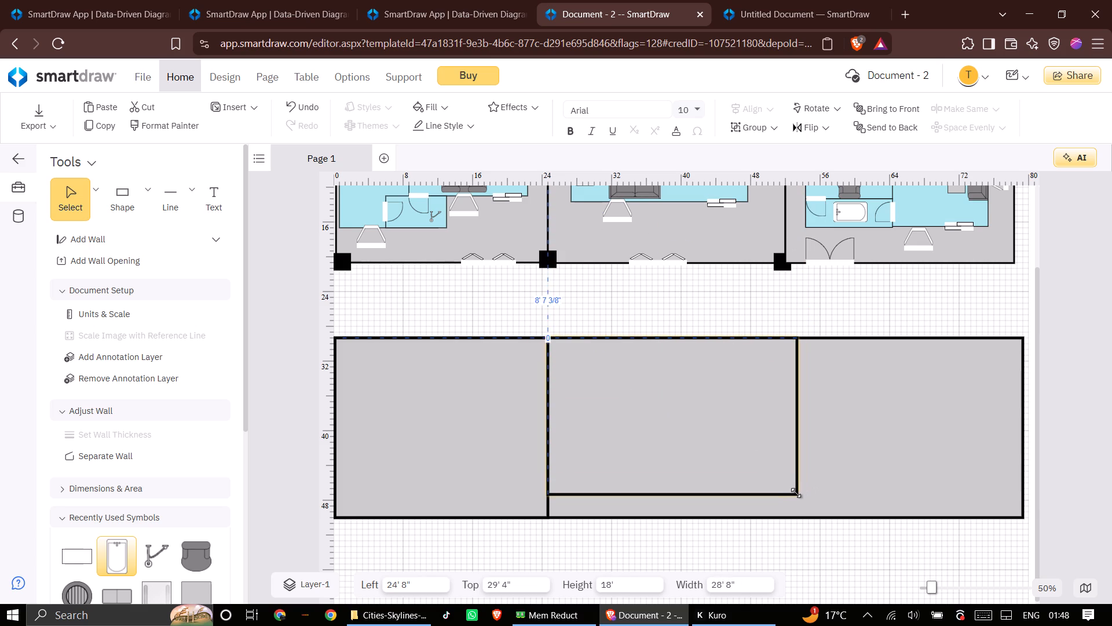
left_click_drag(796, 493, 788, 515)
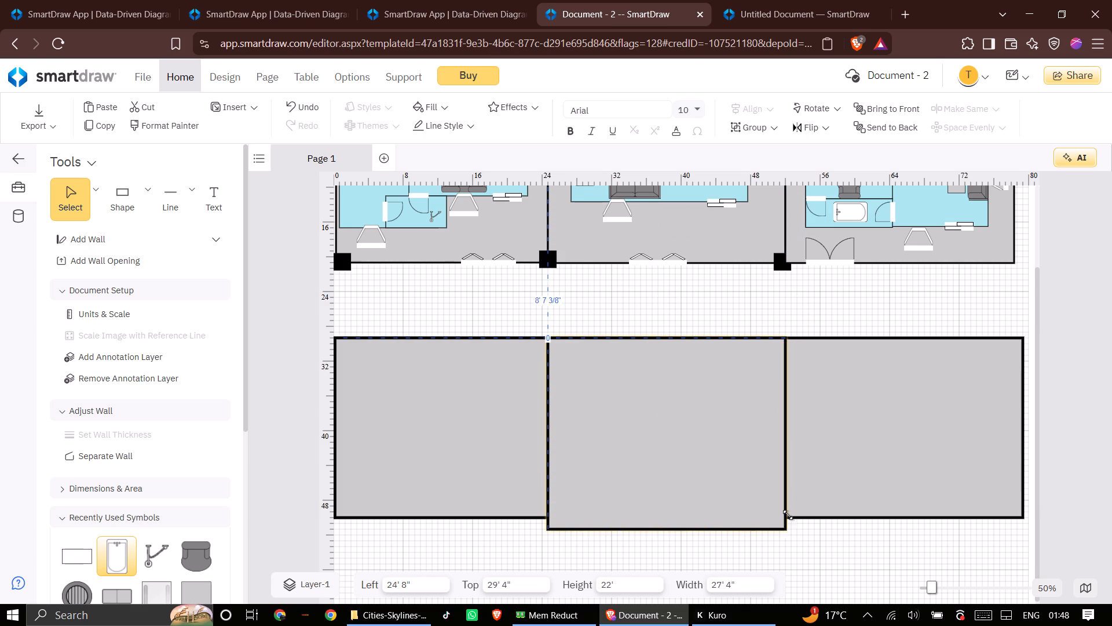
left_click_drag(788, 515, 788, 517)
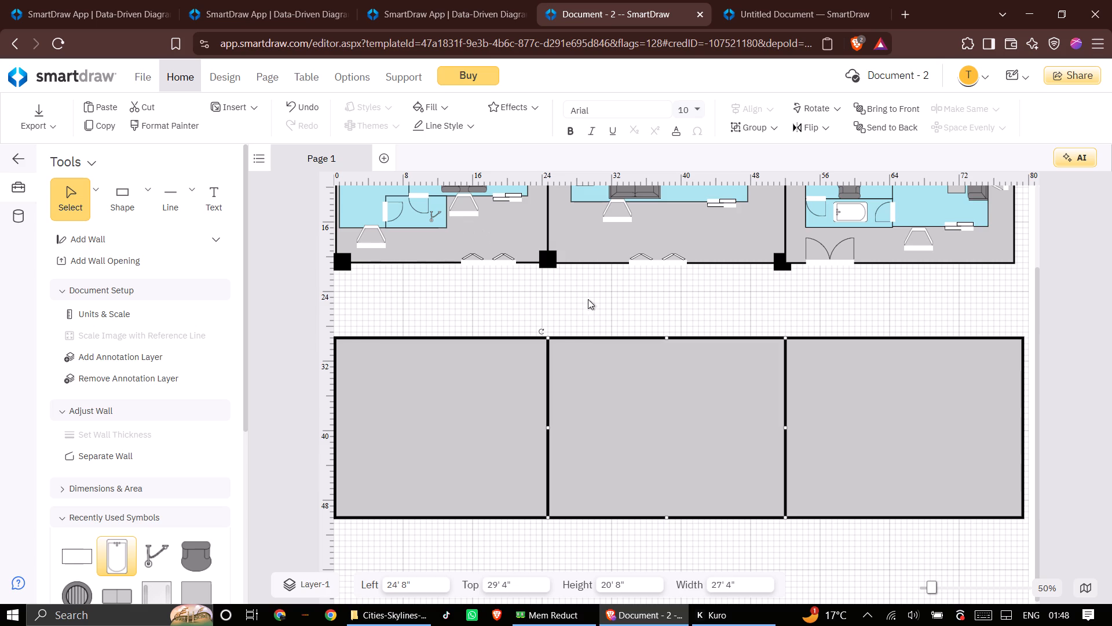
left_click(594, 548)
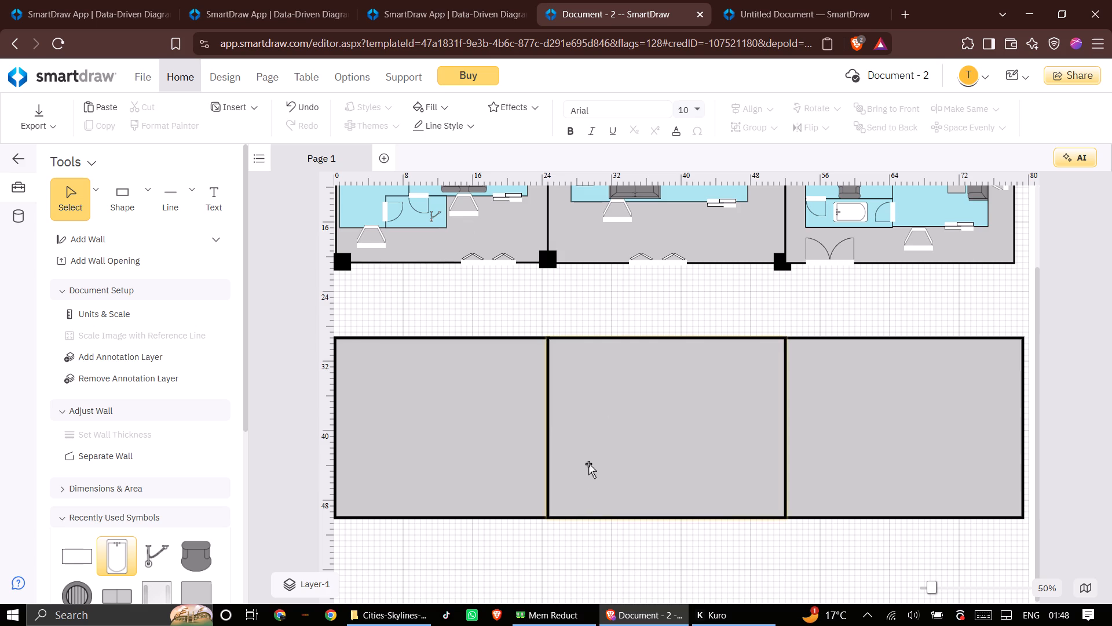
Compare the new three-part outline with the furnished floor plan above it.
scroll(604, 461, "up", 2)
scroll(602, 440, "down", 2)
scroll(603, 447, "up", 3)
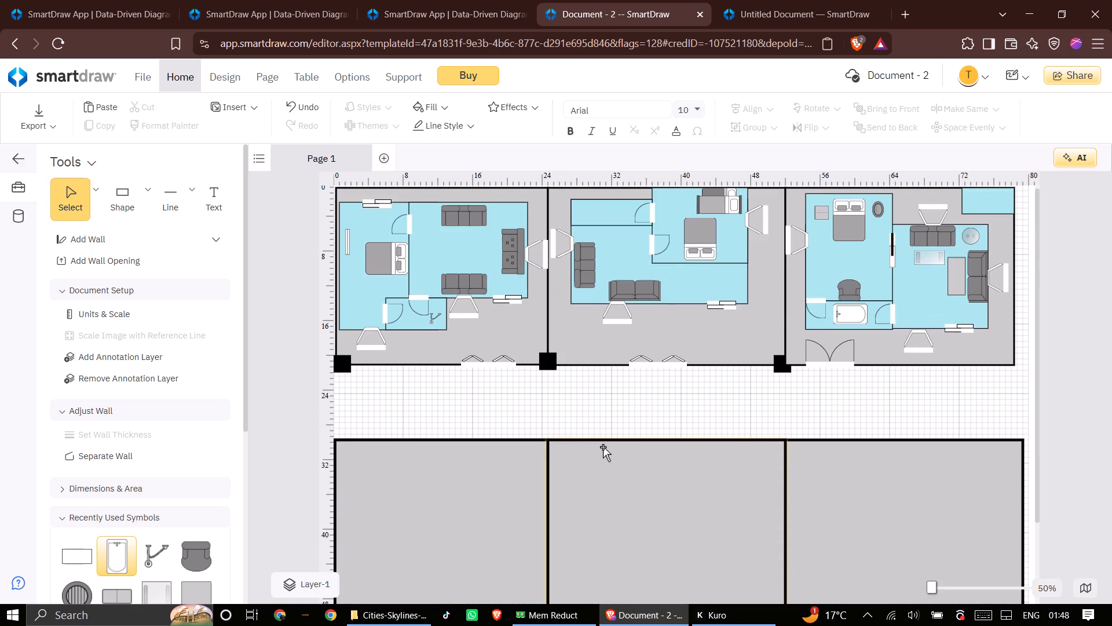
scroll(603, 447, "down", 3)
scroll(603, 447, "up", 2)
scroll(603, 447, "down", 2)
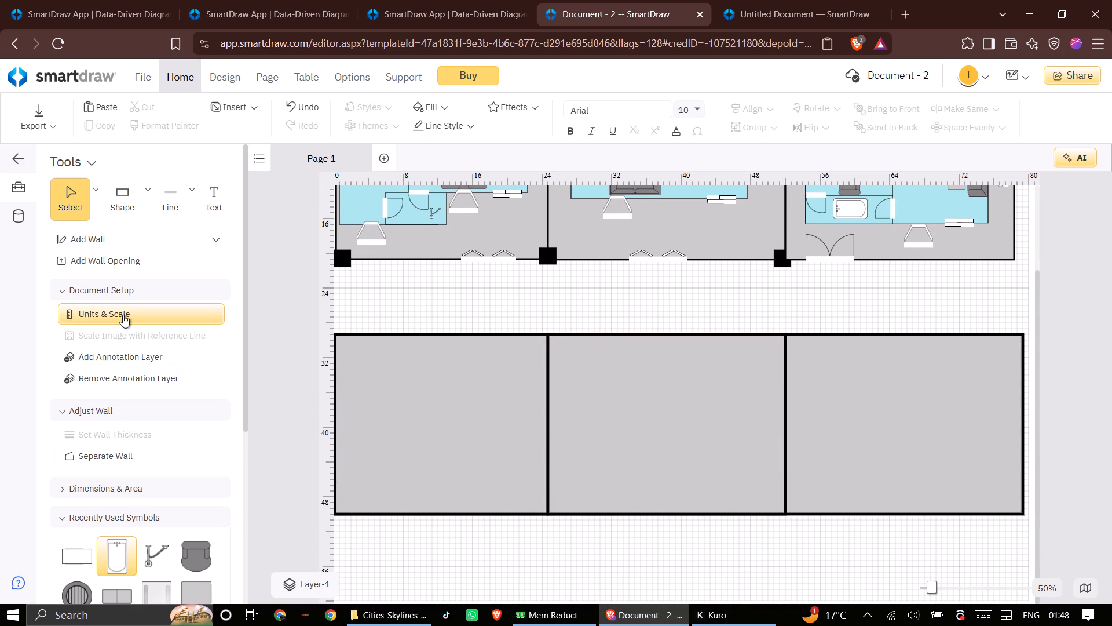
scroll(610, 380, "up", 1)
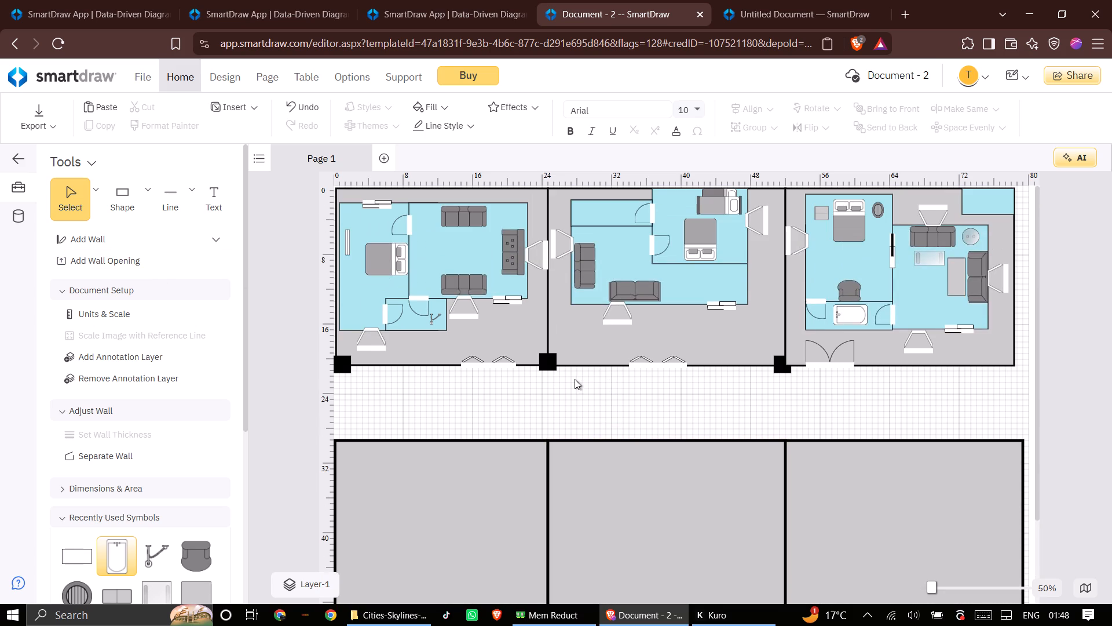
scroll(571, 383, "down", 1)
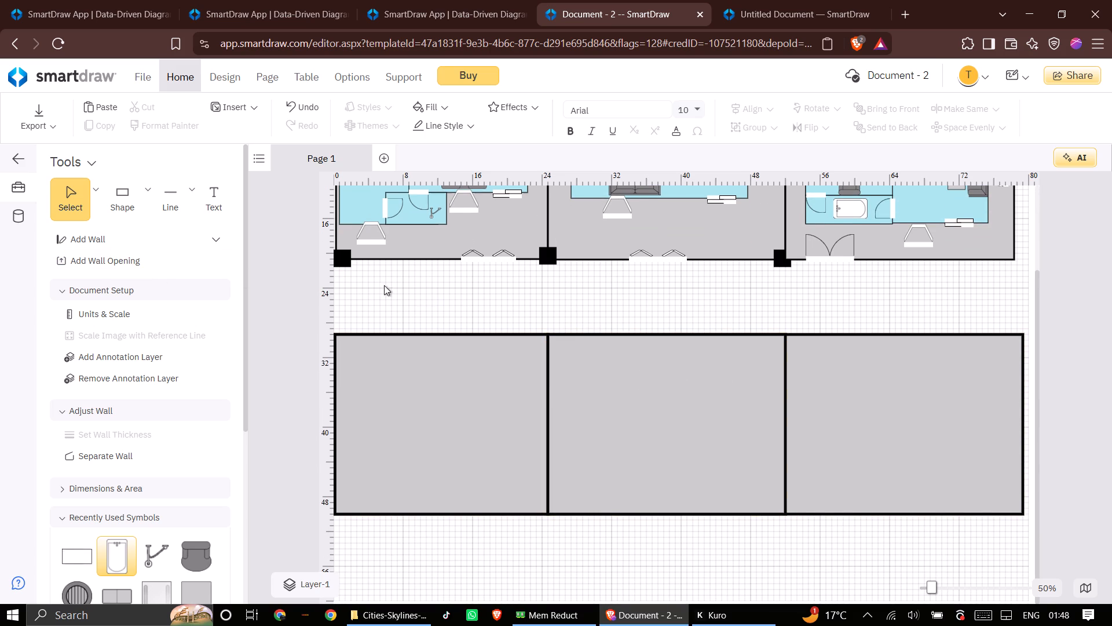
Fill the middle rectangle of the lower outline with the recently used light blue.
left_click(547, 416)
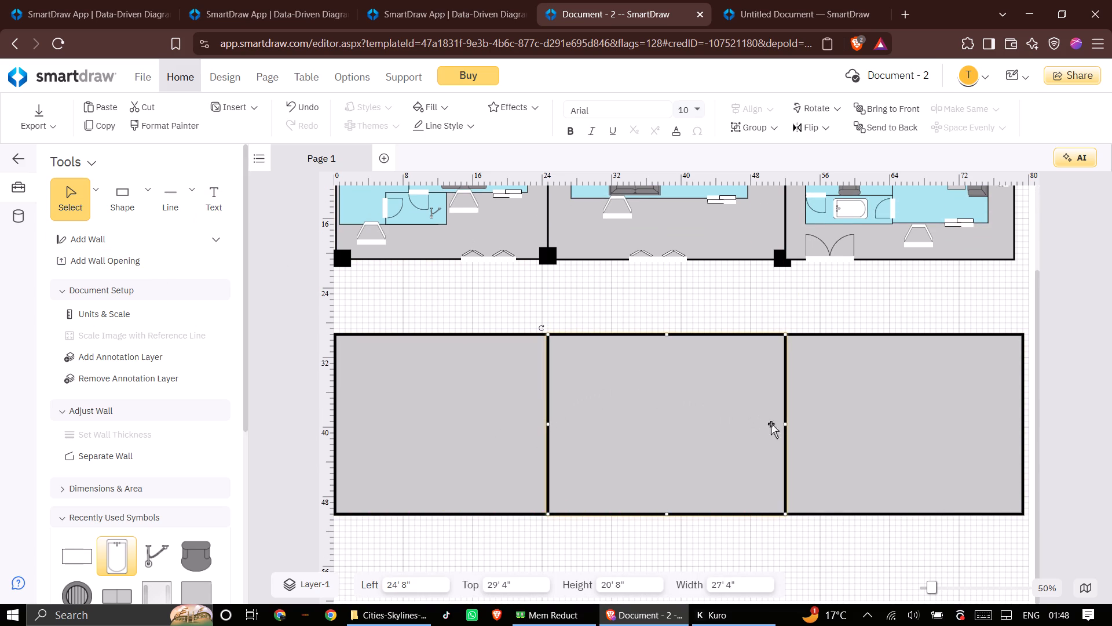
left_click(785, 424)
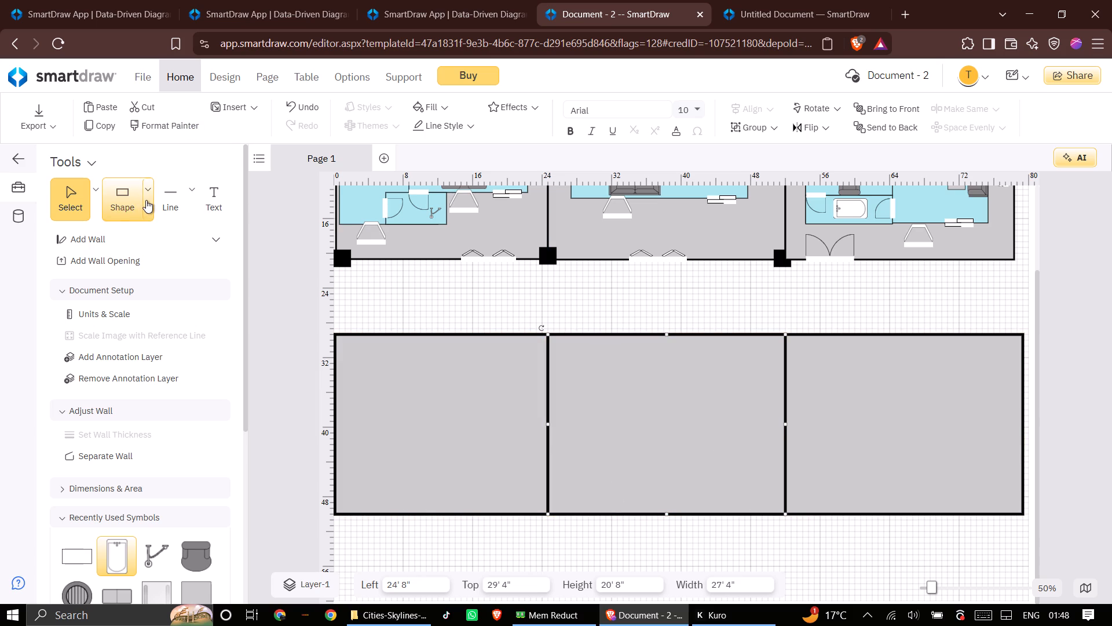
left_click(446, 105)
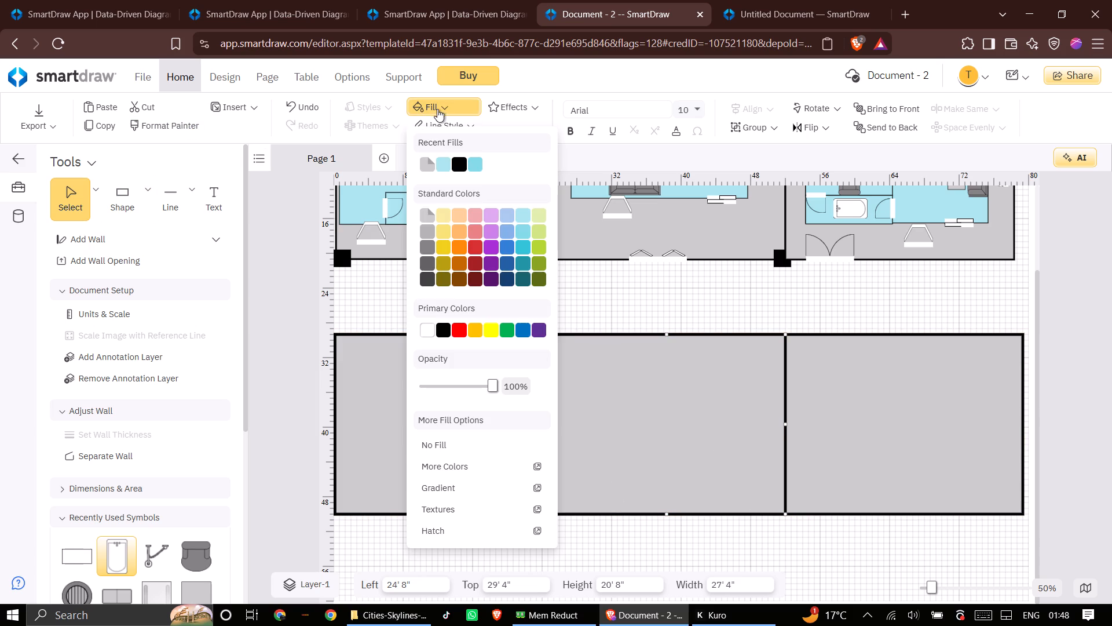
left_click(444, 166)
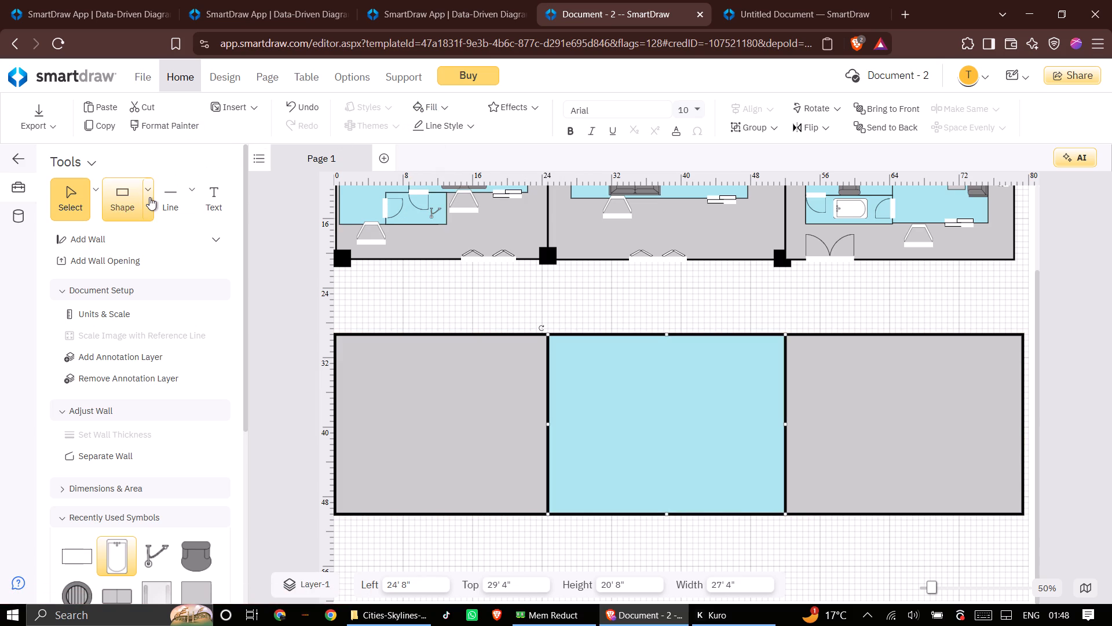
Set the middle rectangle's line thickness to the second-thinnest preset.
left_click(418, 111)
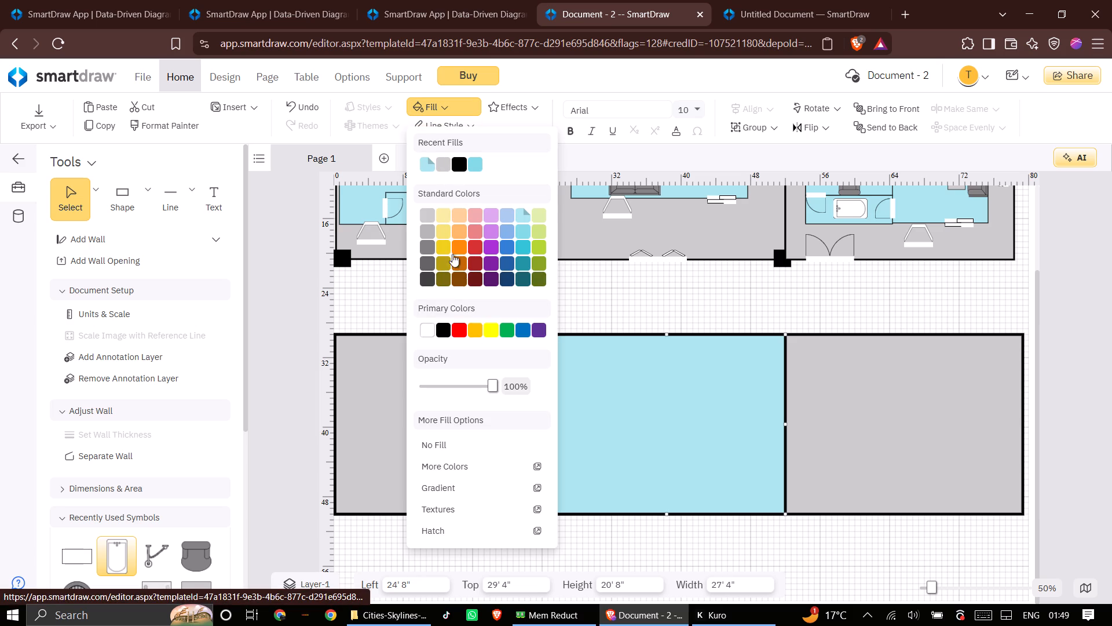
left_click(451, 130)
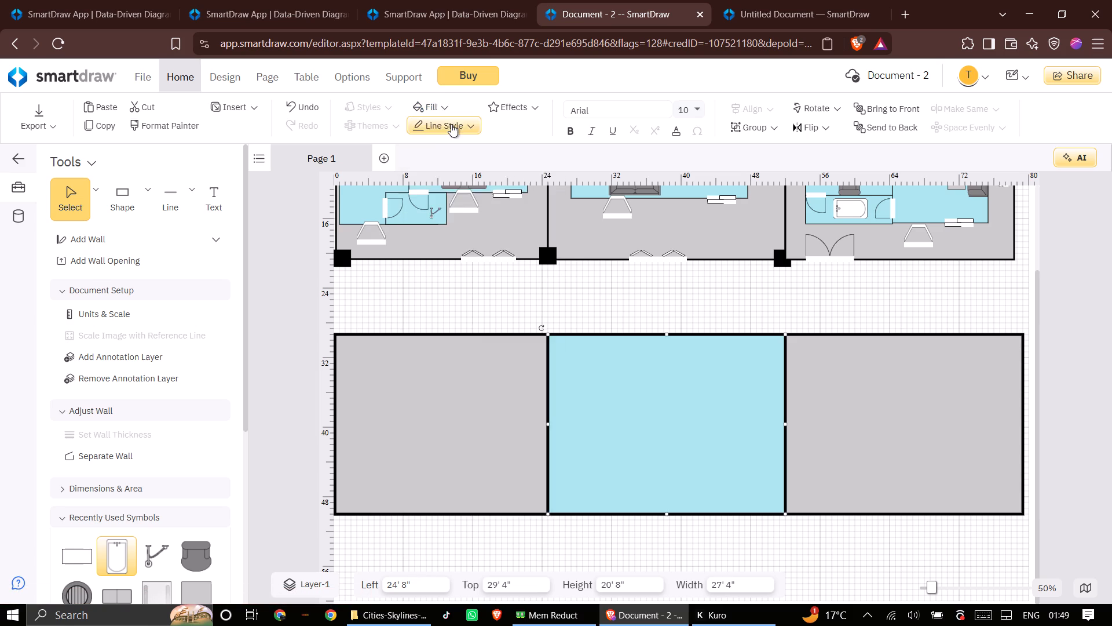
left_click(451, 124)
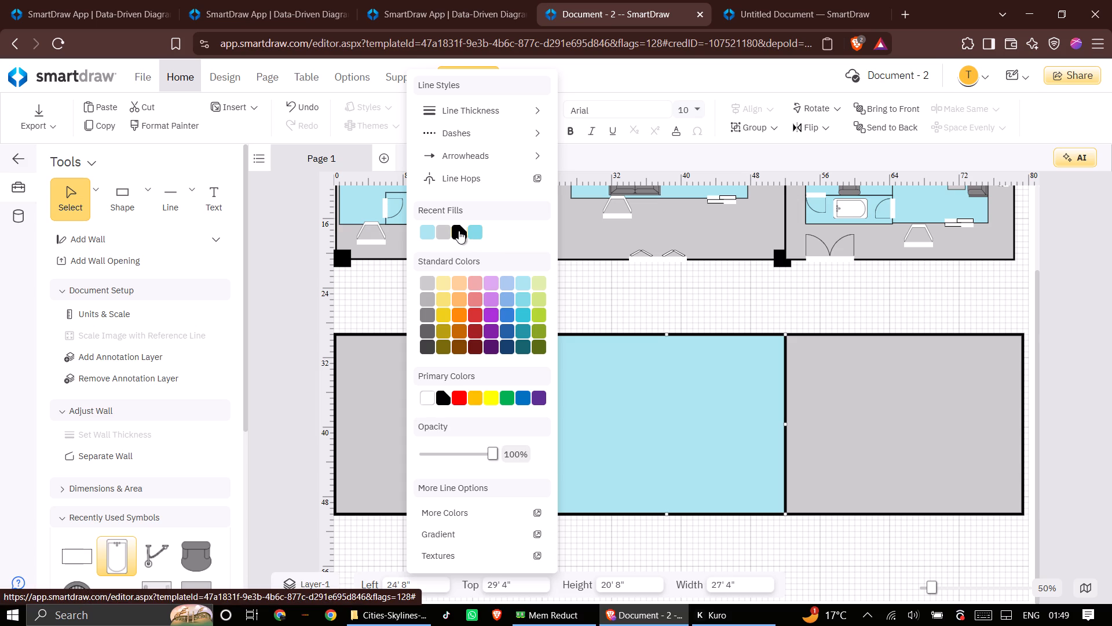
left_click(455, 115)
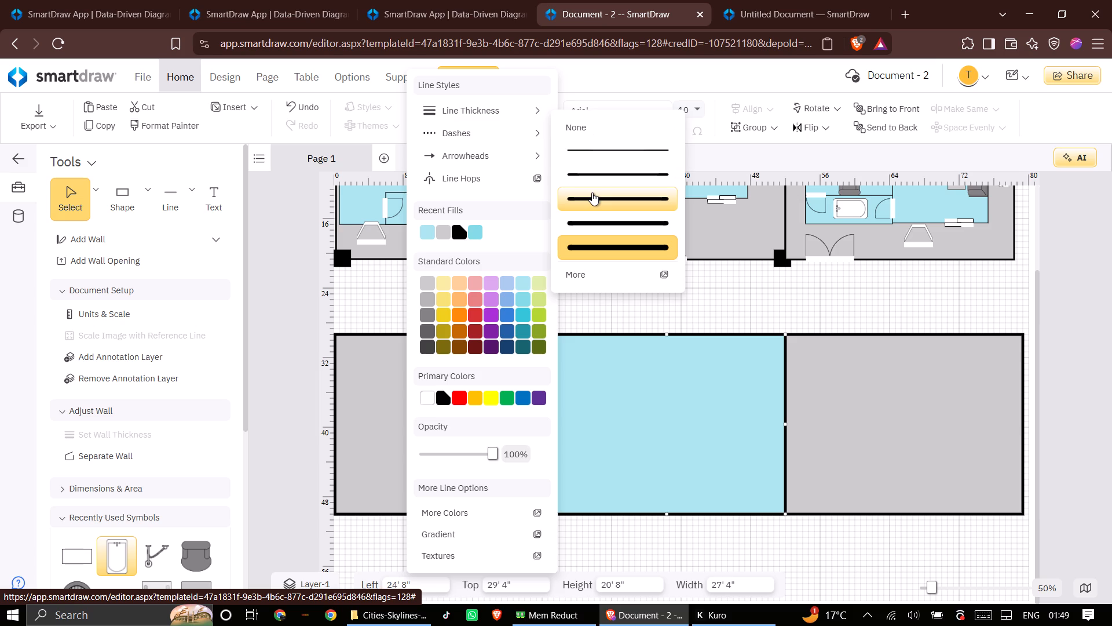
left_click(591, 176)
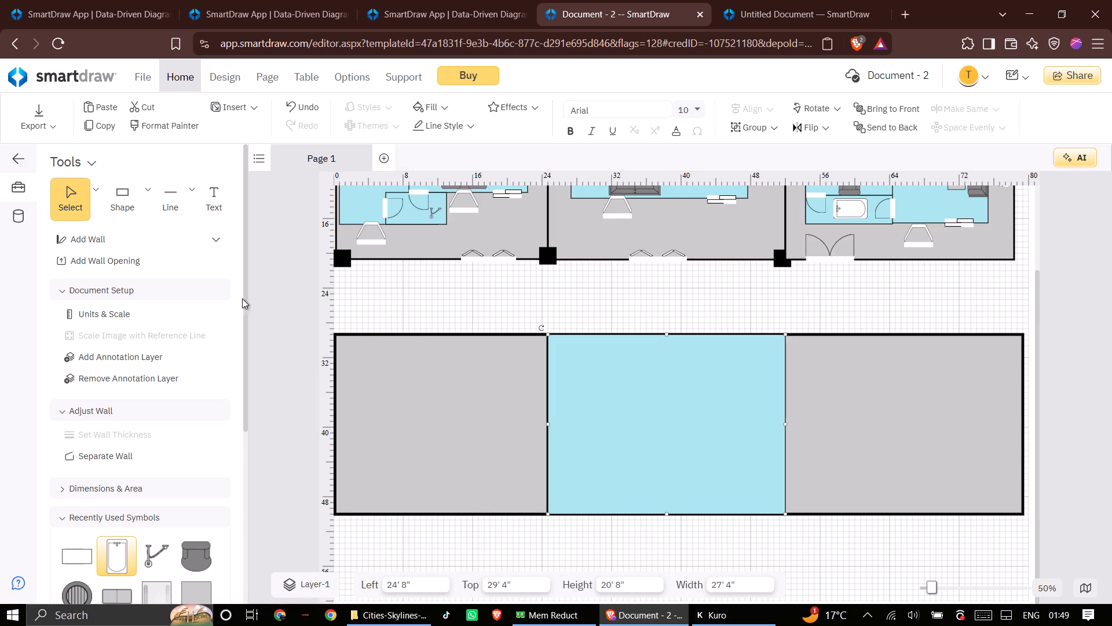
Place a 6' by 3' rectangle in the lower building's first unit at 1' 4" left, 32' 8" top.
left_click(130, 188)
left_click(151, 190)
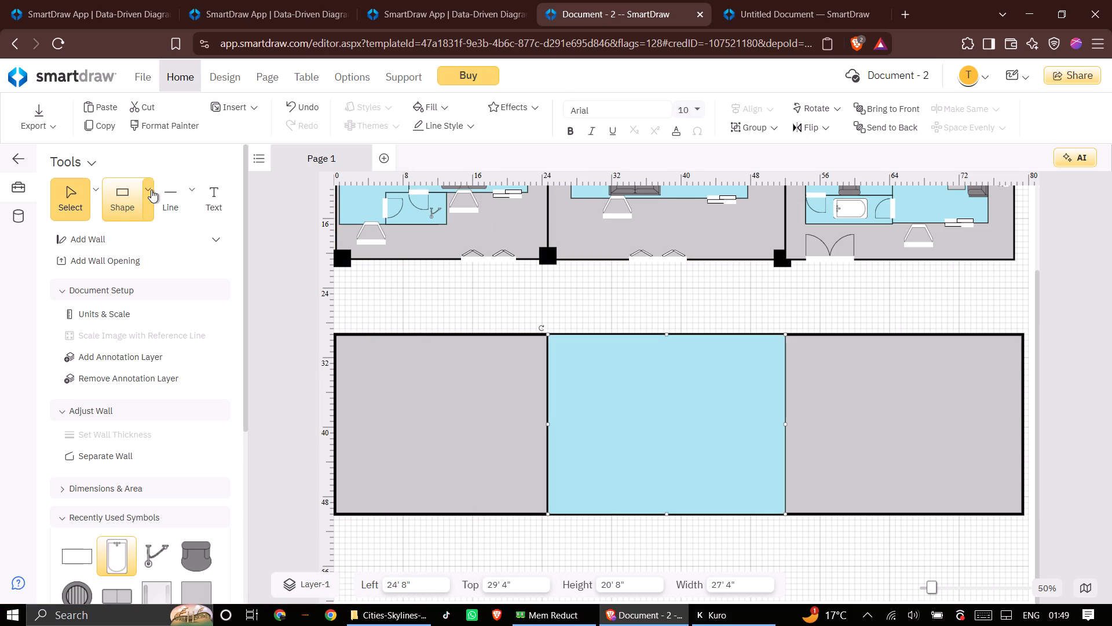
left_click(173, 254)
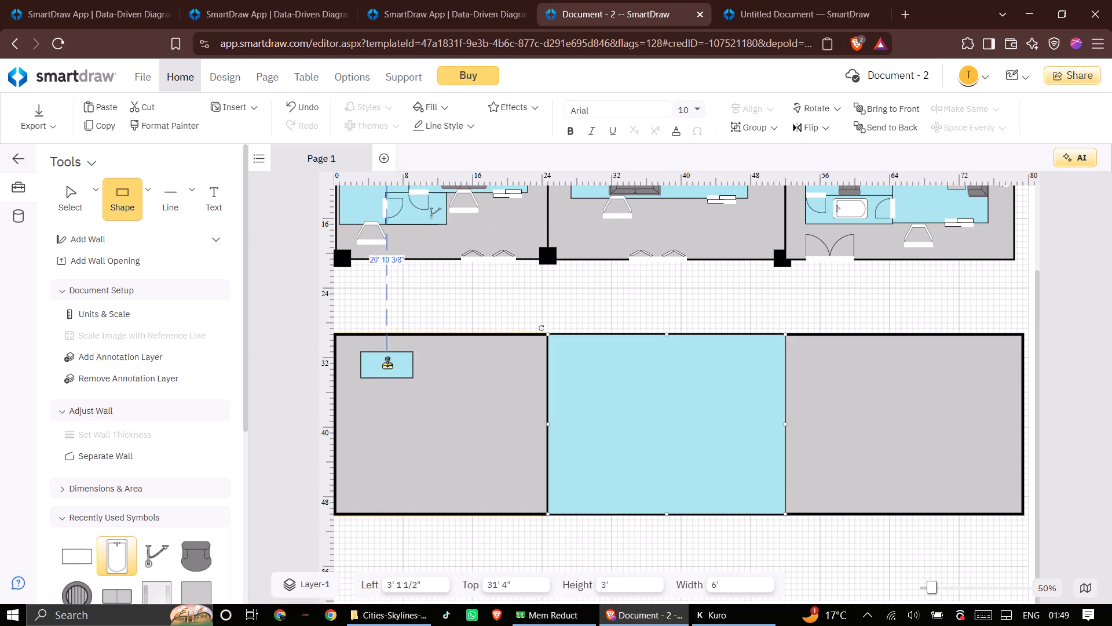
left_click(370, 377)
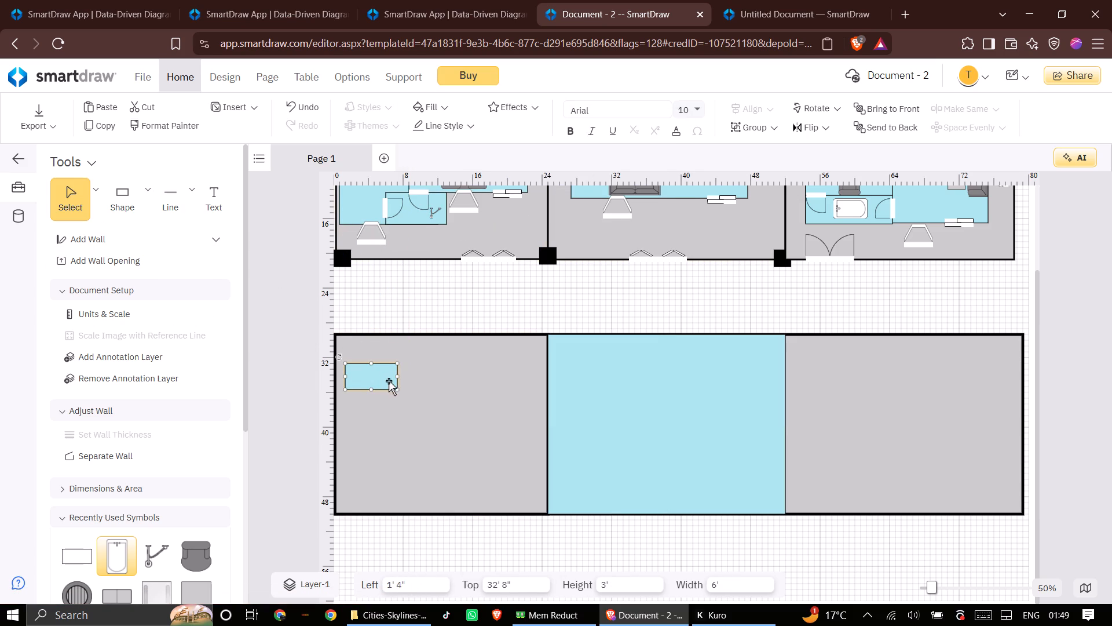
Undo the small rectangle and the middle rectangle's thin outline and light-blue fill.
left_click(289, 97)
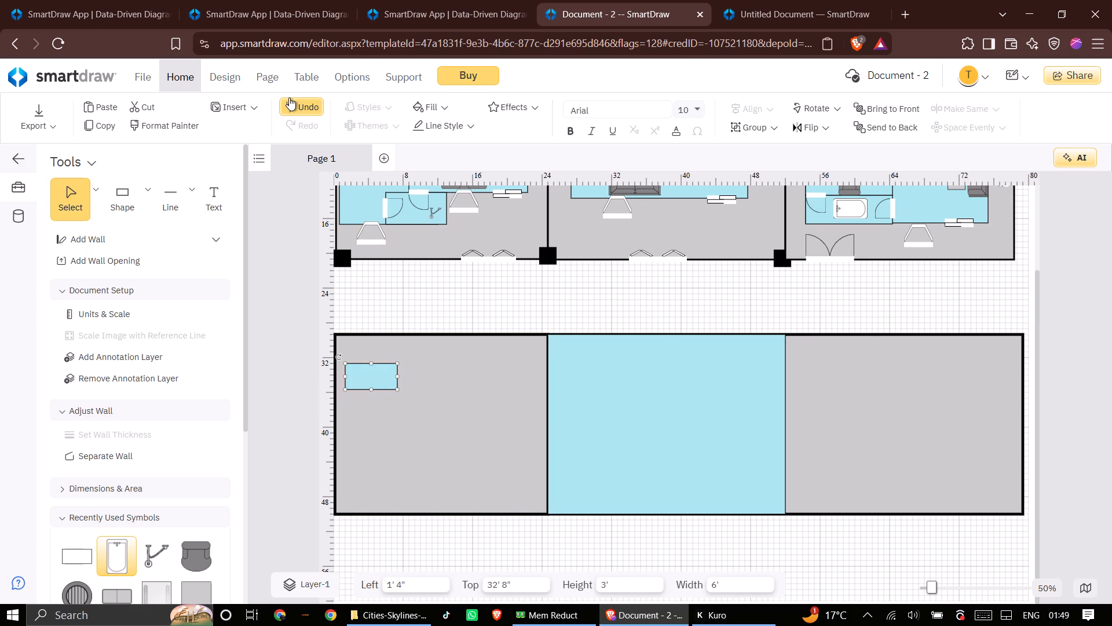
left_click(297, 97)
left_click(297, 102)
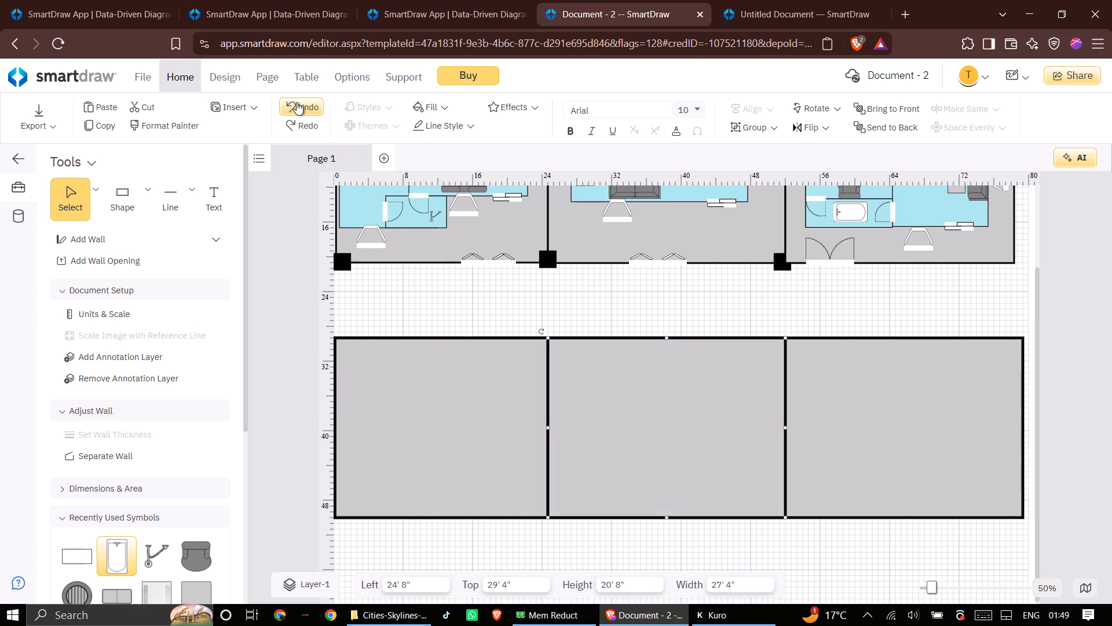
left_click(306, 123)
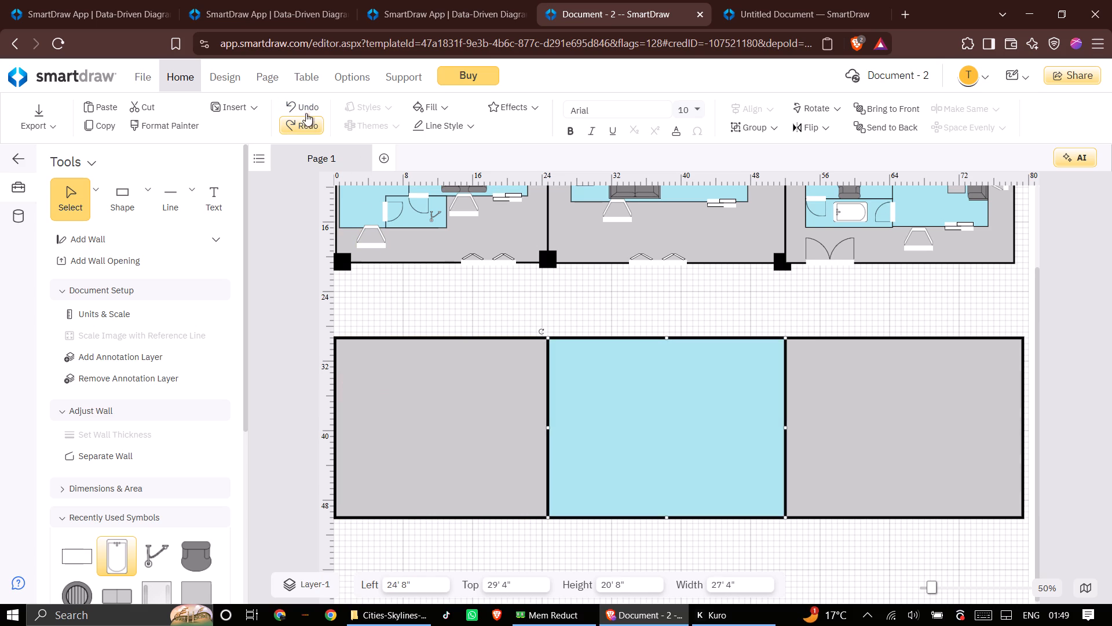
left_click(306, 110)
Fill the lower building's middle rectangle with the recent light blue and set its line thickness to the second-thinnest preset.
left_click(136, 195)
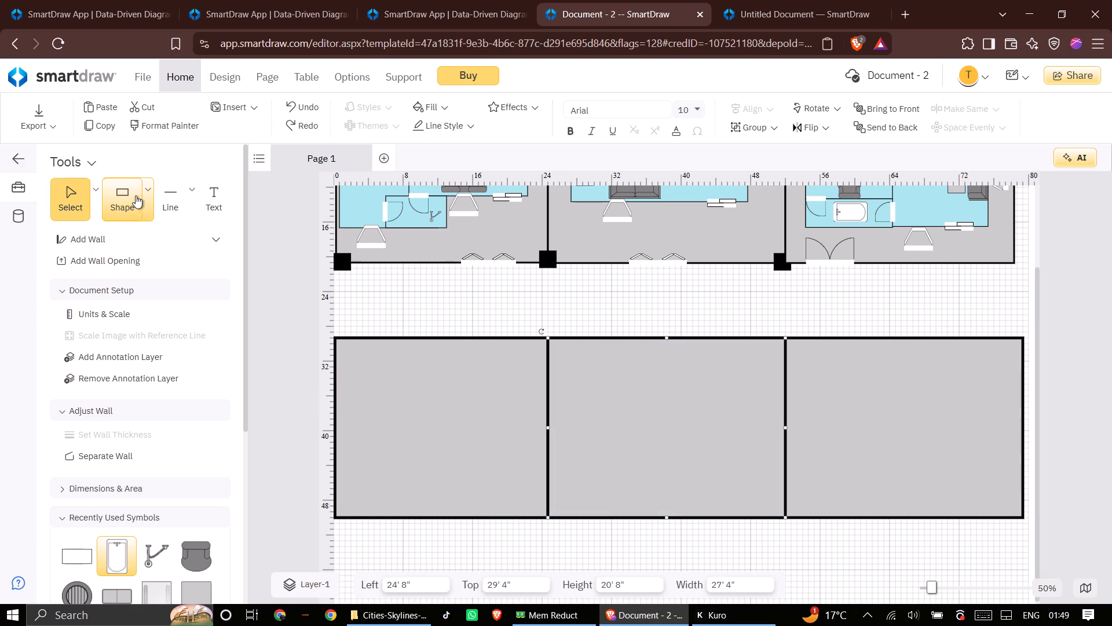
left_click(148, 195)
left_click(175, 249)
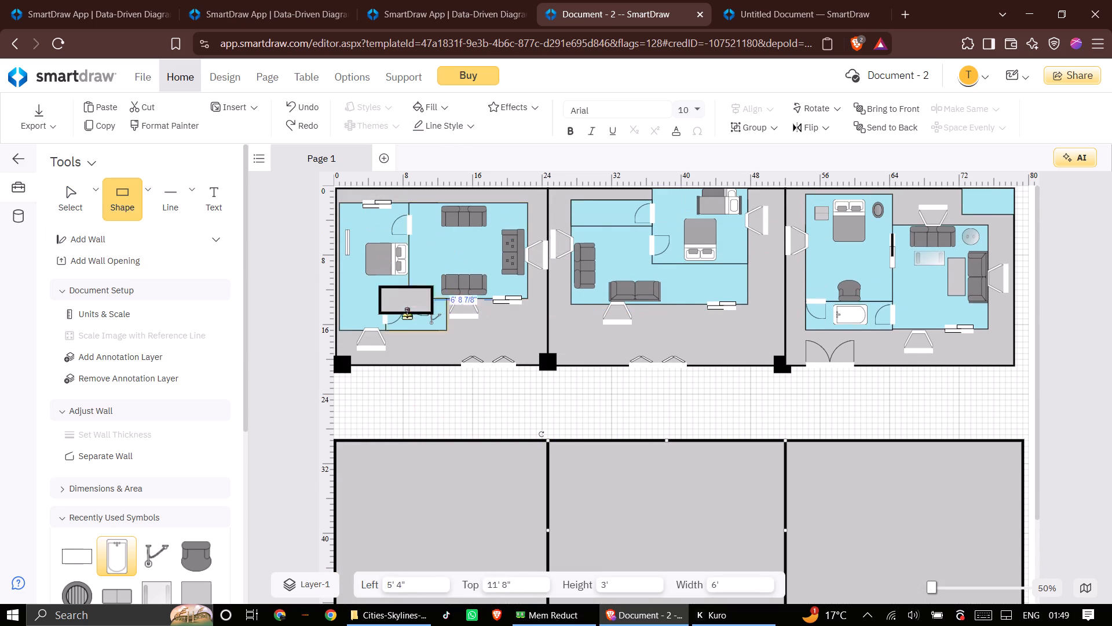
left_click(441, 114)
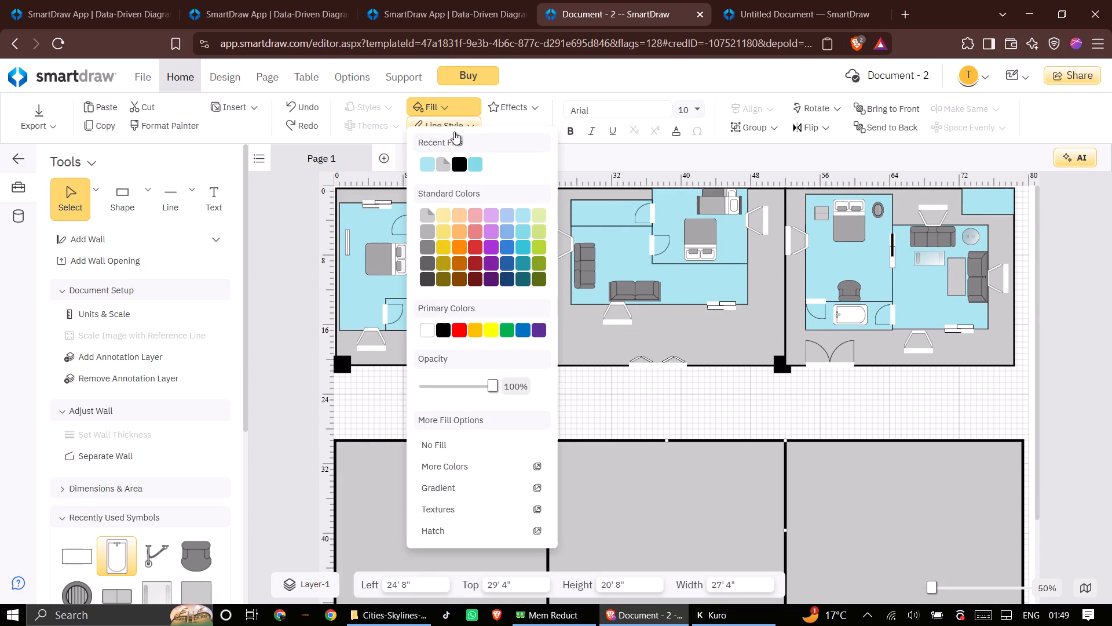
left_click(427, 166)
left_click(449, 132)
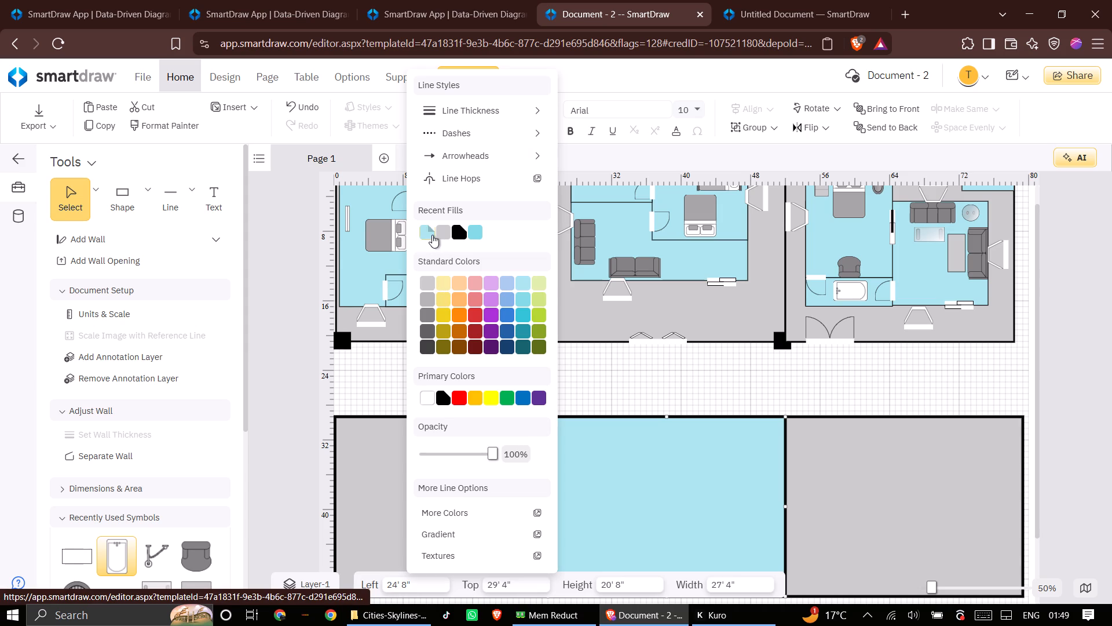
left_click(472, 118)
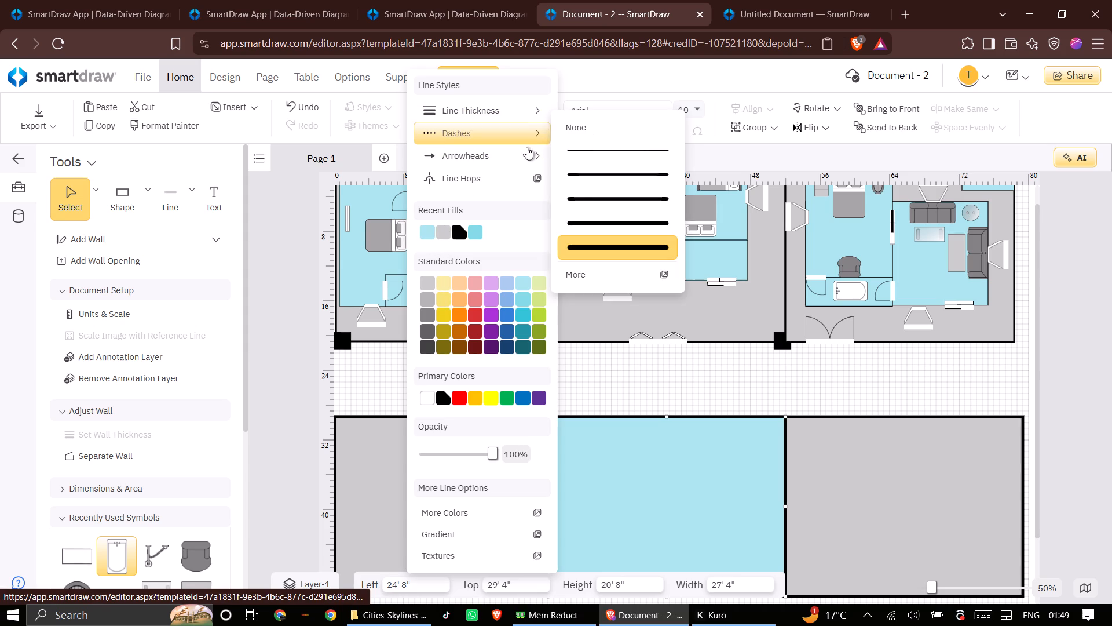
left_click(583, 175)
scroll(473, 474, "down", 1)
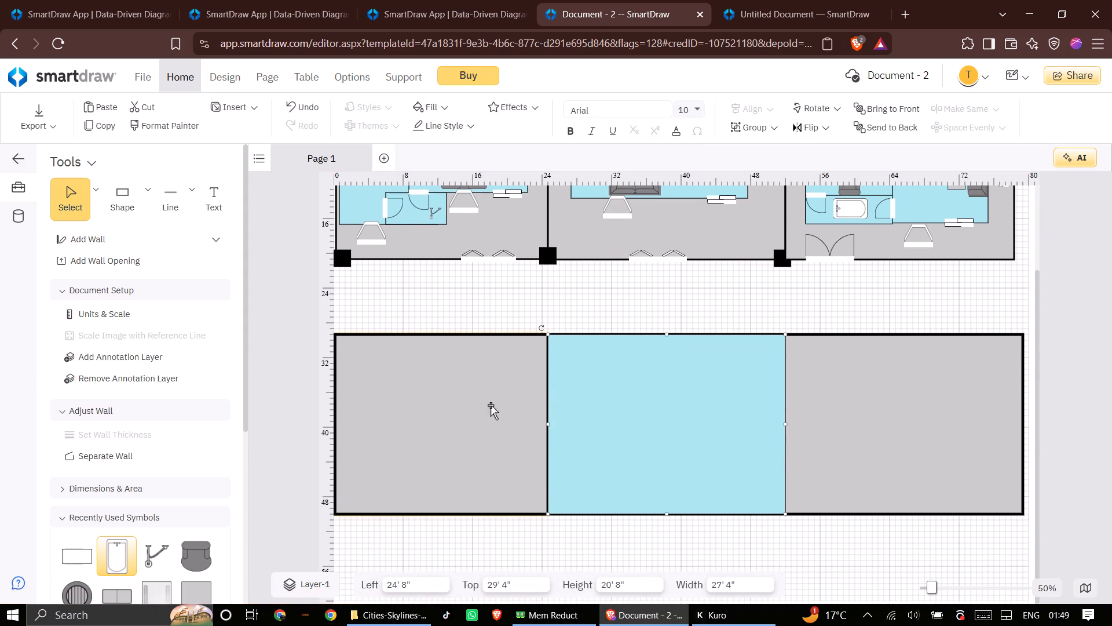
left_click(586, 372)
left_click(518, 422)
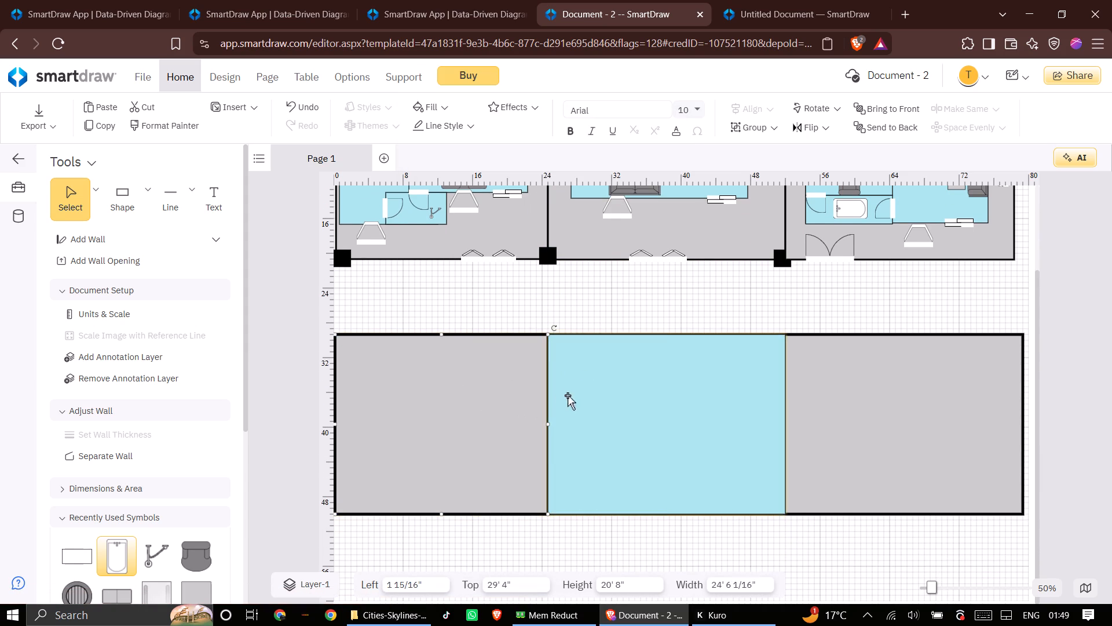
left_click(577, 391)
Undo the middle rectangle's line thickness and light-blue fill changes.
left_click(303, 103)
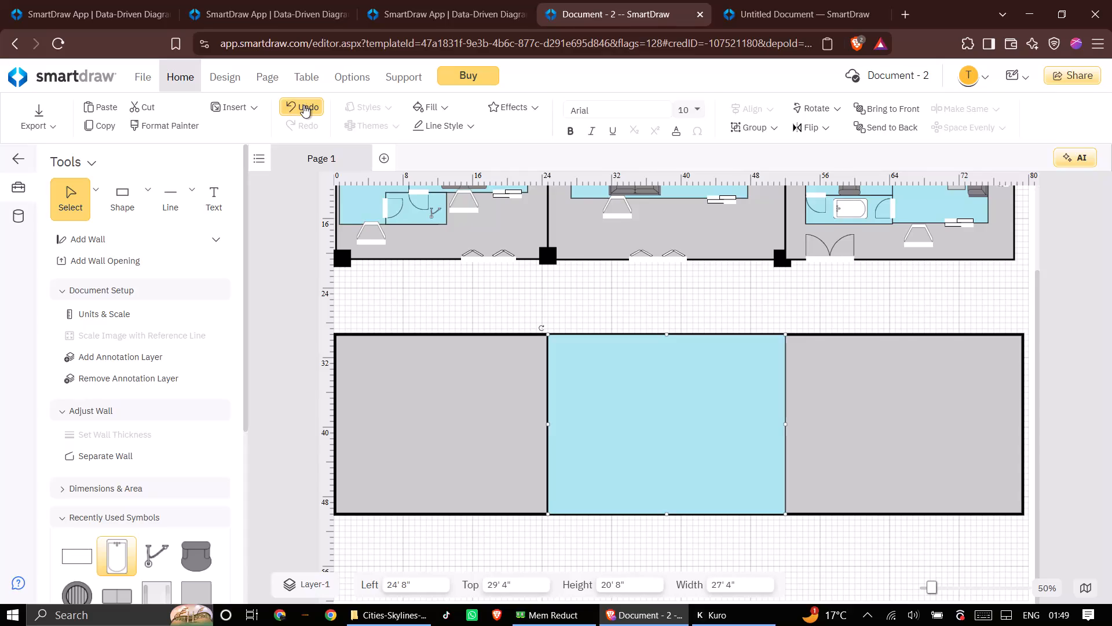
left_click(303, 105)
With nothing selected, set the default shape fill to the recent light blue and the line thickness to the second-thinnest preset.
double_click(371, 309)
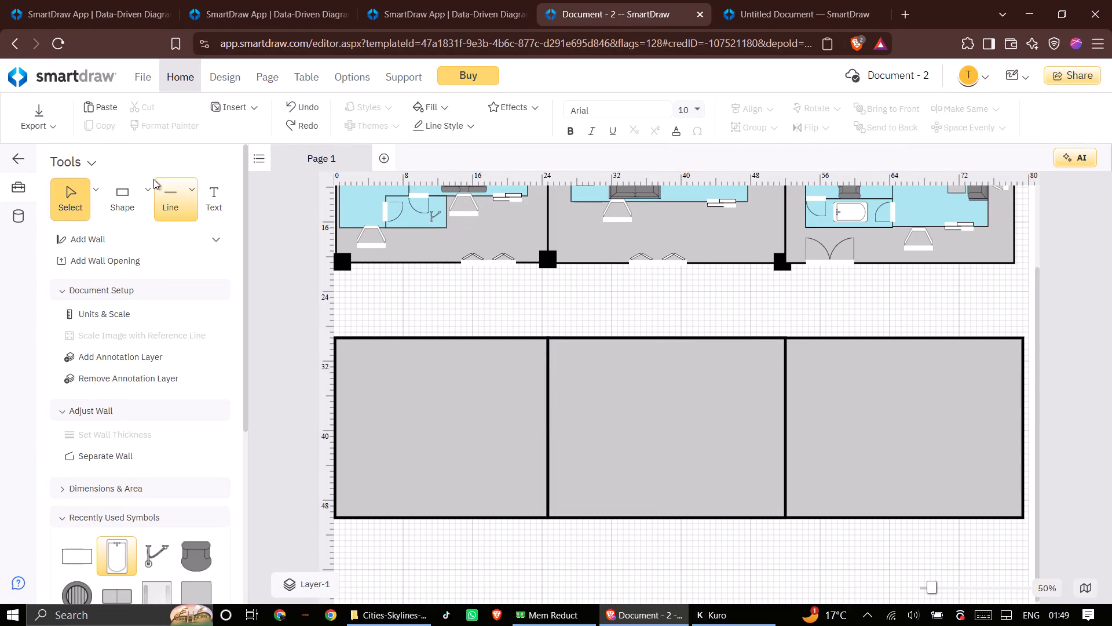
left_click(126, 189)
left_click(152, 195)
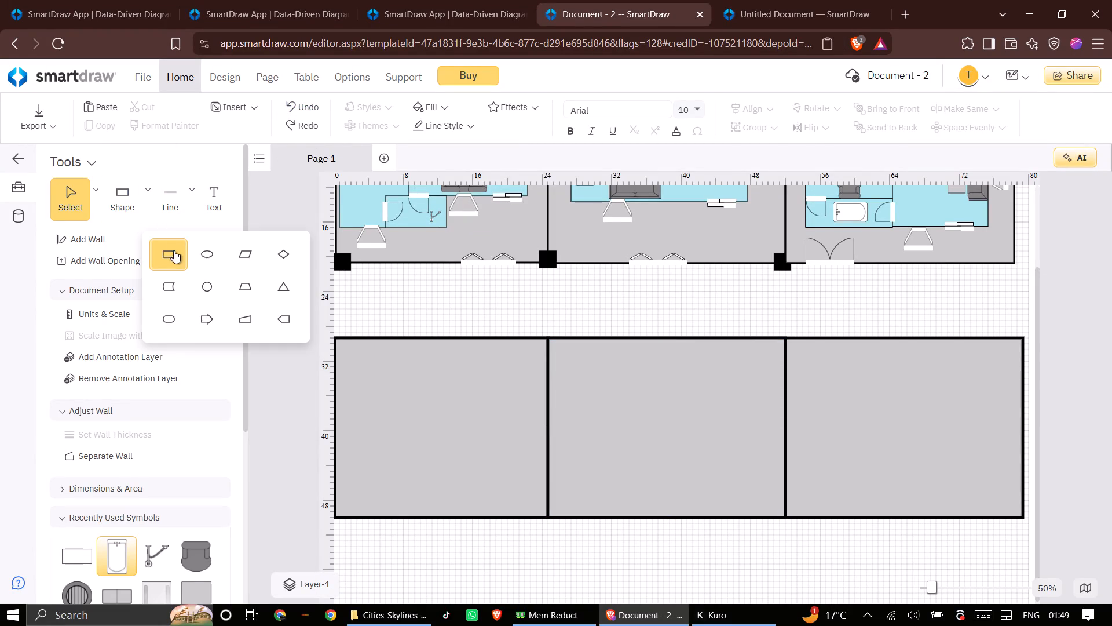
left_click(174, 253)
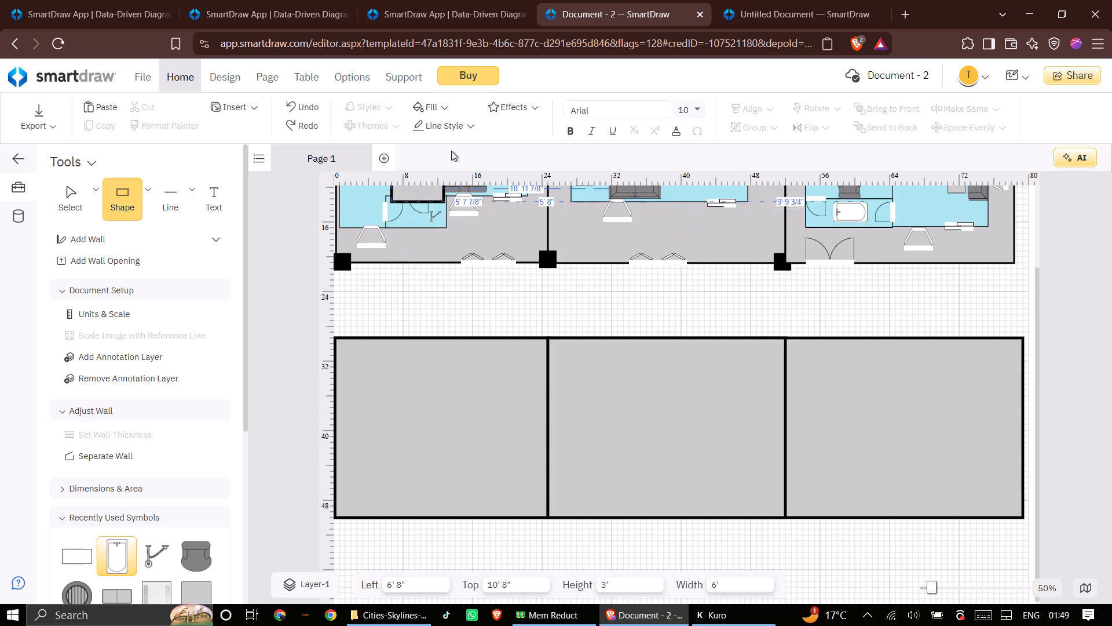
left_click(440, 104)
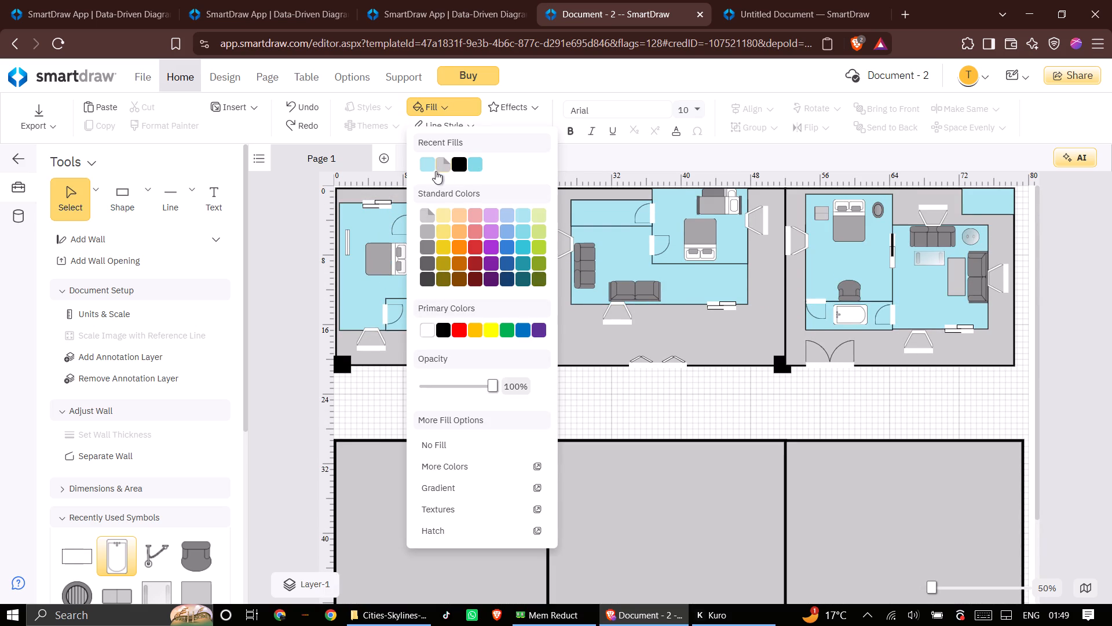
left_click(430, 168)
left_click(442, 121)
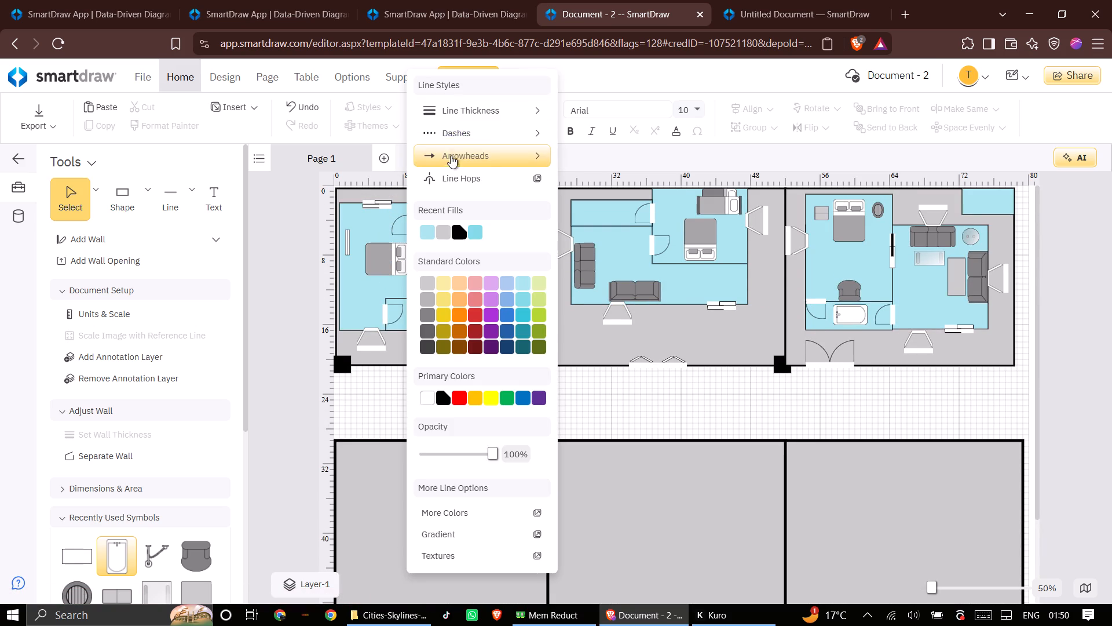
left_click(453, 120)
left_click(573, 174)
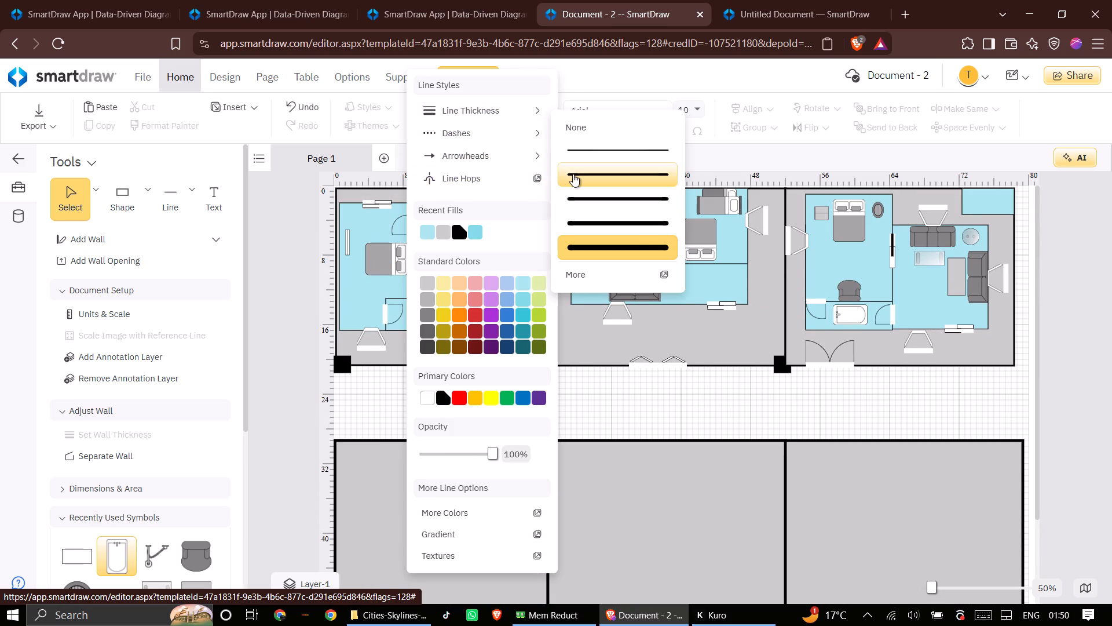
Add a rectangle in the lower building's first unit at 1' 4" left, 32' 4" top, sized 13' 4" wide by 15' 8" high.
scroll(459, 358, "down", 2)
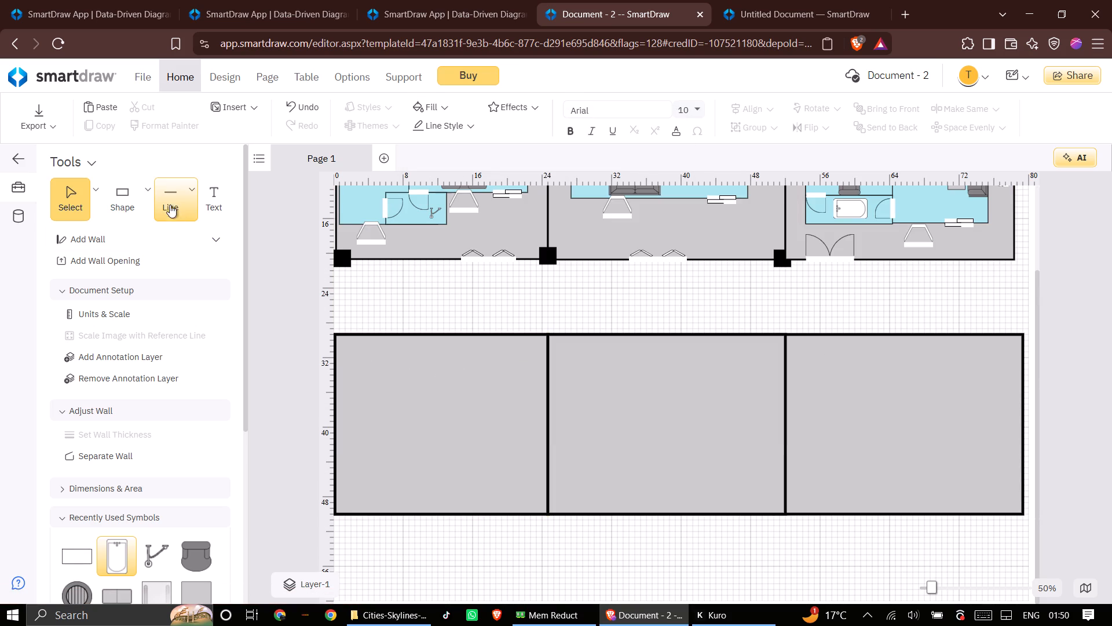
left_click(149, 196)
left_click(171, 244)
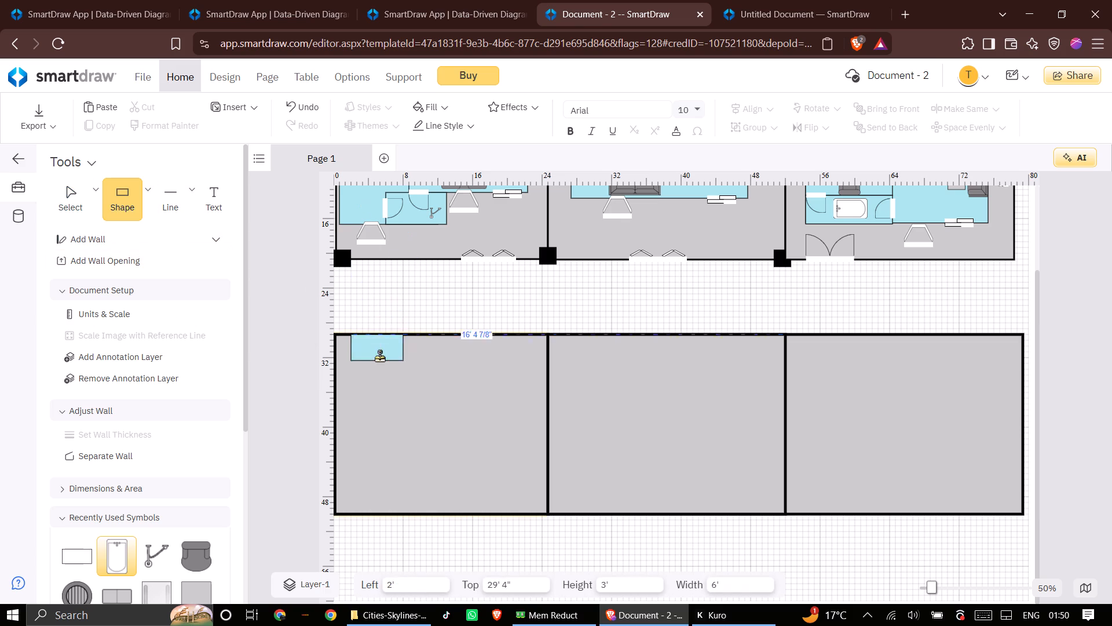
left_click(374, 374)
left_click_drag(396, 385, 471, 451)
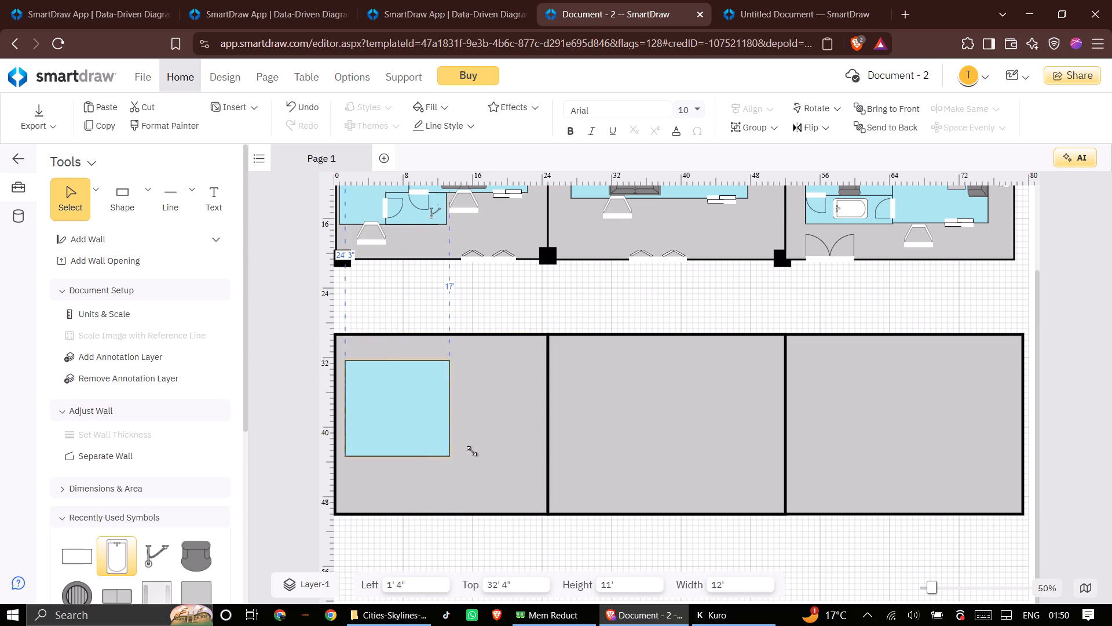
left_click_drag(471, 451, 463, 494)
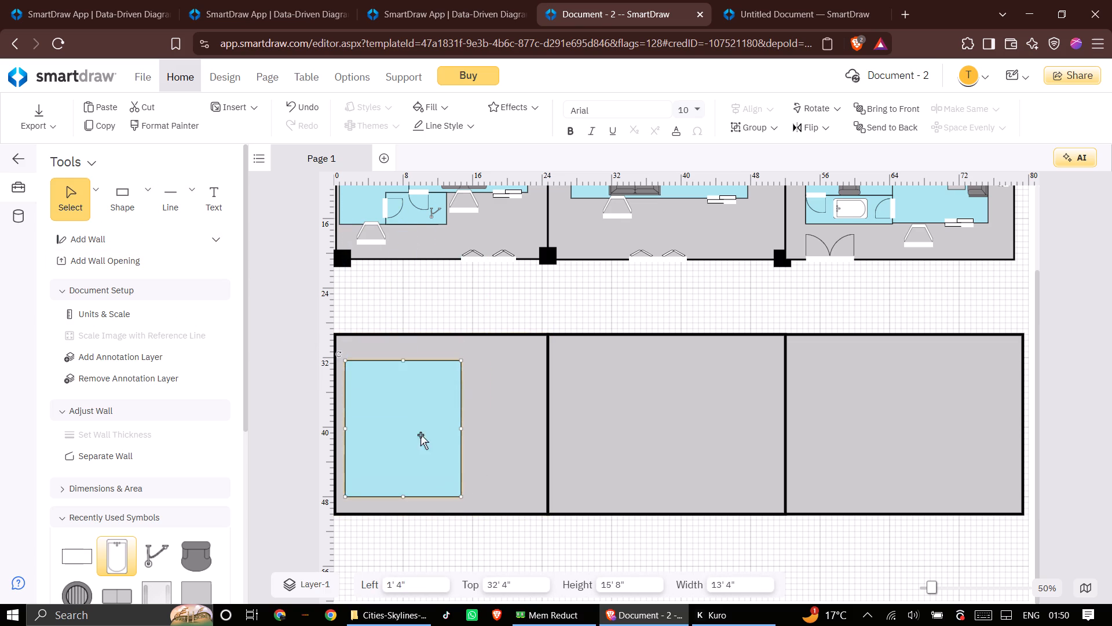
Move the light-blue rectangle within the first unit to 6' left, 32' 4" top.
left_click_drag(404, 417, 425, 412)
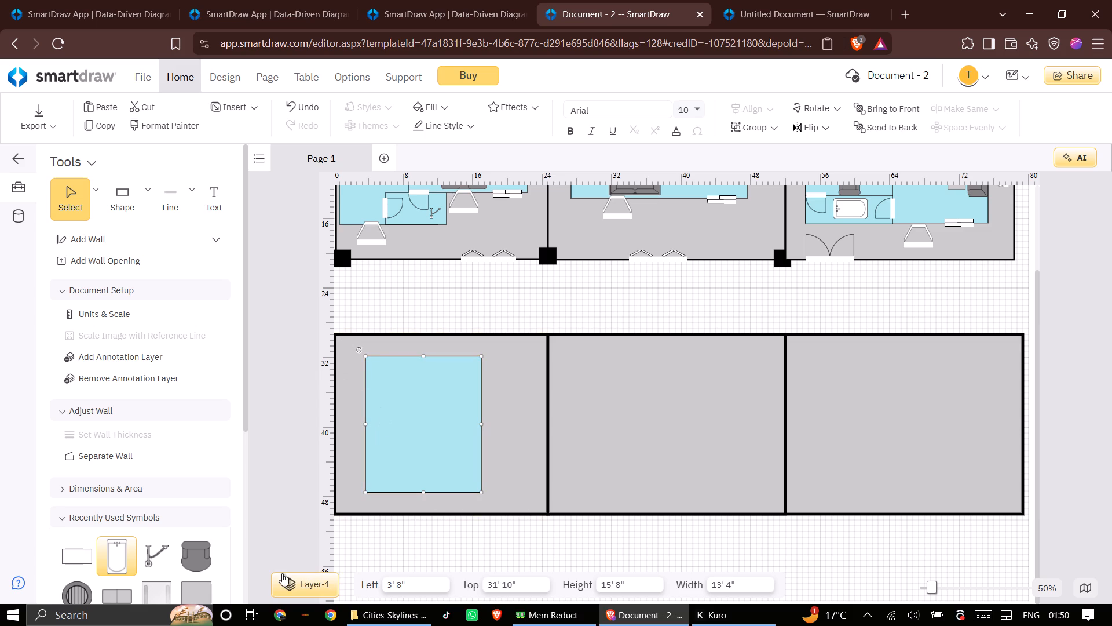
right_click_drag(288, 523, 302, 237)
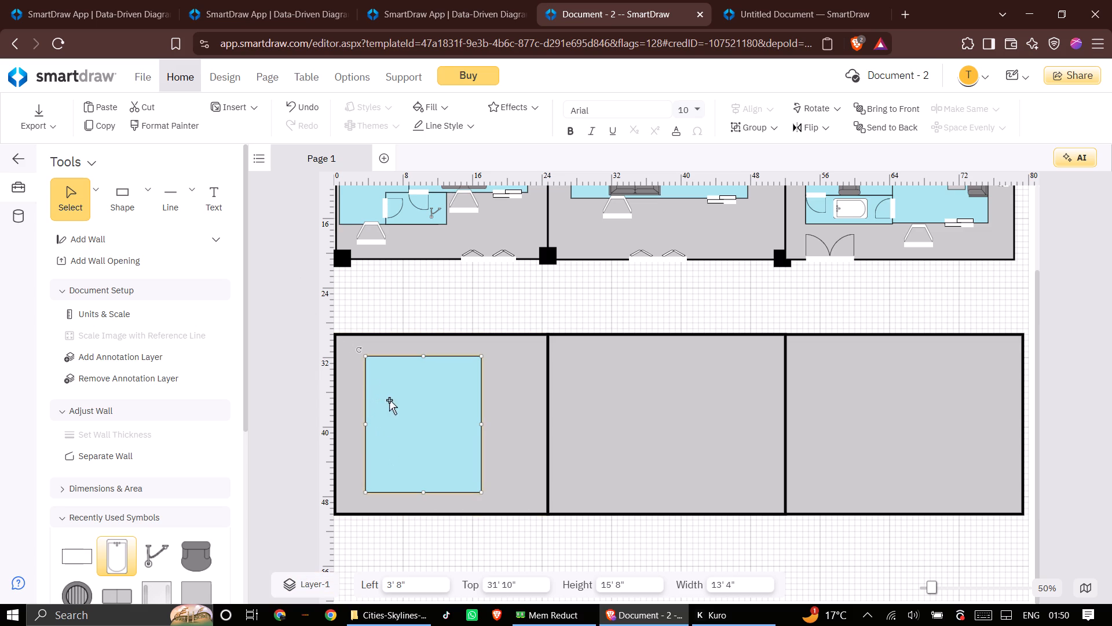
left_click_drag(389, 401, 369, 394)
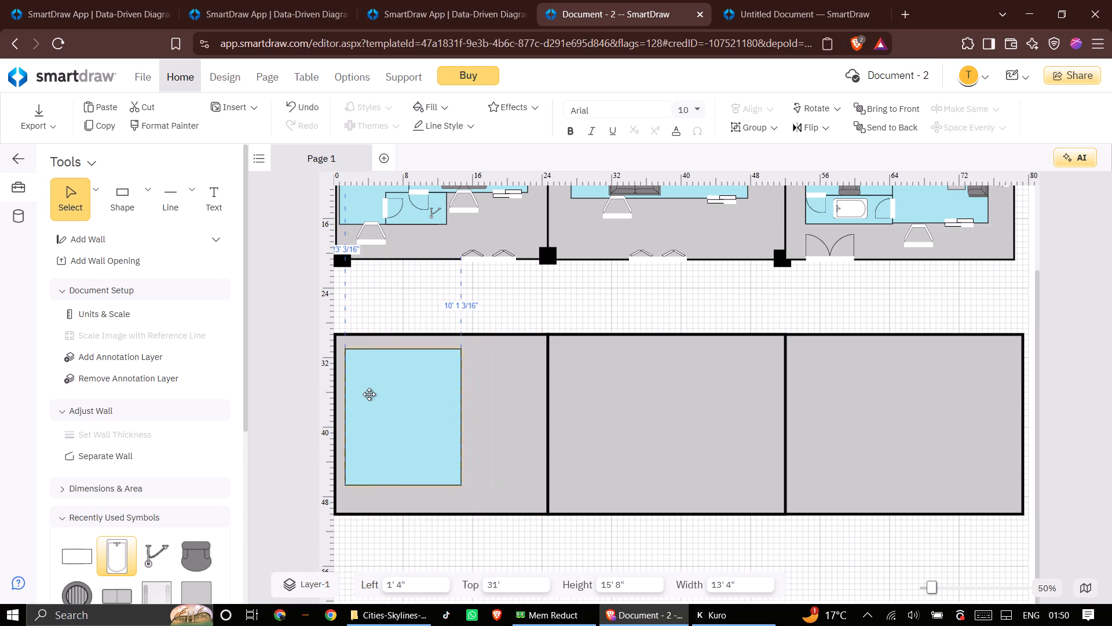
left_click_drag(369, 394, 412, 418)
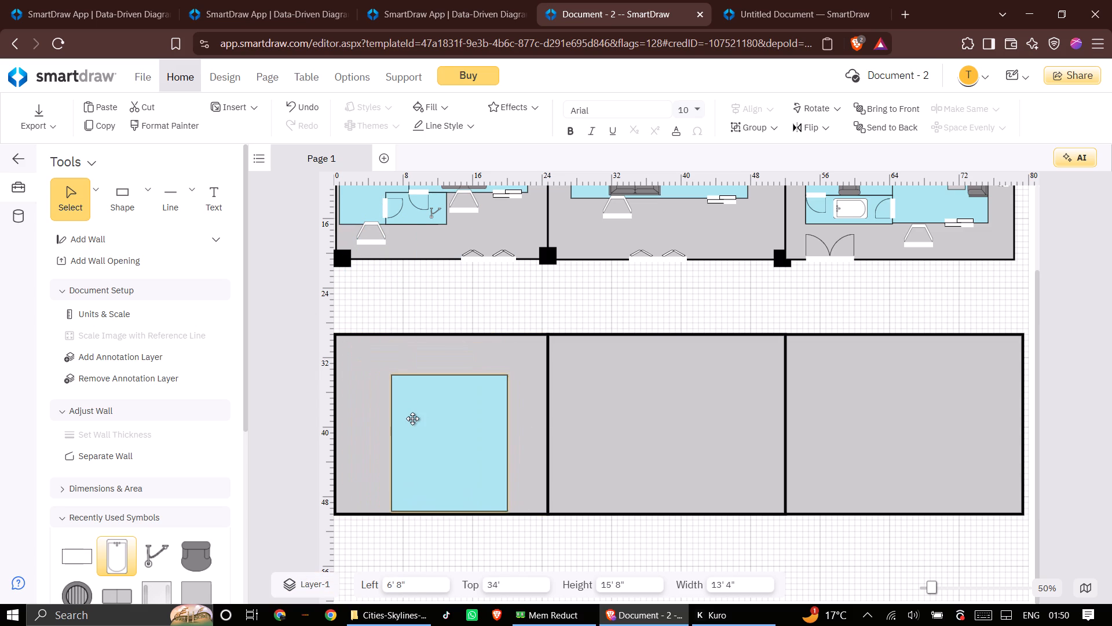
left_click_drag(412, 418, 412, 410)
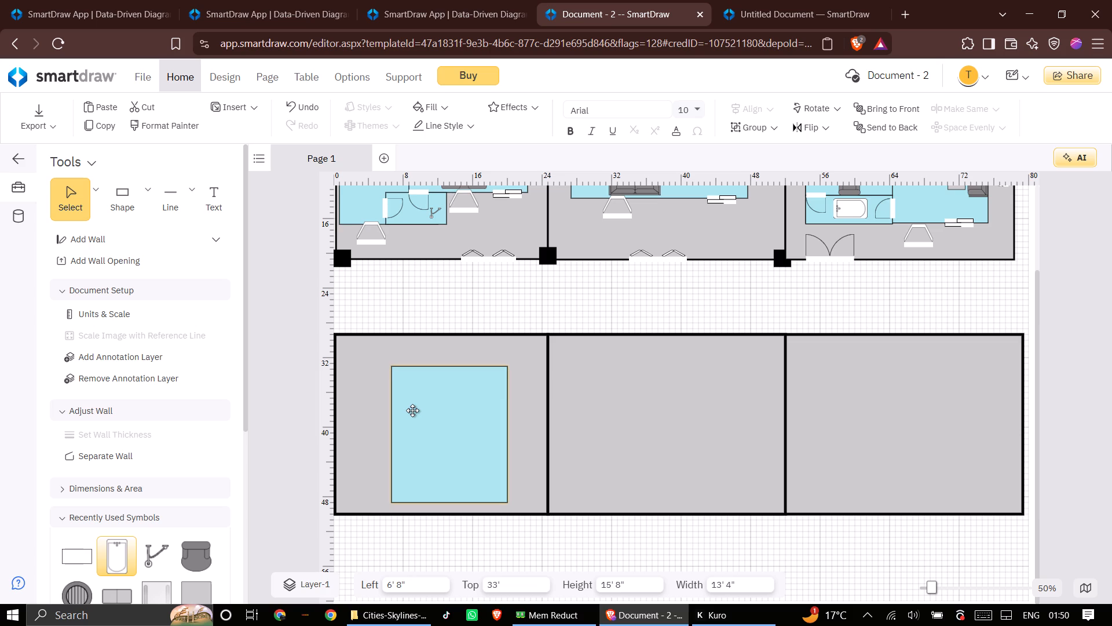
left_click_drag(412, 410, 412, 411)
left_click_drag(412, 411, 411, 415)
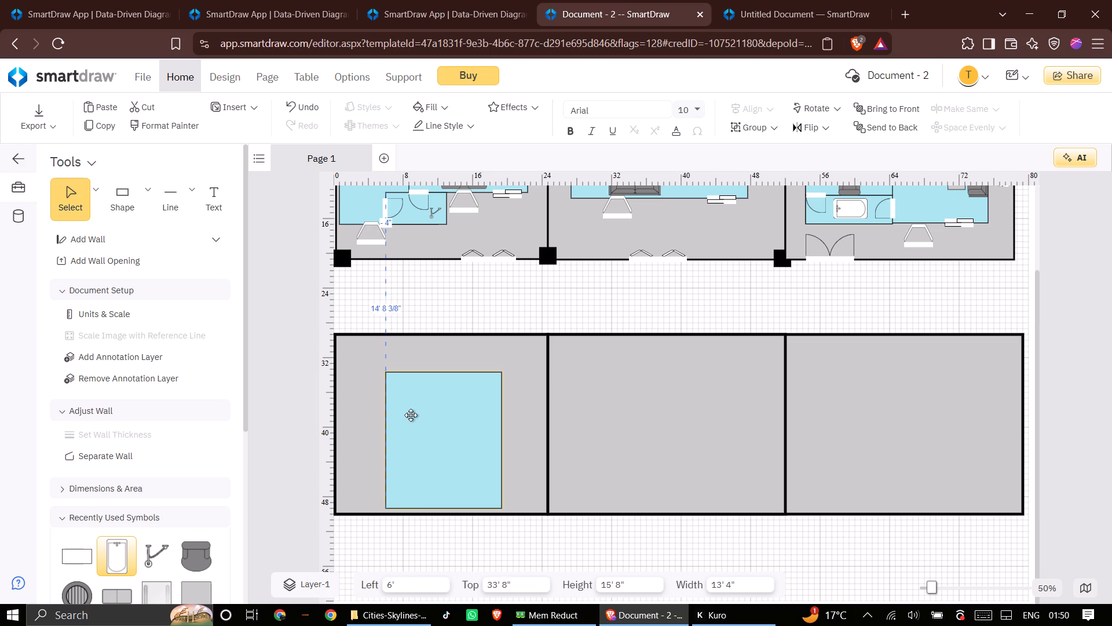
left_click_drag(411, 415, 411, 406)
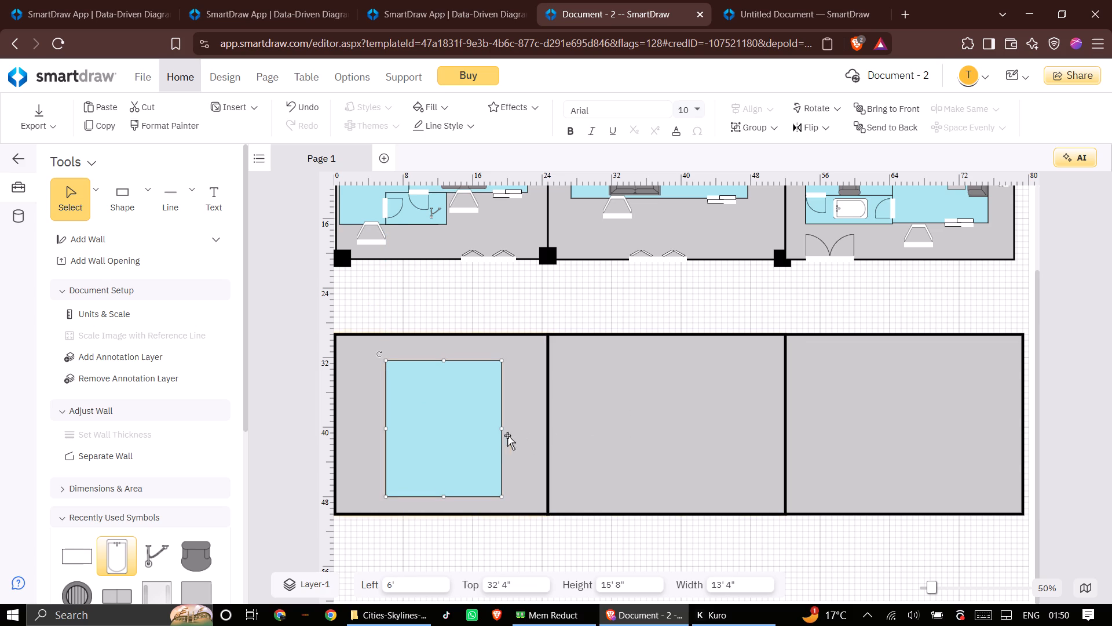
Resize the light-blue rectangle from its sides to about 11' 4 1/2" wide, starting about 10' 11 1/2" left.
left_click_drag(502, 428, 534, 426)
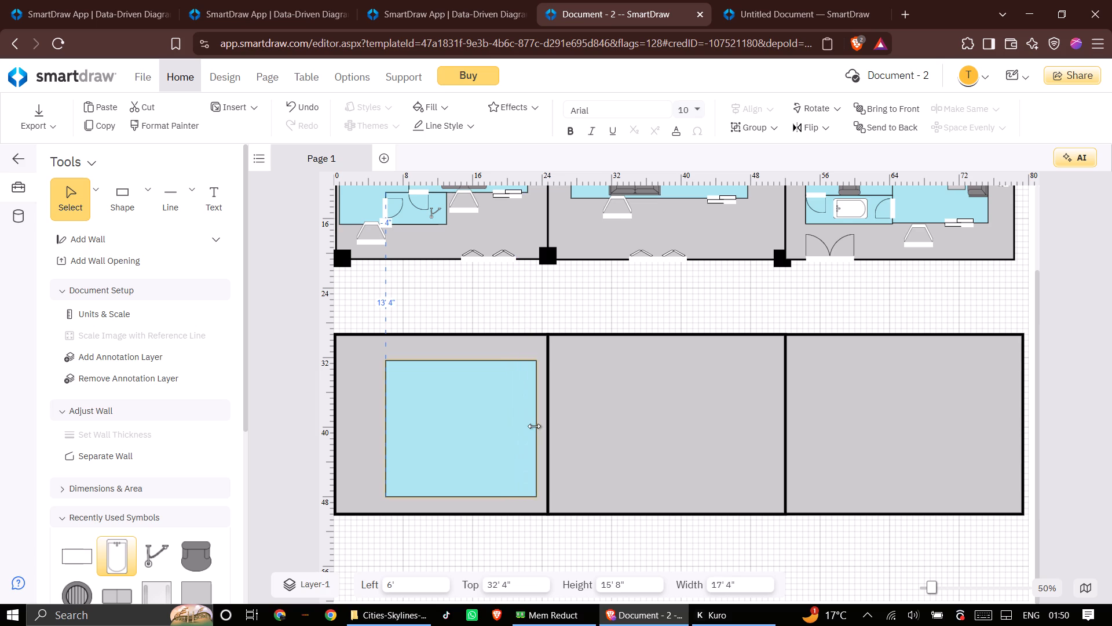
left_click_drag(534, 426, 528, 425)
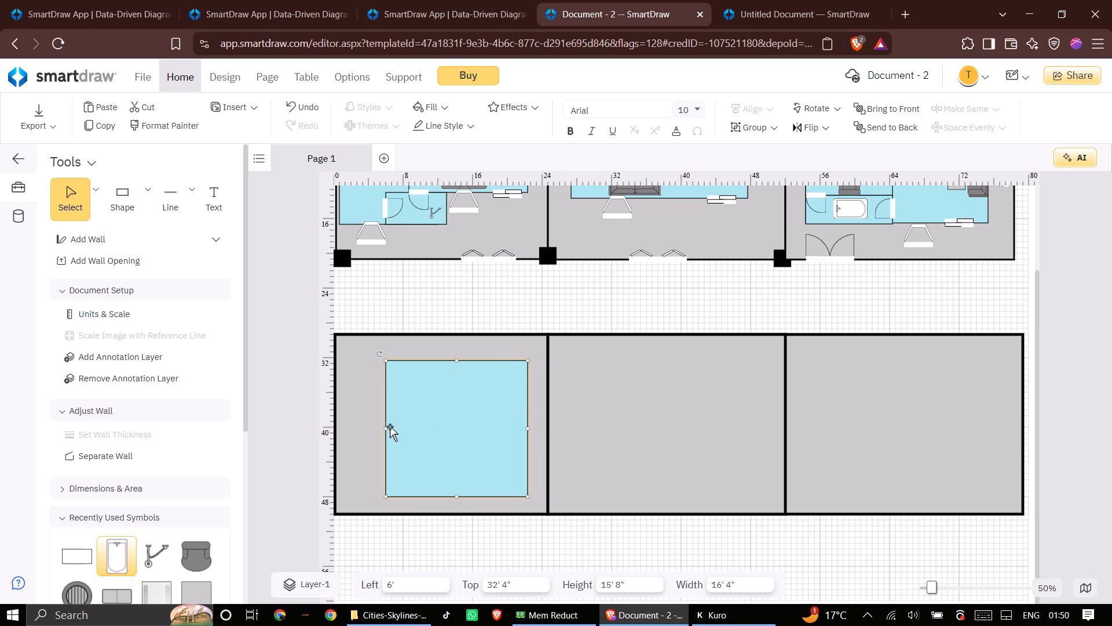
left_click_drag(385, 430, 427, 431)
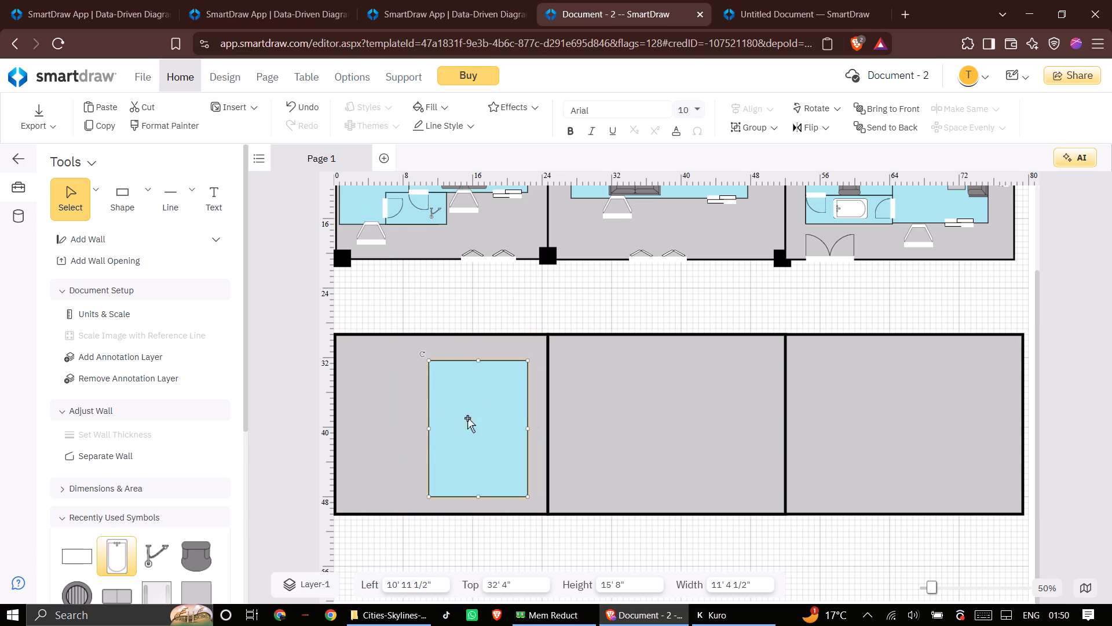
Add a light-blue rectangle beside the first unit's room and stretch it to about 6' 10 1/4" wide by 12' 8" high.
left_click(402, 425)
left_click(131, 213)
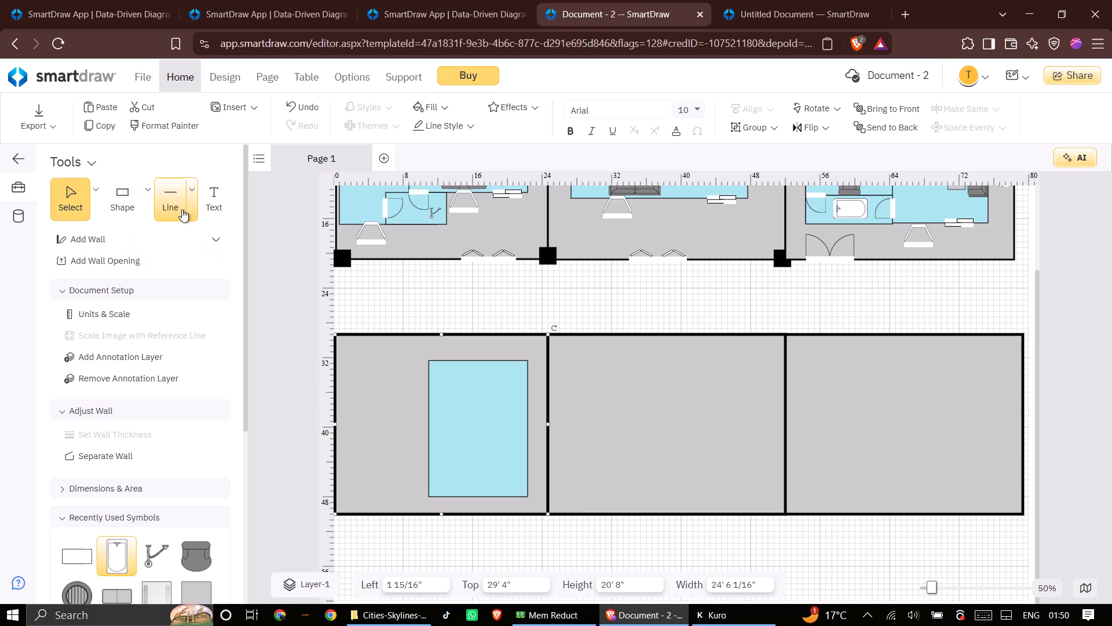
left_click(146, 209)
left_click(167, 264)
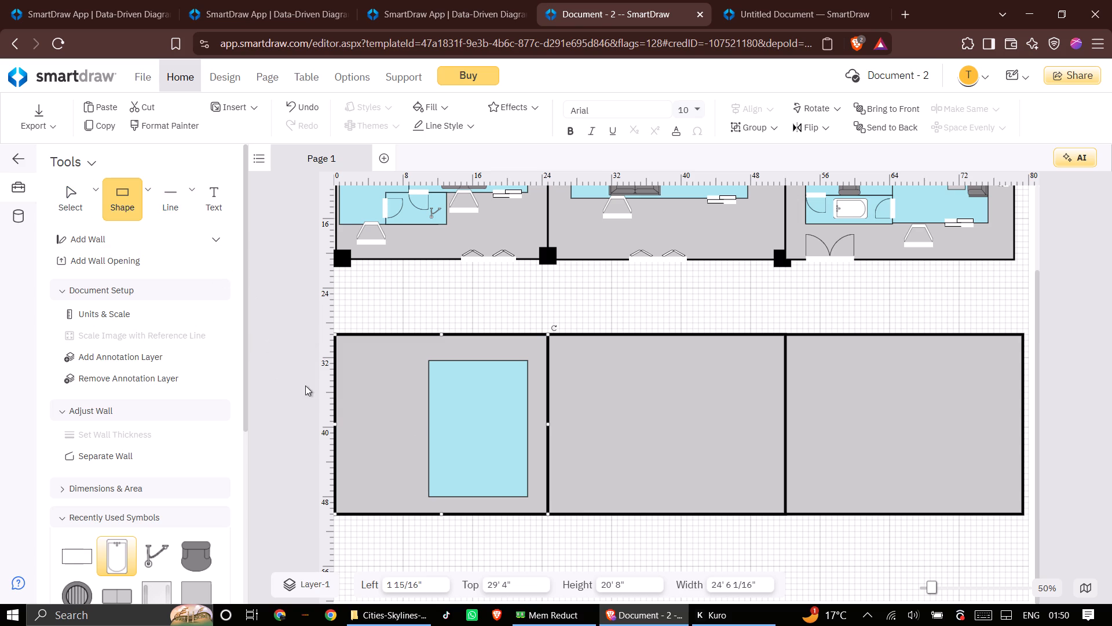
left_click(382, 406)
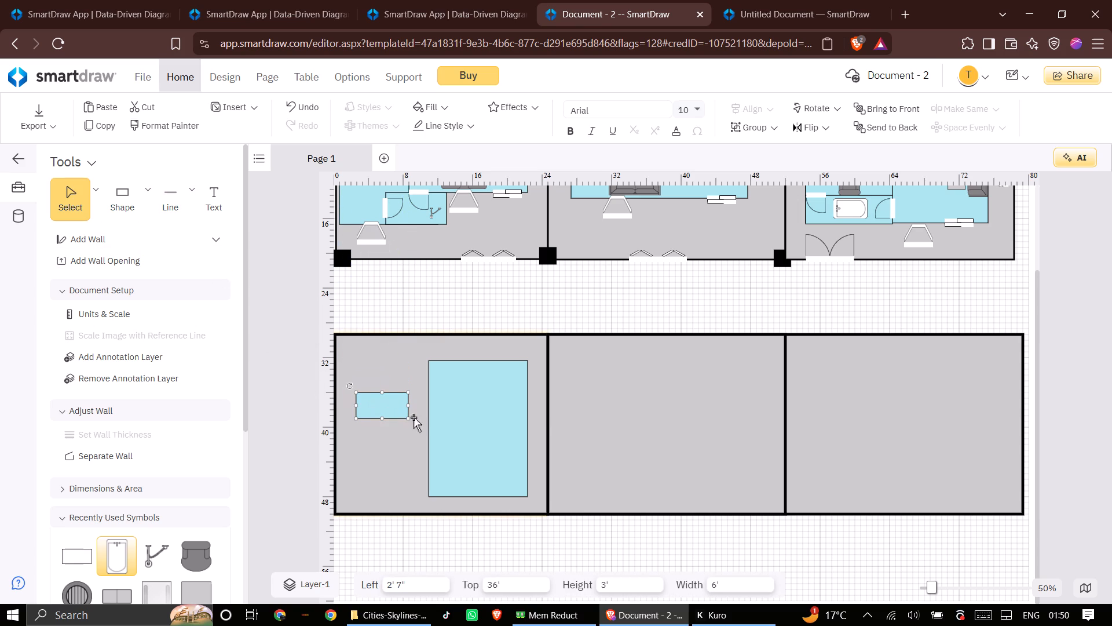
left_click_drag(405, 417, 422, 408)
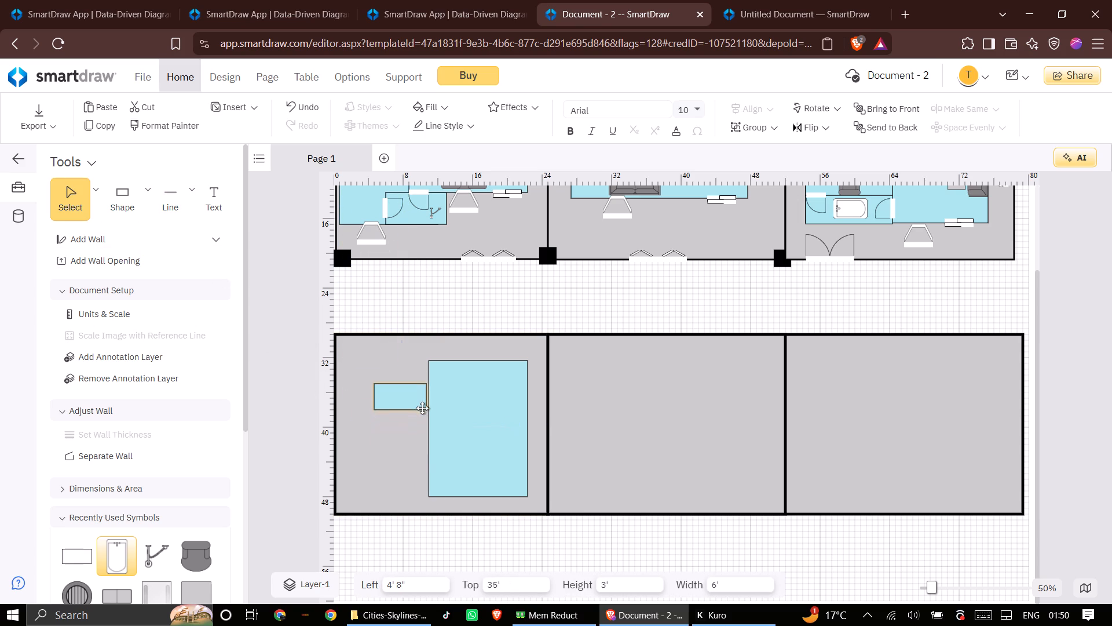
left_click_drag(422, 408, 425, 407)
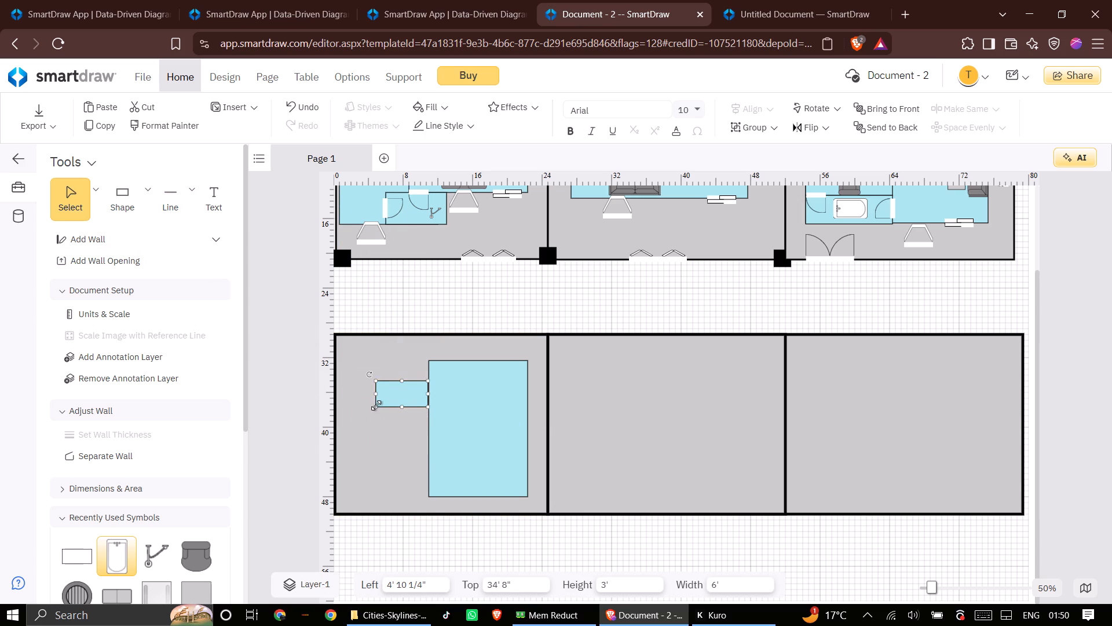
left_click_drag(376, 405, 371, 491)
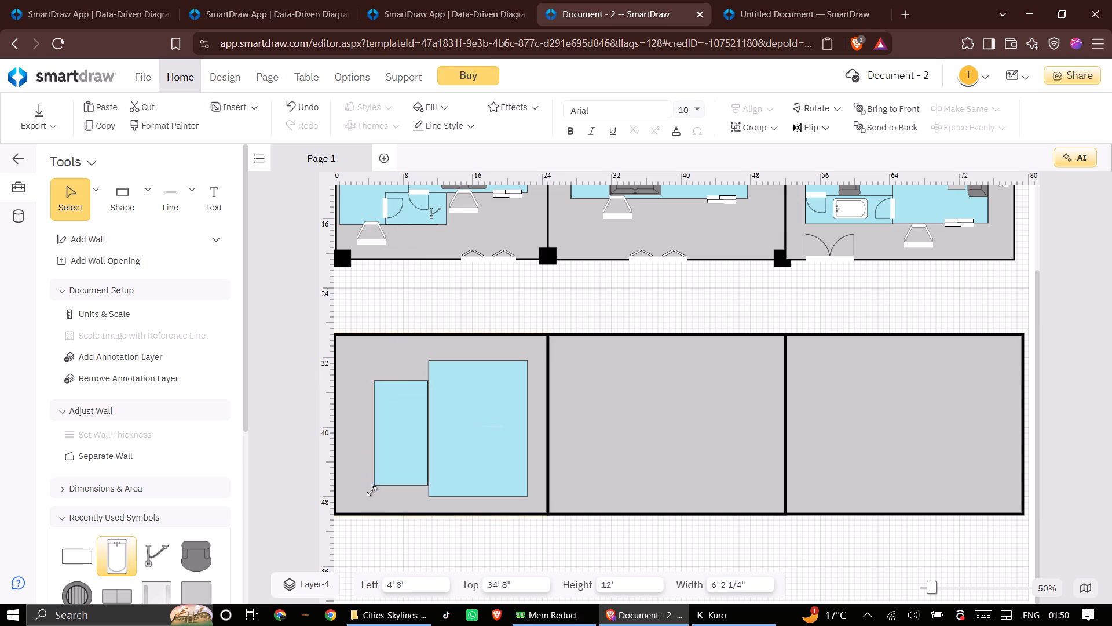
left_click_drag(371, 491, 368, 489)
Move the new rectangle to about 6' 7/8" left, 34' top, overlapping the taller light-blue room in the first unit.
left_click_drag(387, 434, 387, 432)
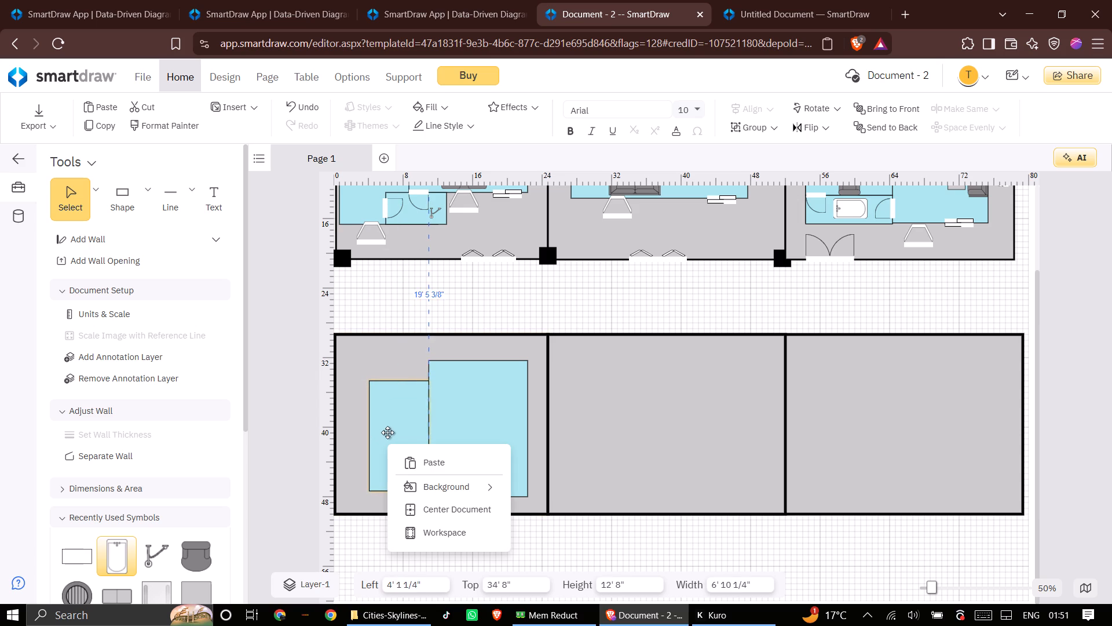
left_click_drag(387, 432, 389, 426)
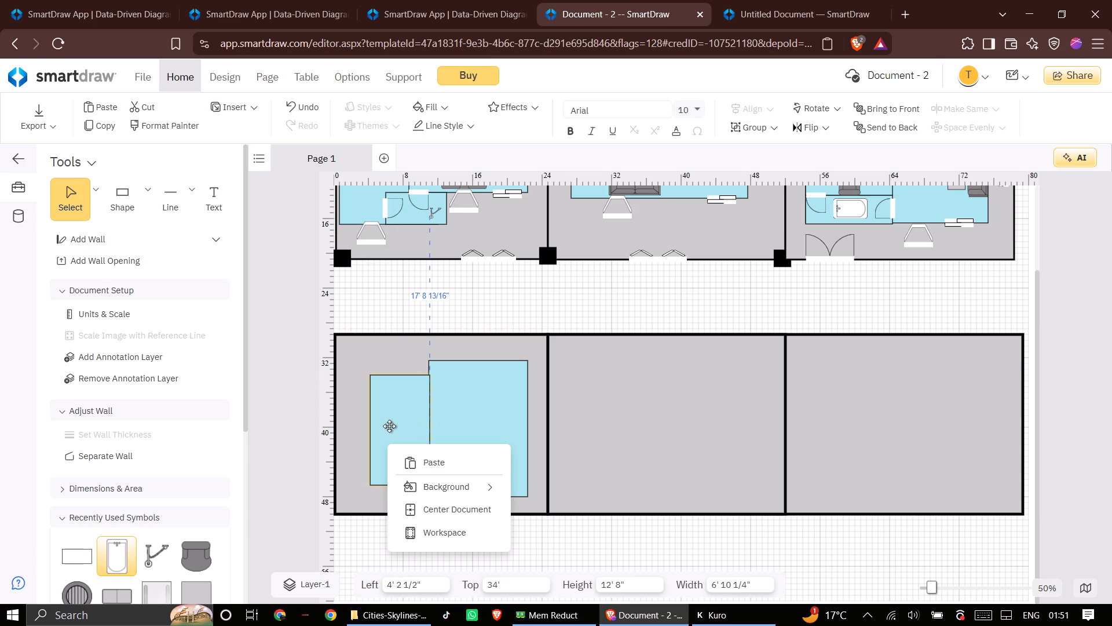
left_click_drag(389, 426, 384, 428)
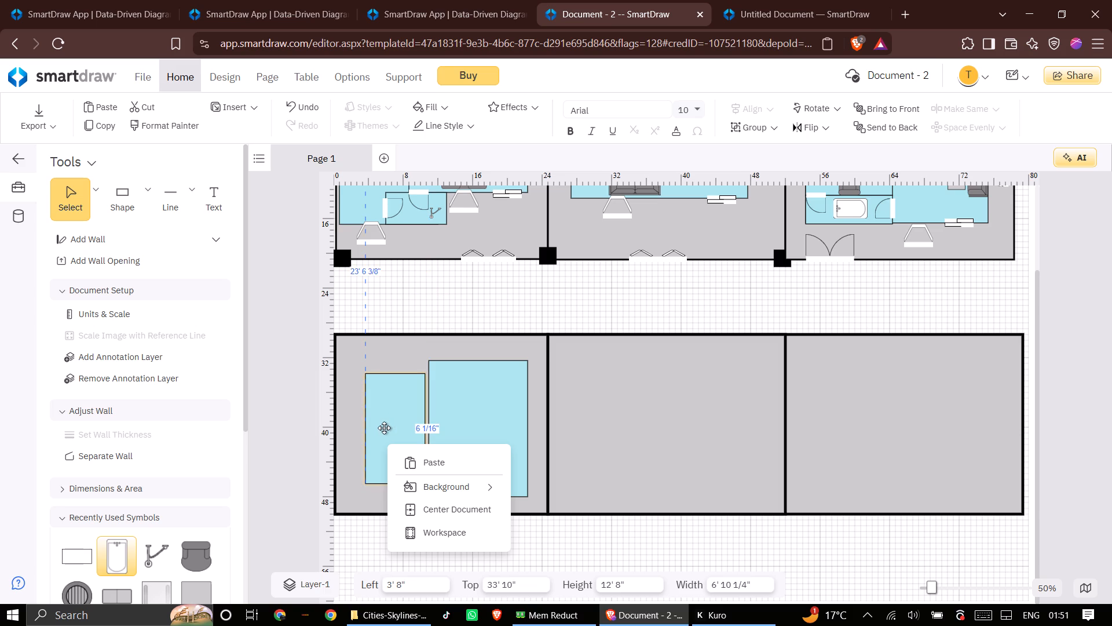
left_click_drag(384, 428, 385, 431)
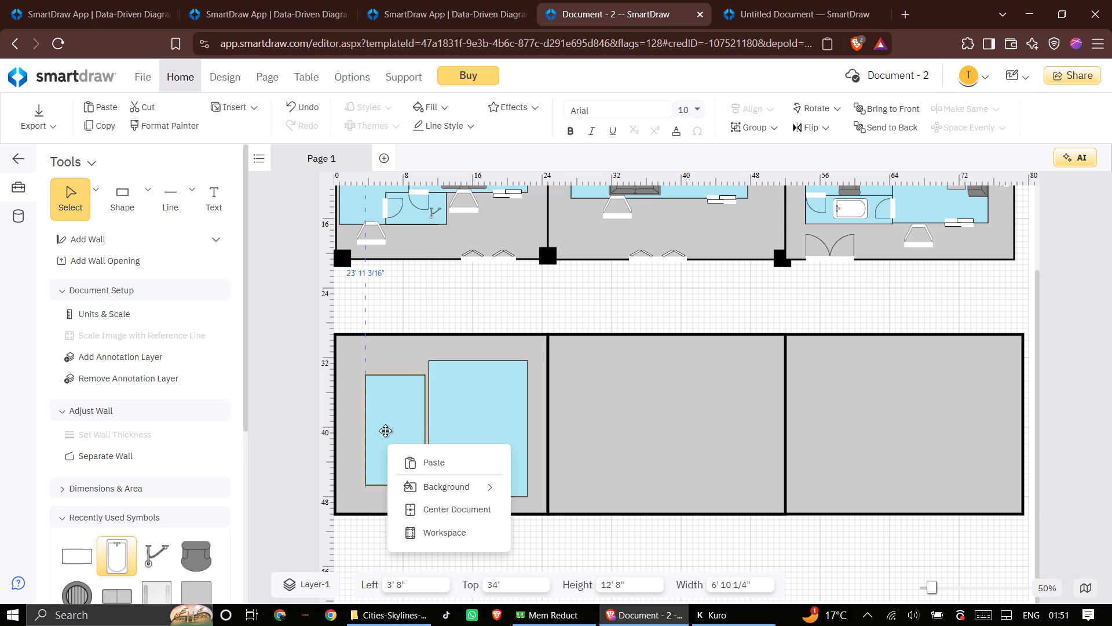
left_click_drag(385, 431, 391, 421)
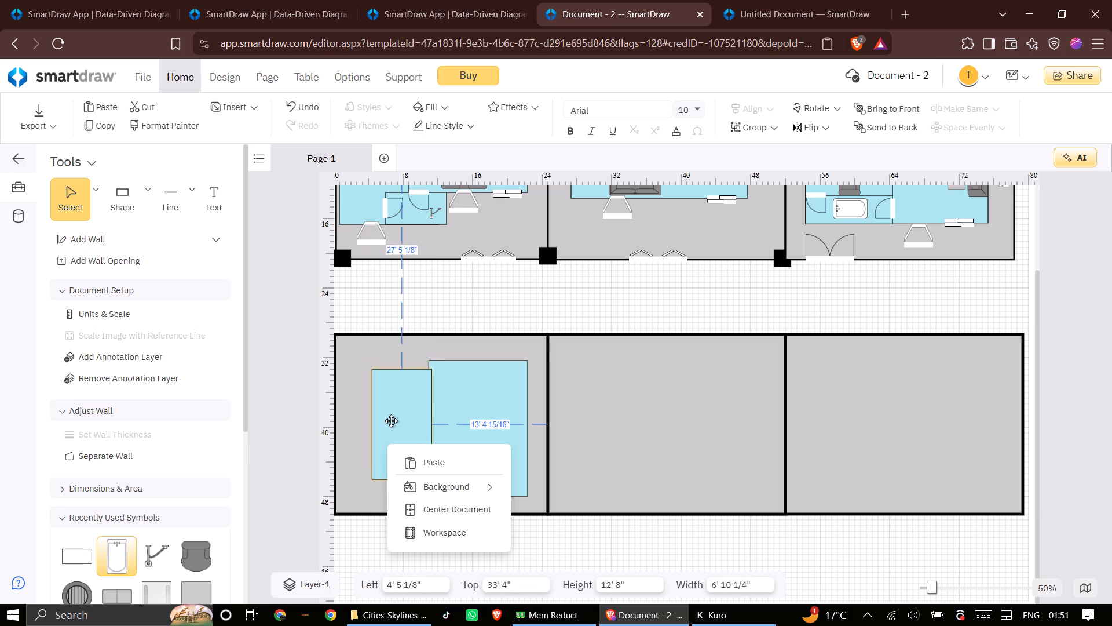
left_click_drag(391, 421, 393, 421)
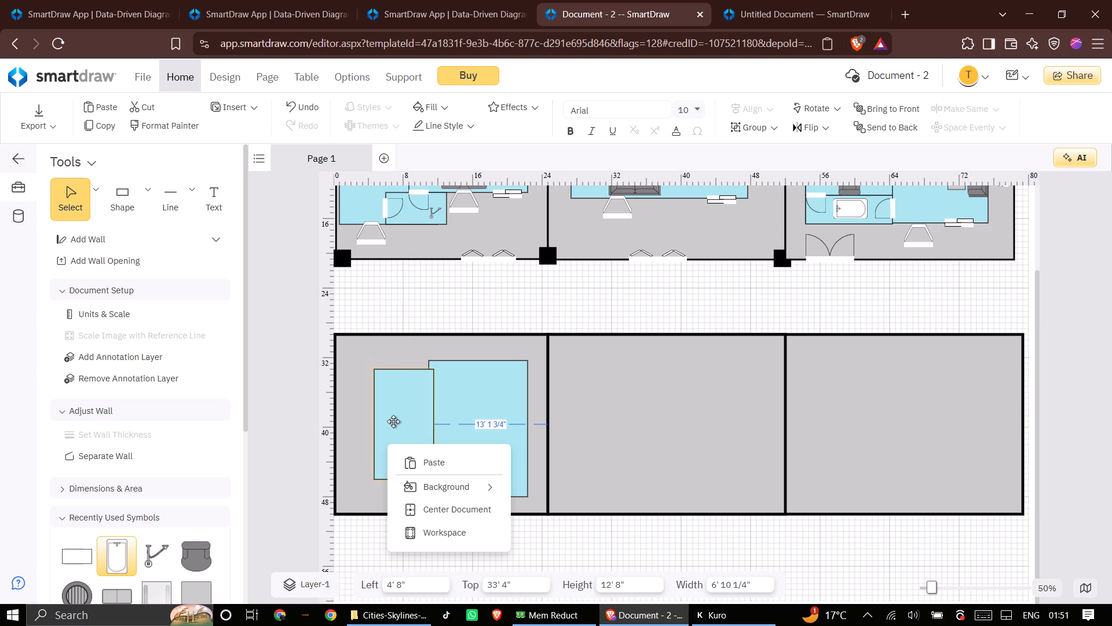
left_click_drag(393, 421, 390, 416)
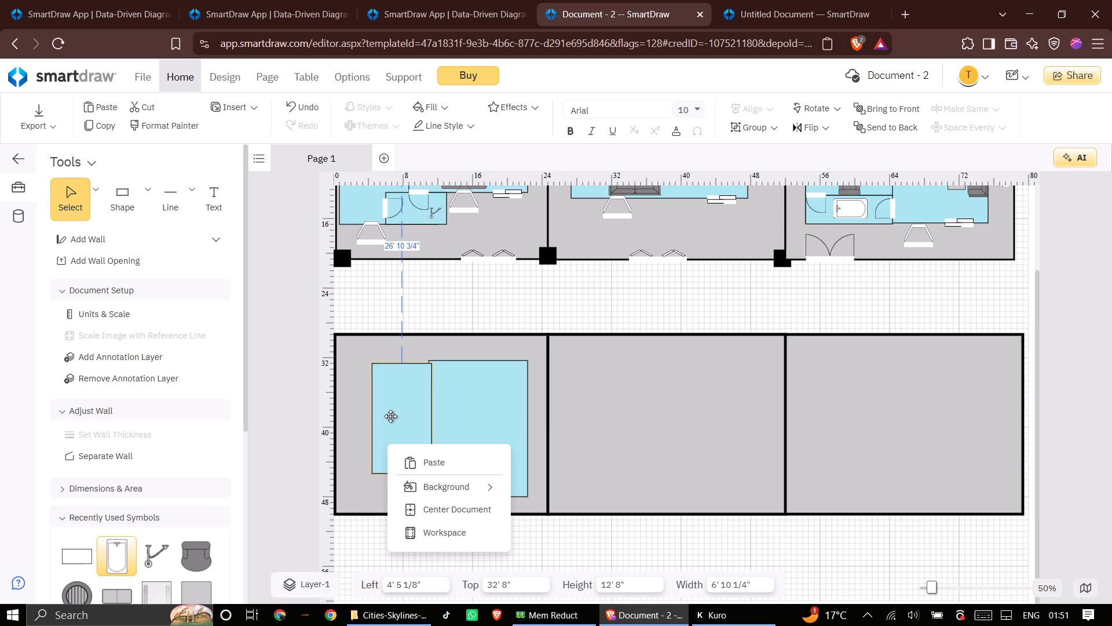
left_click_drag(390, 416, 405, 430)
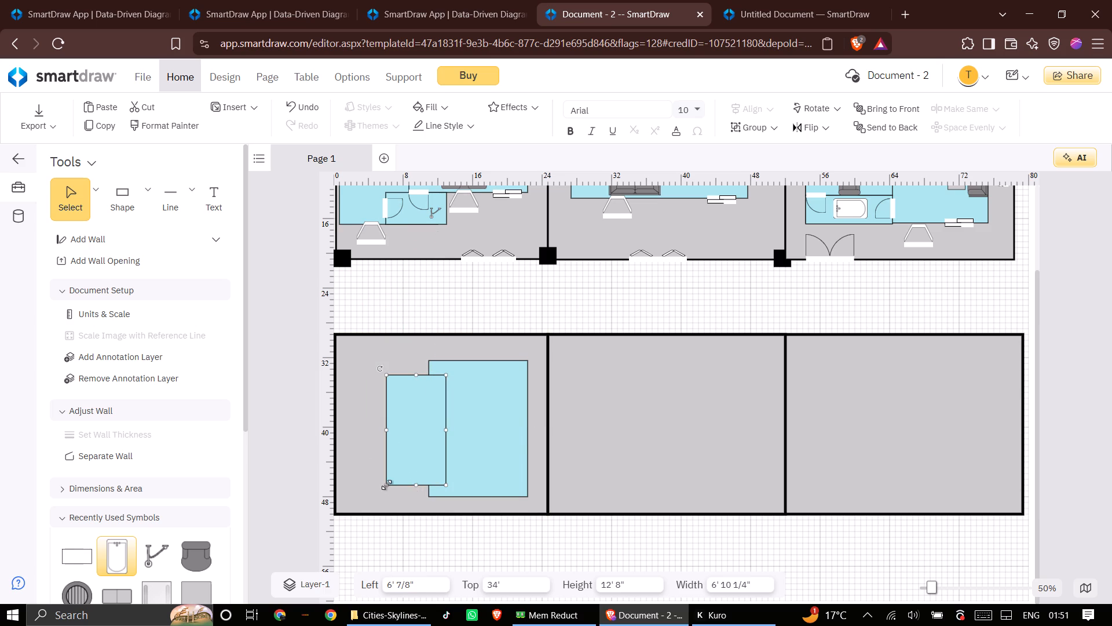
Resize and reposition the overlapping rectangle to about 11' 3 1/8" wide by 13' 4" high, at 4' 7/8" left, 34' 8" top.
left_click_drag(386, 484, 365, 489)
left_click_drag(410, 436, 415, 444)
left_click_drag(449, 440, 453, 442)
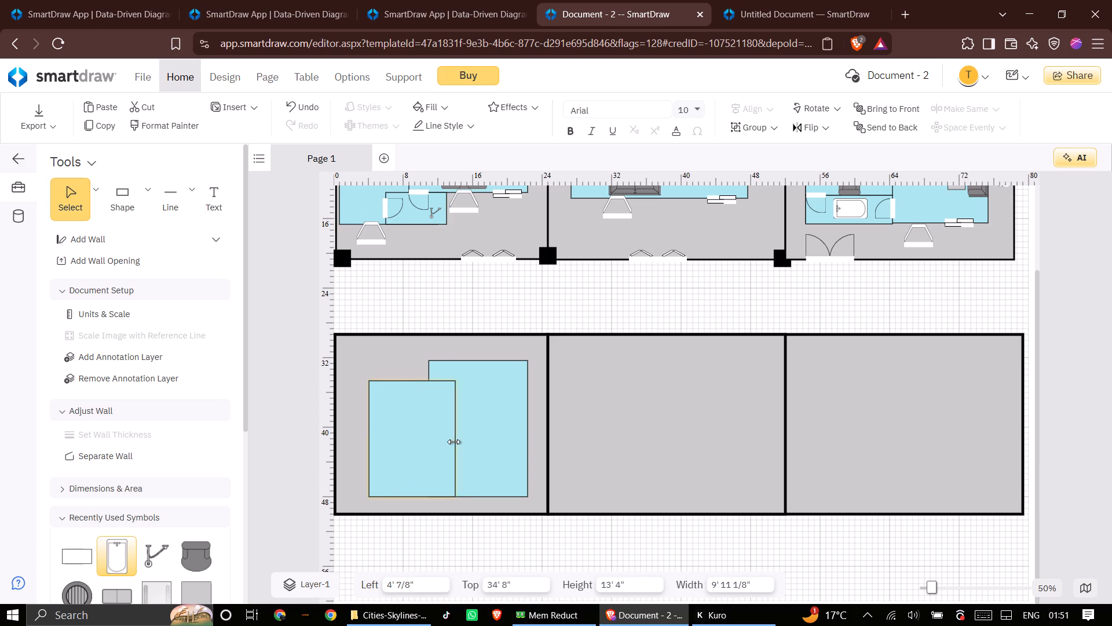
left_click_drag(453, 442, 466, 443)
Extend the top edge of the first unit's taller light-blue rectangle upward, closer to the unit's upper wall.
left_click(478, 362)
left_click_drag(478, 362, 476, 354)
left_click(443, 442)
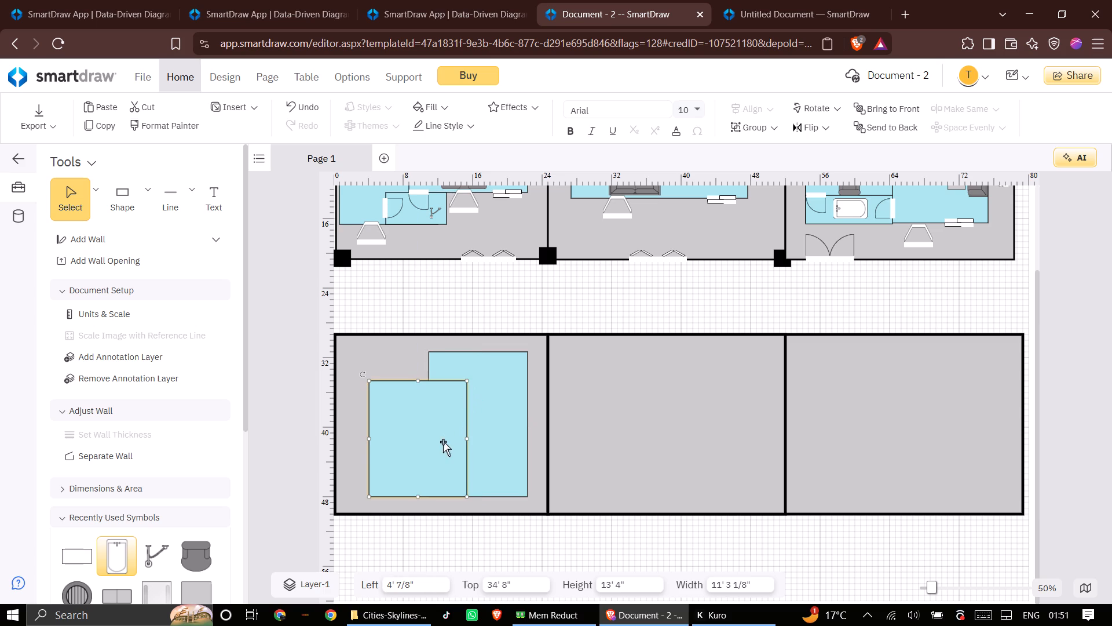
left_click(355, 342)
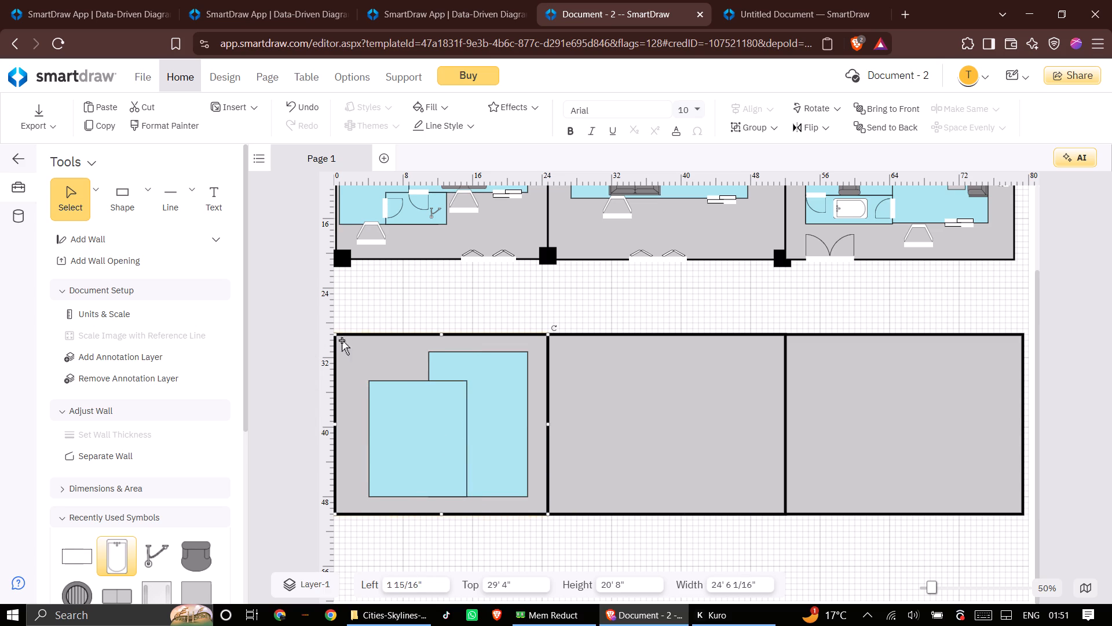
Add a 6' by 3' light-blue rectangle in the lower building's second unit, at about 28' left, 34' 4" top.
left_click(128, 201)
left_click(147, 200)
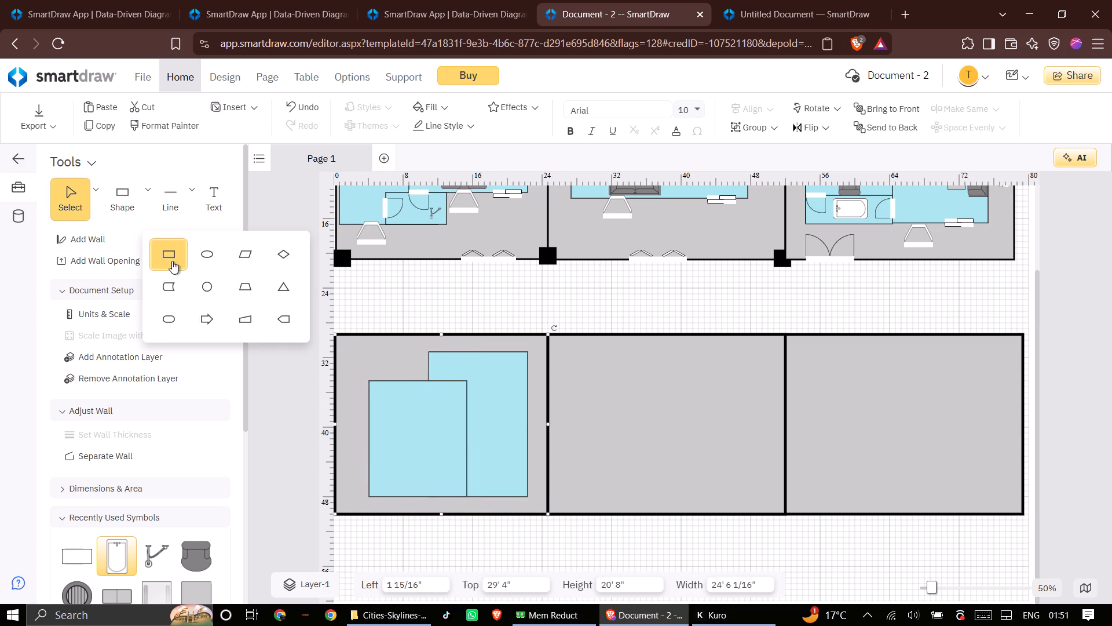
left_click(175, 259)
left_click(147, 198)
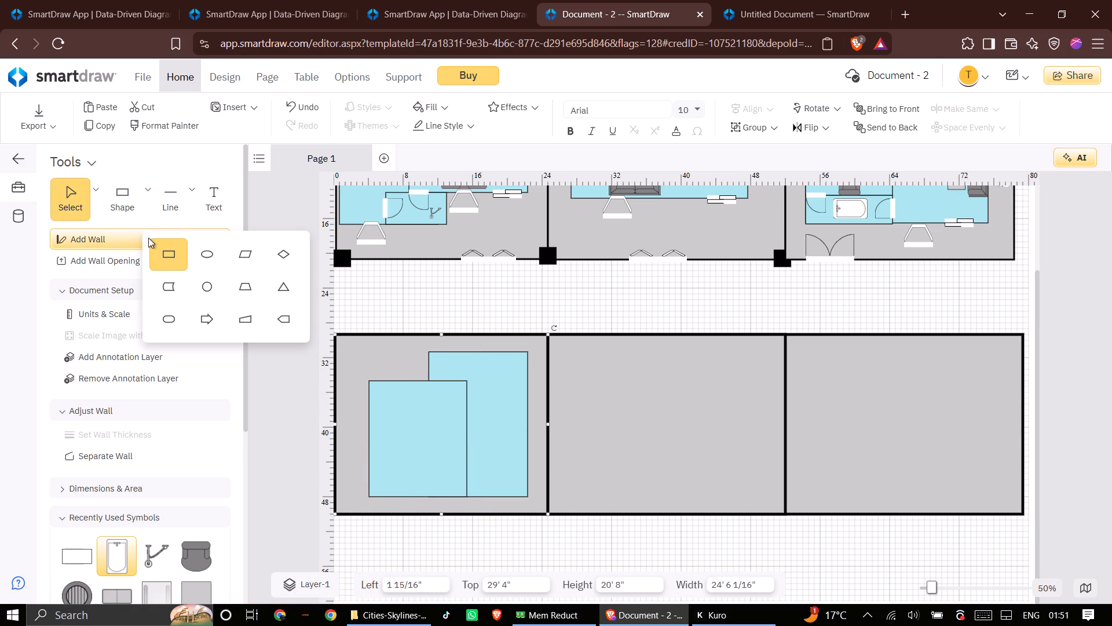
left_click_drag(159, 246, 240, 268)
left_click(130, 194)
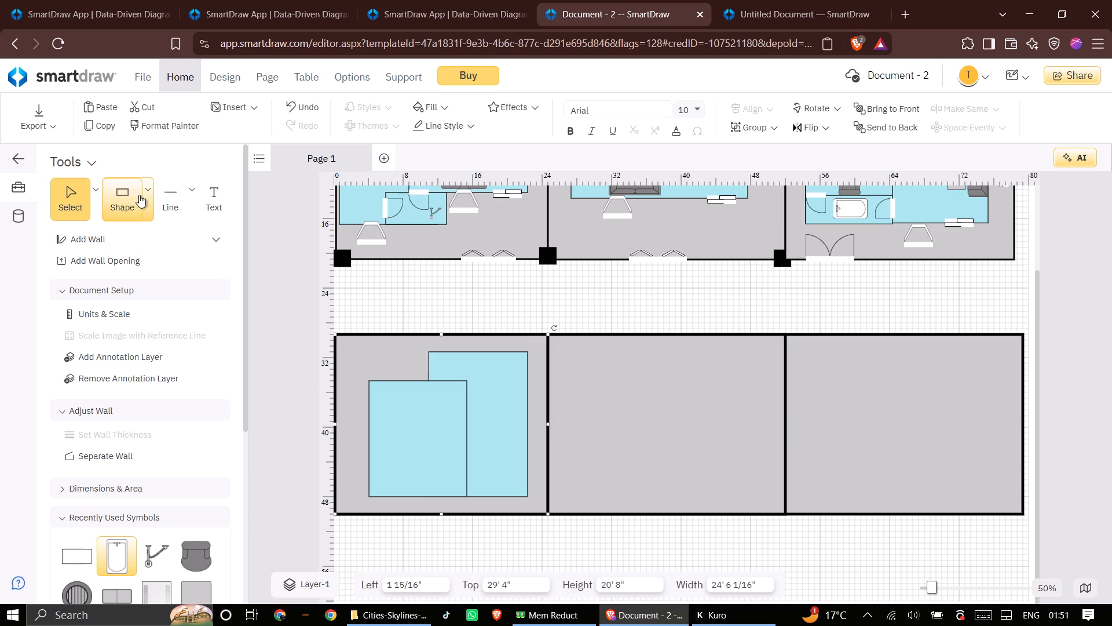
left_click(159, 198)
left_click(137, 197)
left_click(141, 197)
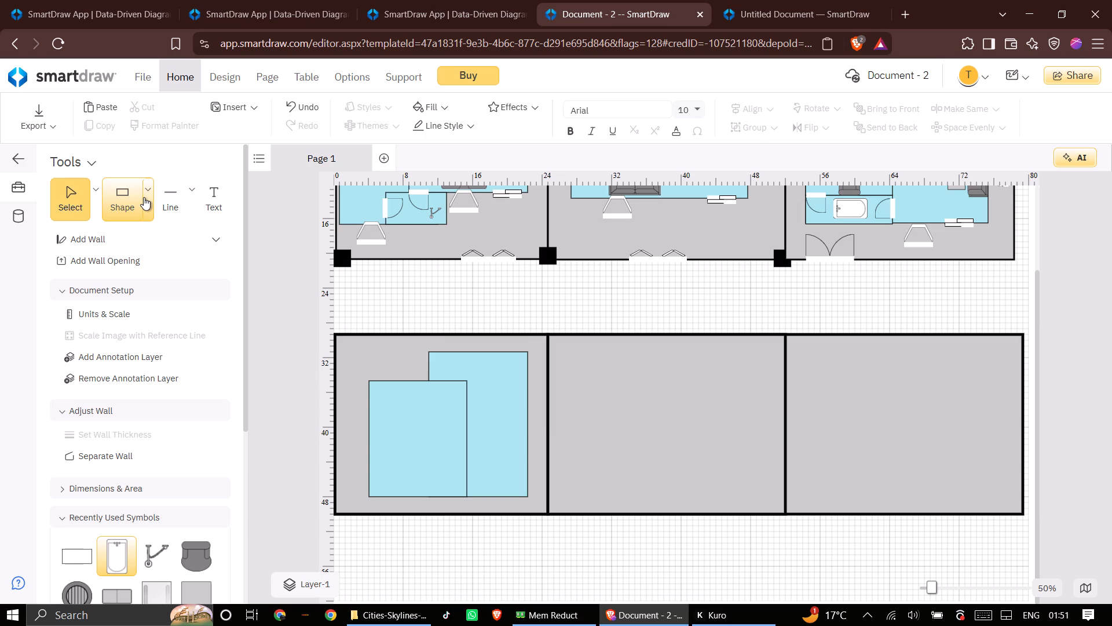
left_click(144, 197)
left_click(162, 246)
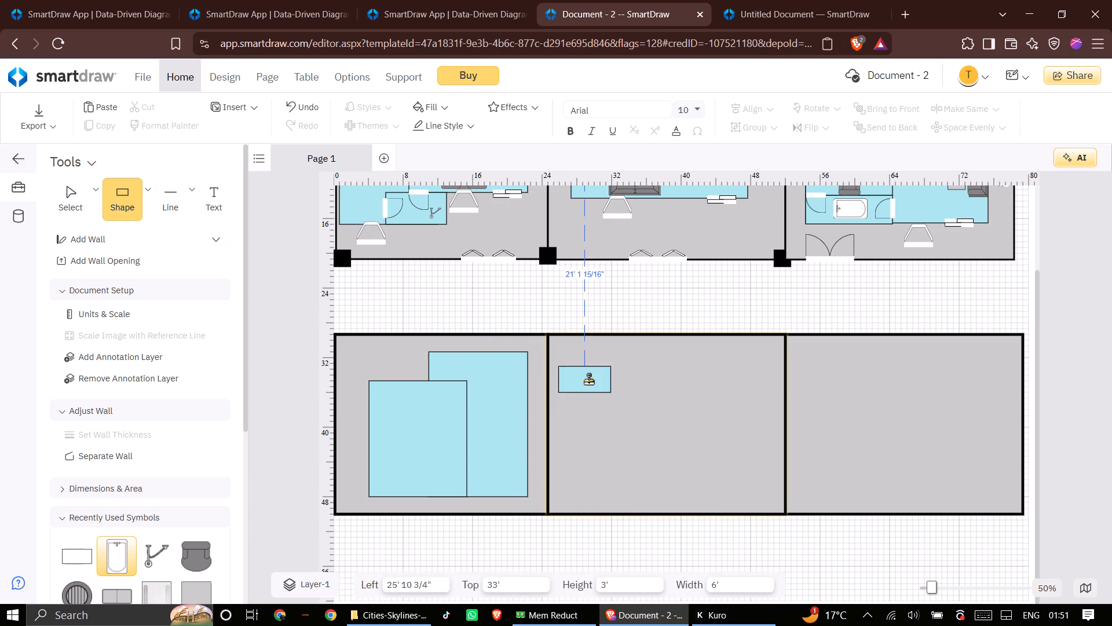
left_click(602, 383)
left_click_drag(629, 392, 630, 400)
left_click(611, 390)
Enlarge the second unit's rectangle to 21' 4" wide by 13' high and position it at 27' 8" left, 35' 4" top.
left_click_drag(628, 403, 664, 418)
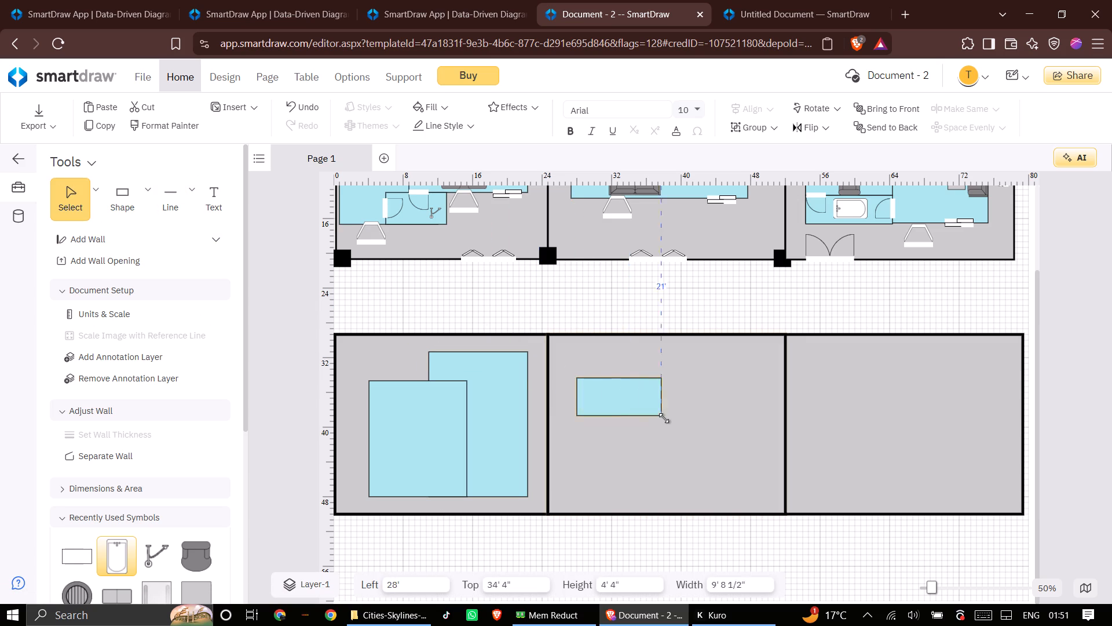
left_click_drag(664, 418, 761, 486)
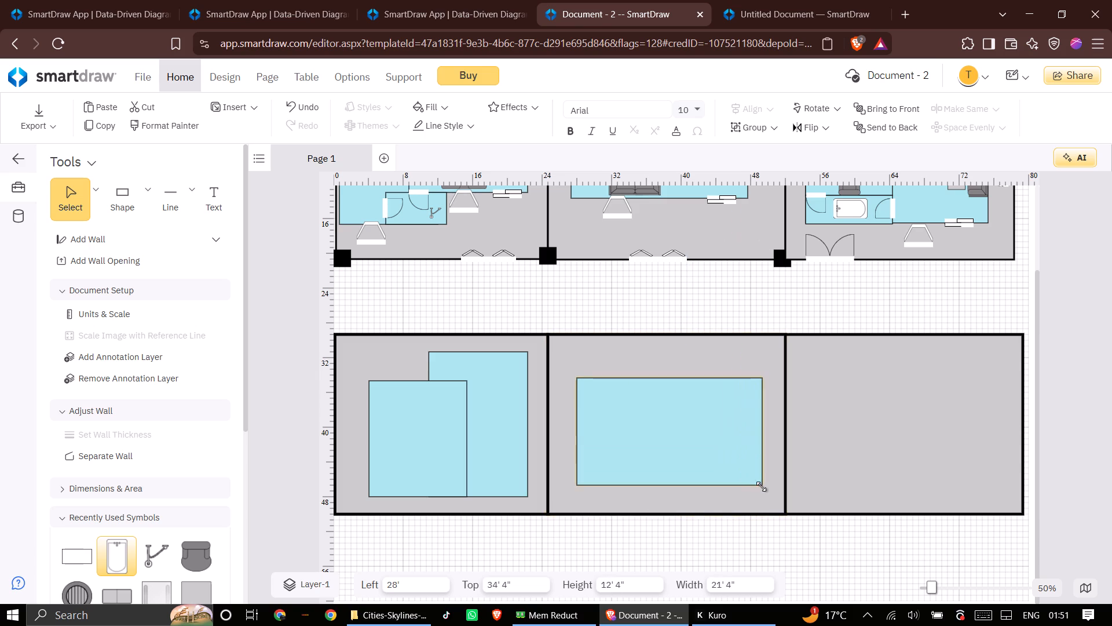
left_click_drag(761, 486, 762, 493)
left_click_drag(683, 423, 676, 430)
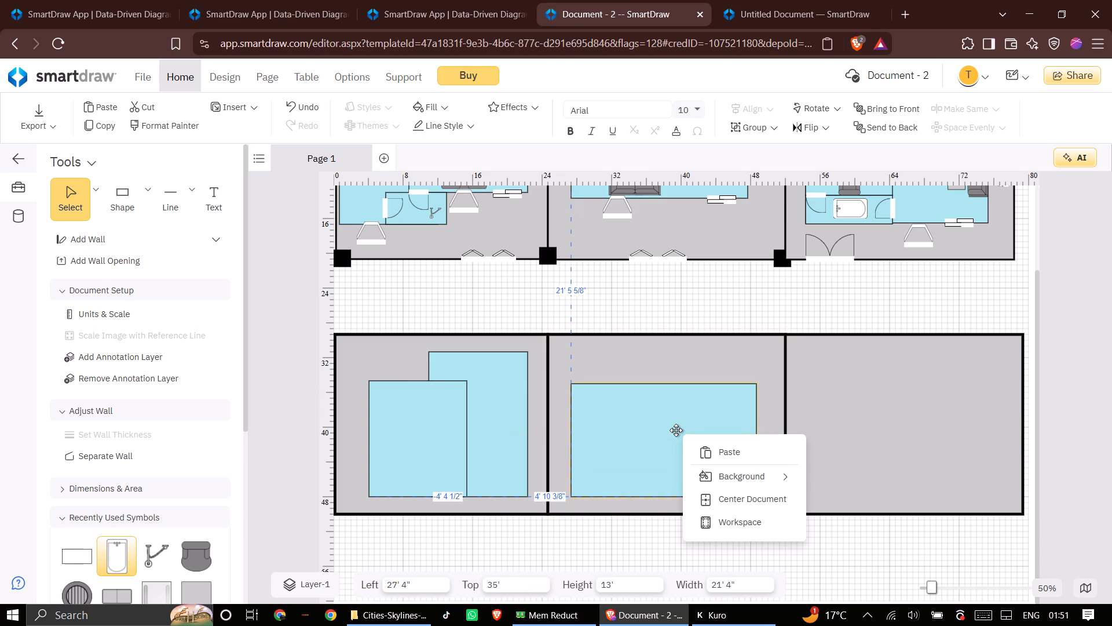
left_click_drag(676, 430, 681, 431)
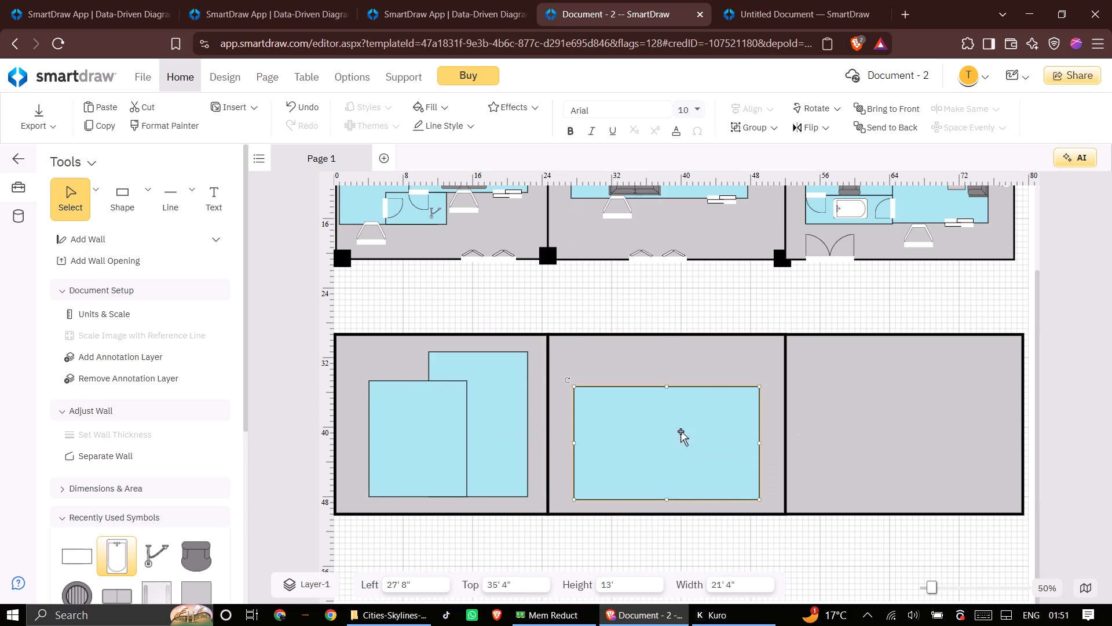
Add a 6' by 3' light-blue rectangle above the second unit's large room, at 27' 4" left, 32' 8" top.
left_click_drag(141, 195, 149, 193)
left_click(149, 193)
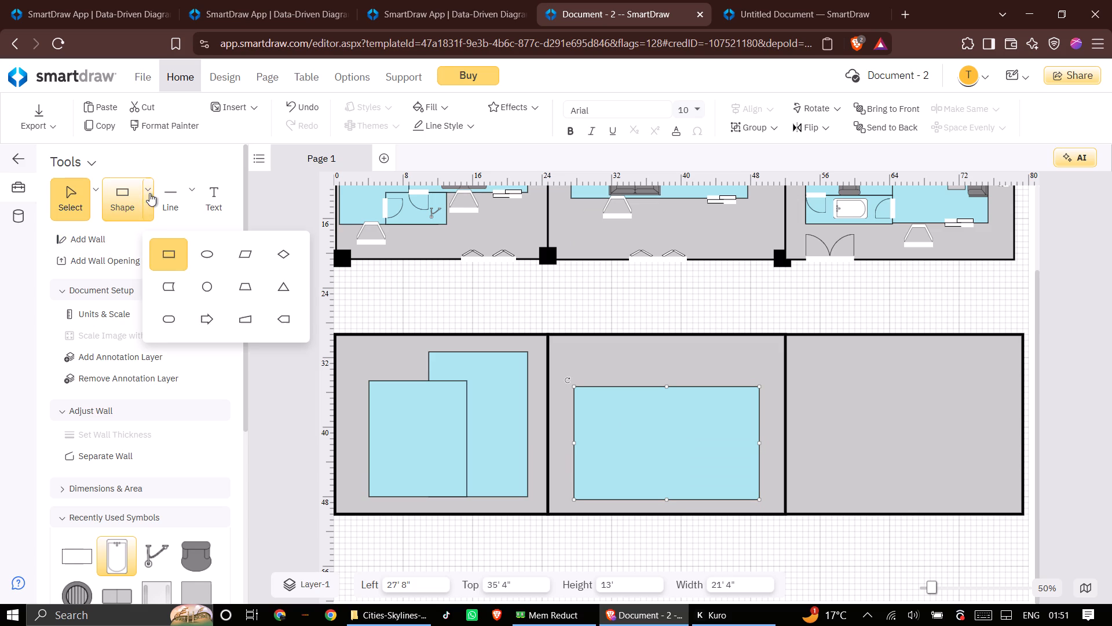
left_click(171, 283)
left_click(158, 199)
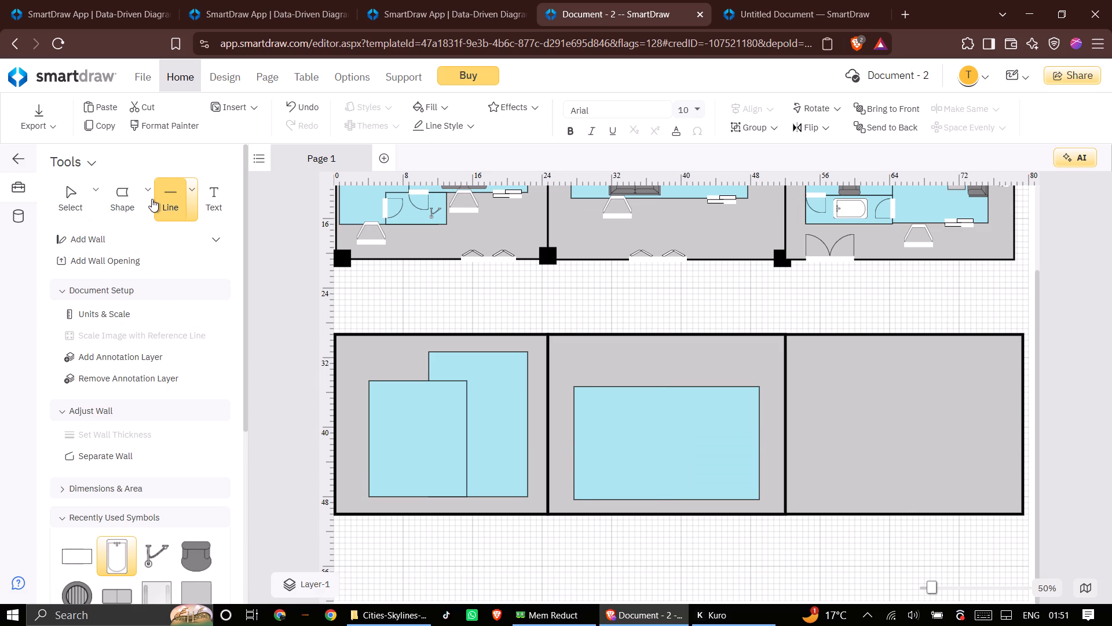
left_click(152, 199)
left_click(156, 246)
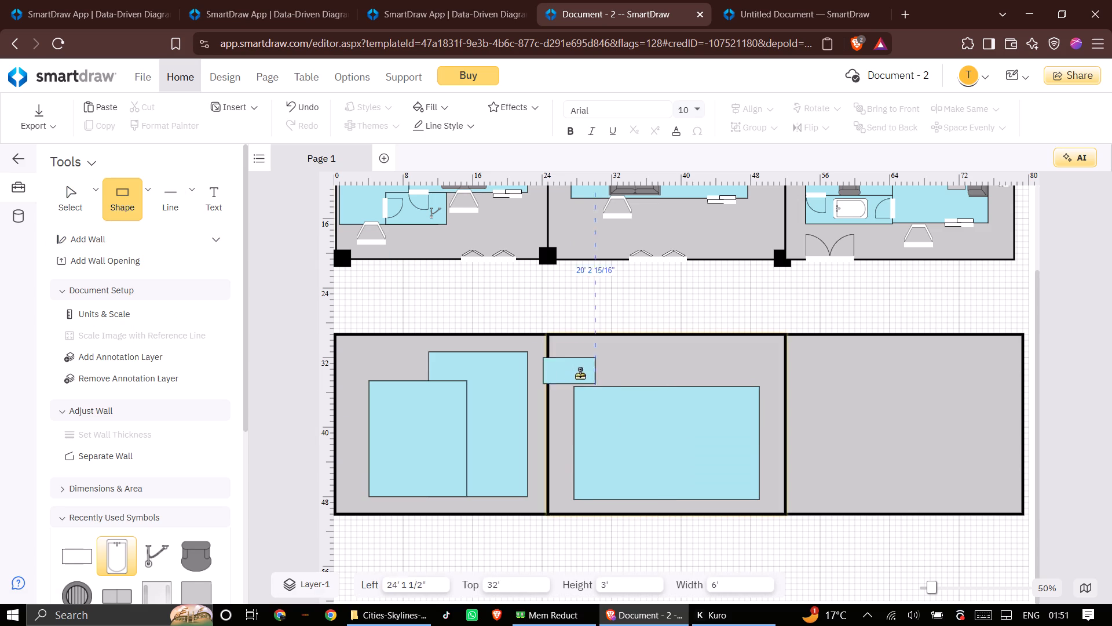
double_click(595, 376)
left_click(595, 376)
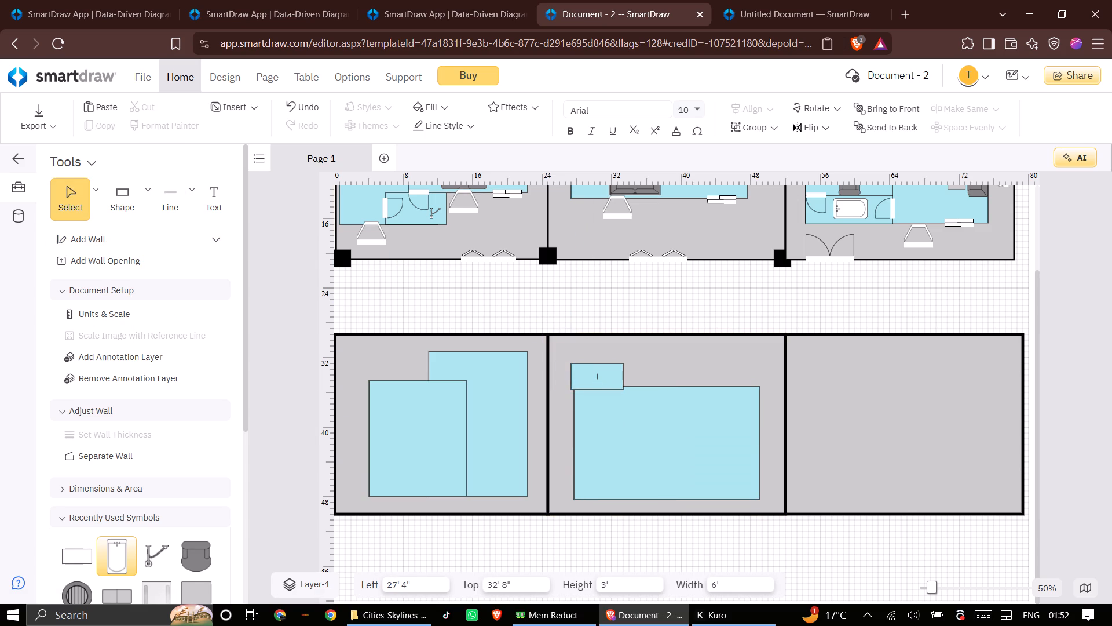
Move the small rectangle to 29' 4" left, 34' top, overlapping the upper edge of the second unit's large room.
double_click(608, 378)
left_click(600, 374)
left_click(595, 374)
left_click(594, 387)
left_click(595, 391)
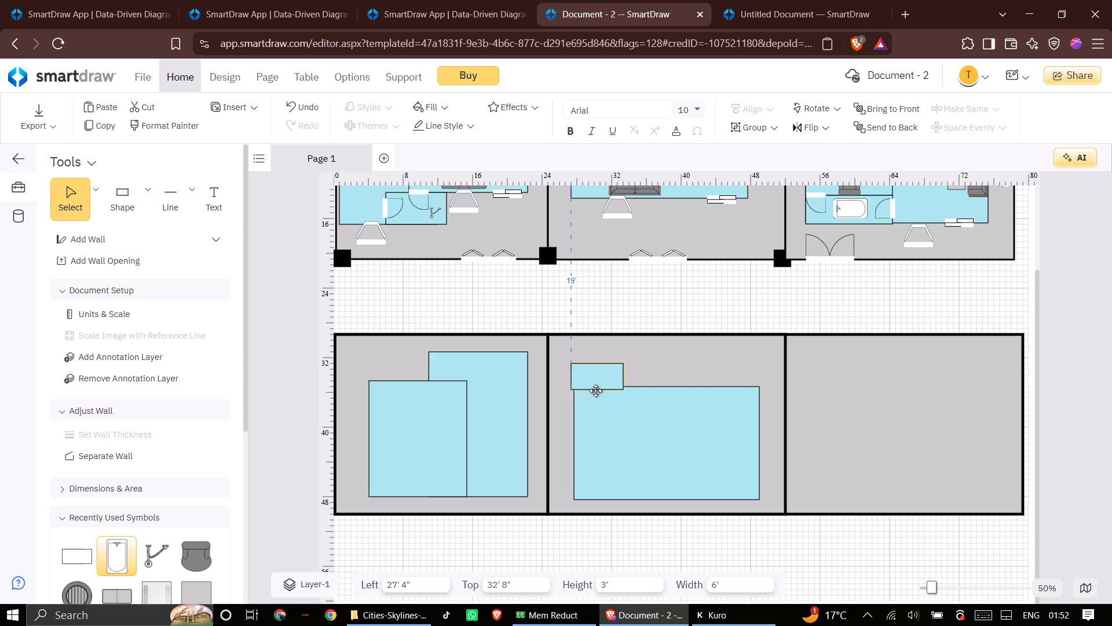
left_click_drag(596, 374, 612, 386)
double_click(612, 386)
left_click(612, 384)
left_click(613, 393)
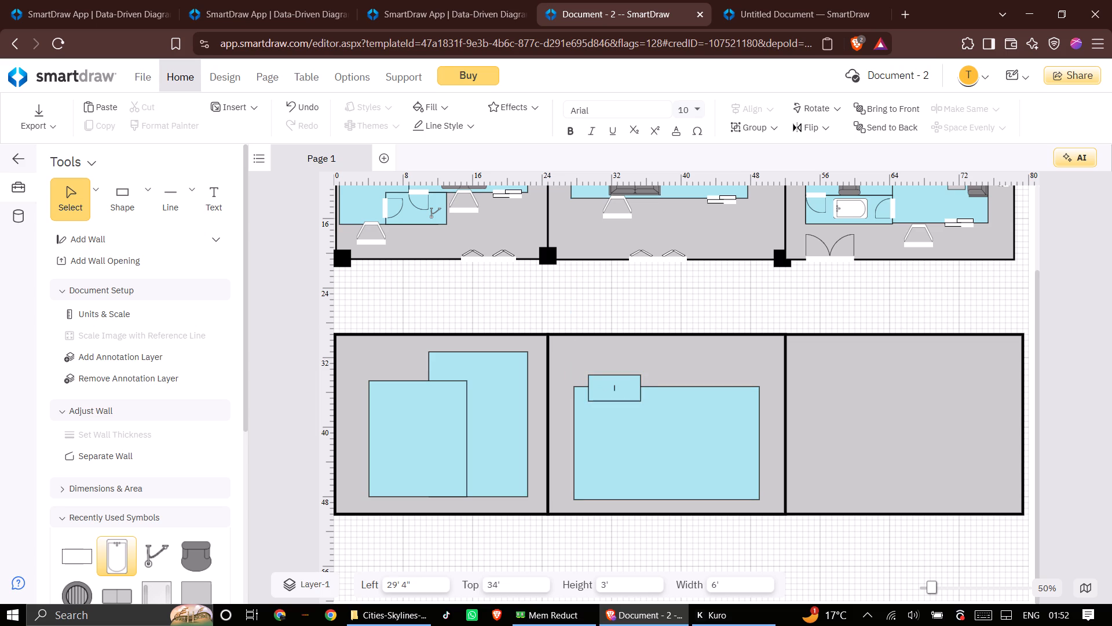
Move the second unit's large light-blue rectangle down until it nearly reaches the unit's lower wall.
double_click(615, 399)
left_click_drag(609, 409, 609, 410)
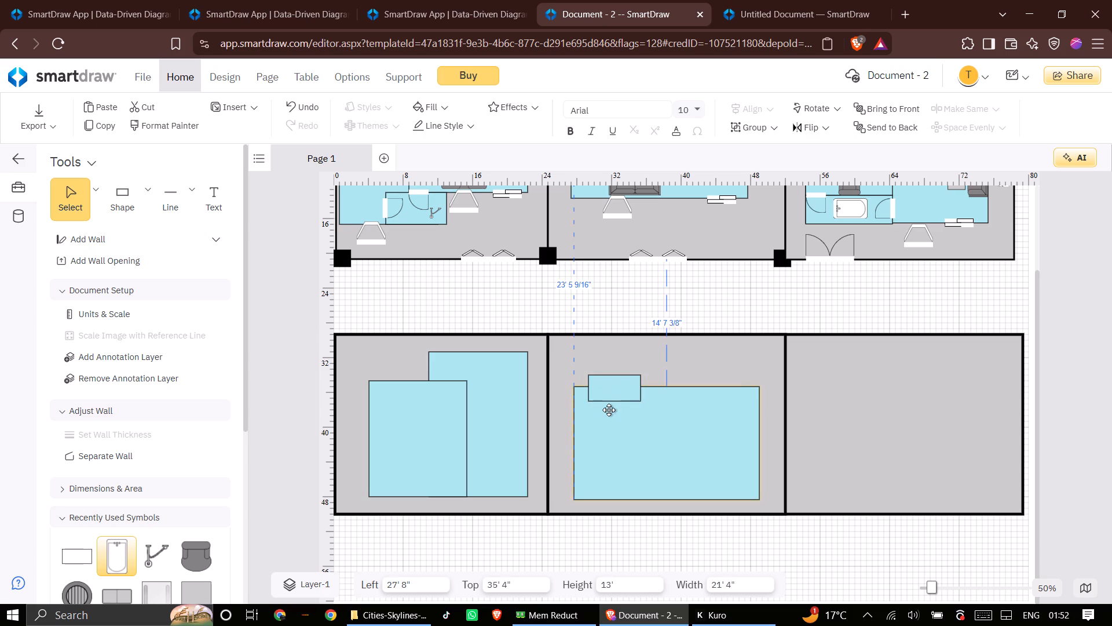
left_click_drag(609, 410, 609, 420)
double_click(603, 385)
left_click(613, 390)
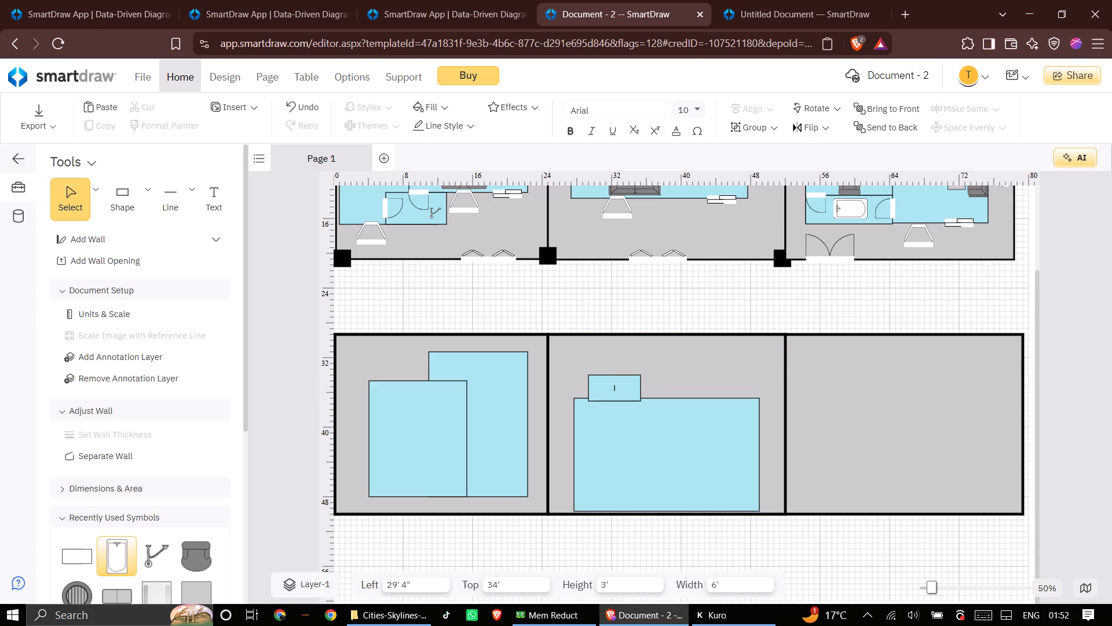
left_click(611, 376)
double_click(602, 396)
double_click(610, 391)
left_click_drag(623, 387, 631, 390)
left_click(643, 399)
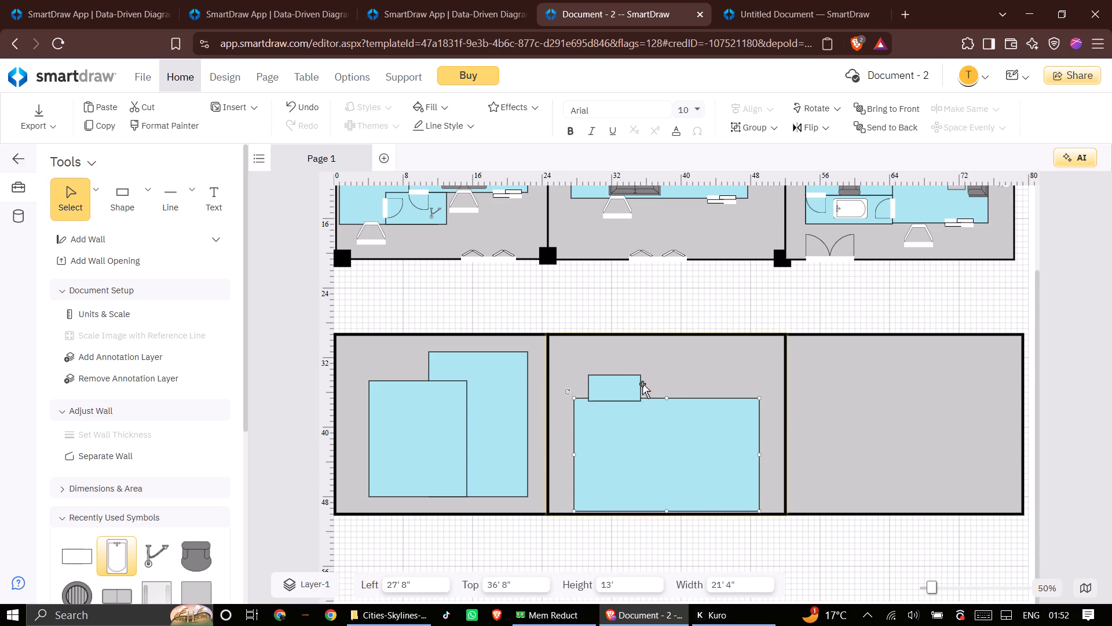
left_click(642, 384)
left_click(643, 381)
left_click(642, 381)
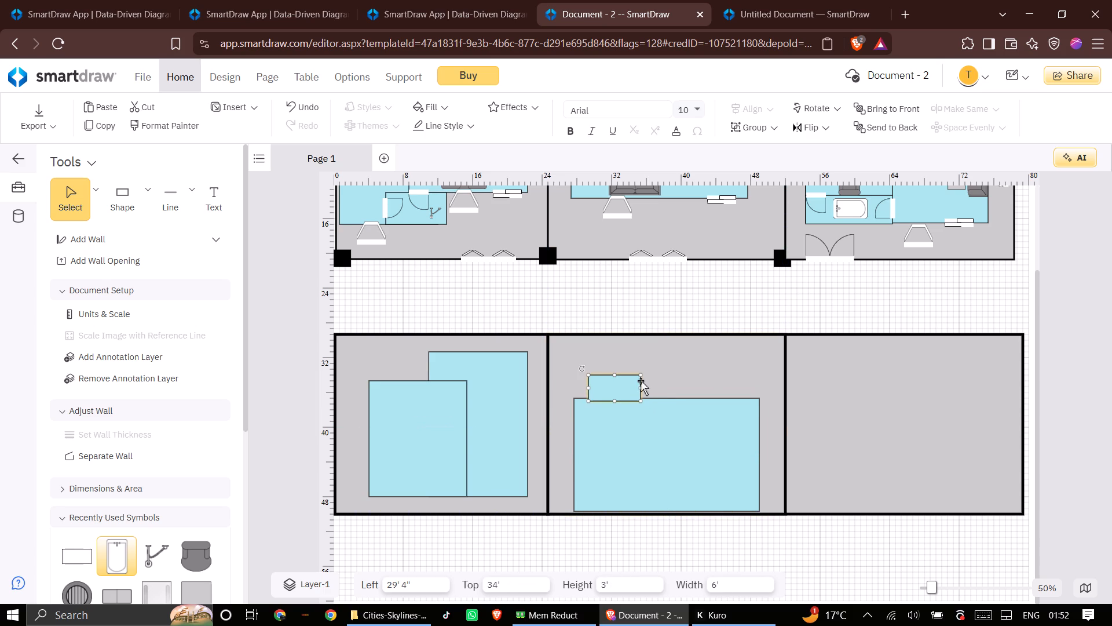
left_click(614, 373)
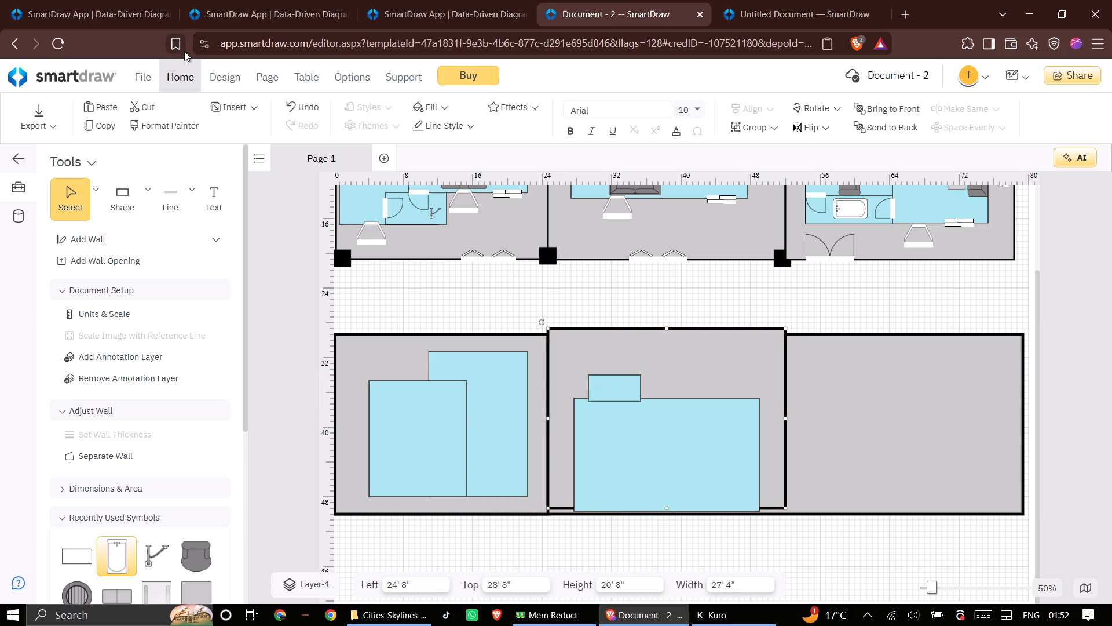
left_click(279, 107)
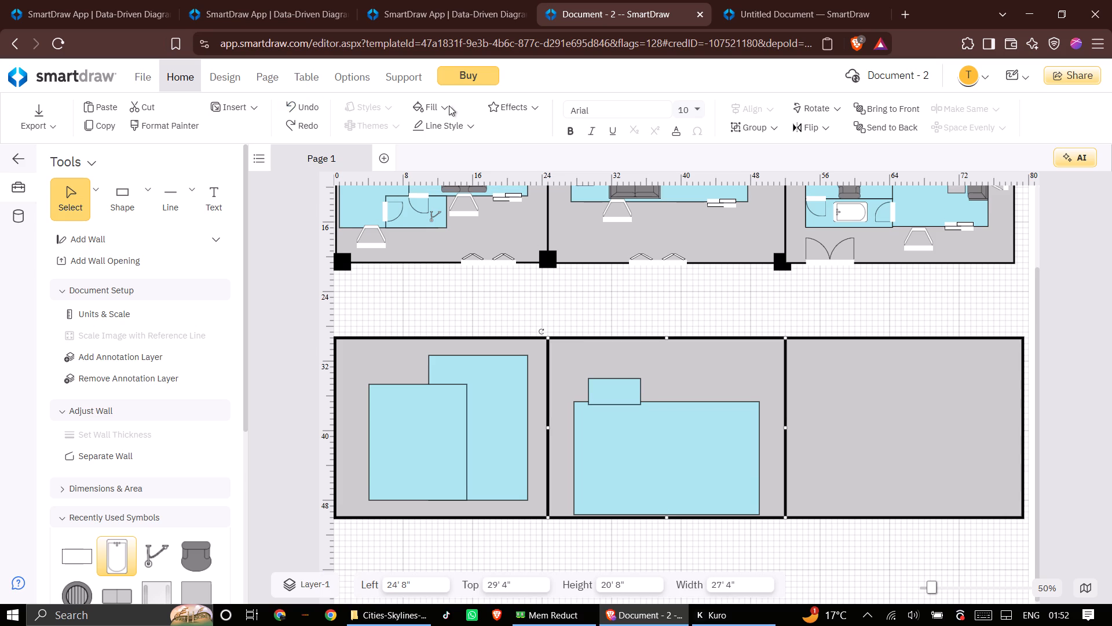
Enlarge the second unit's small light-blue rectangle to 13' 4" wide by 12' high, at 26' left and 34' top.
left_click(619, 376)
left_click(619, 377)
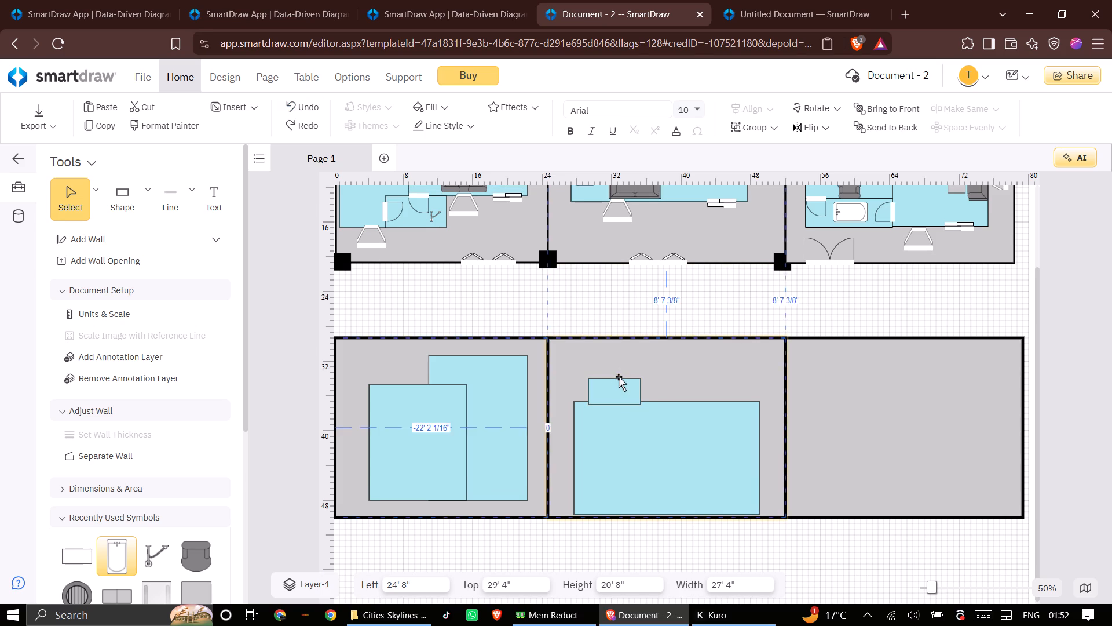
left_click(619, 377)
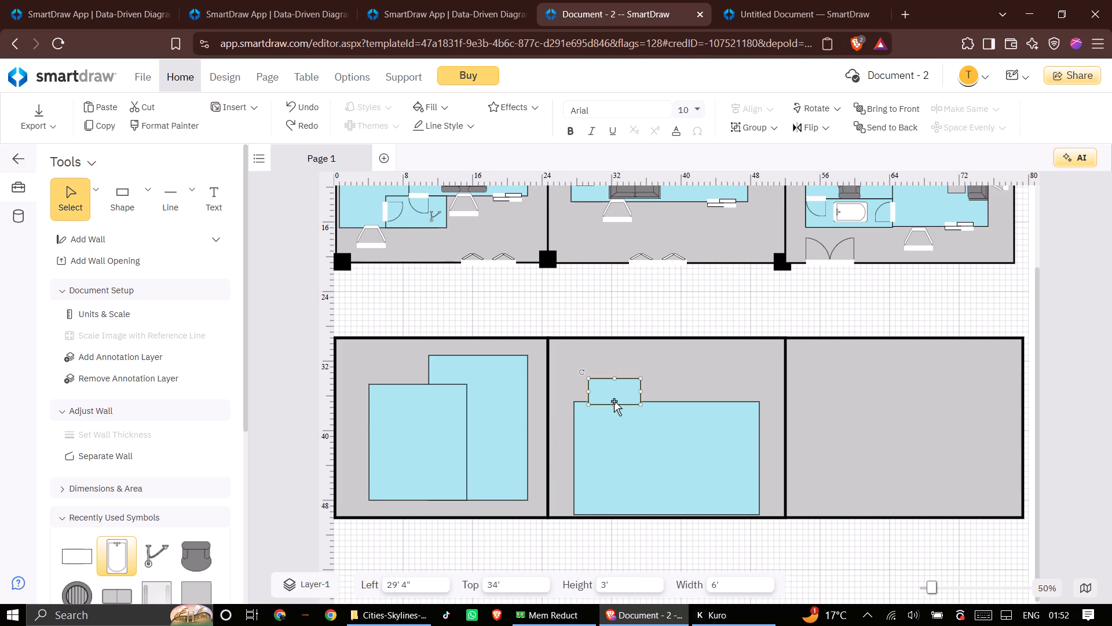
left_click_drag(614, 406, 617, 480)
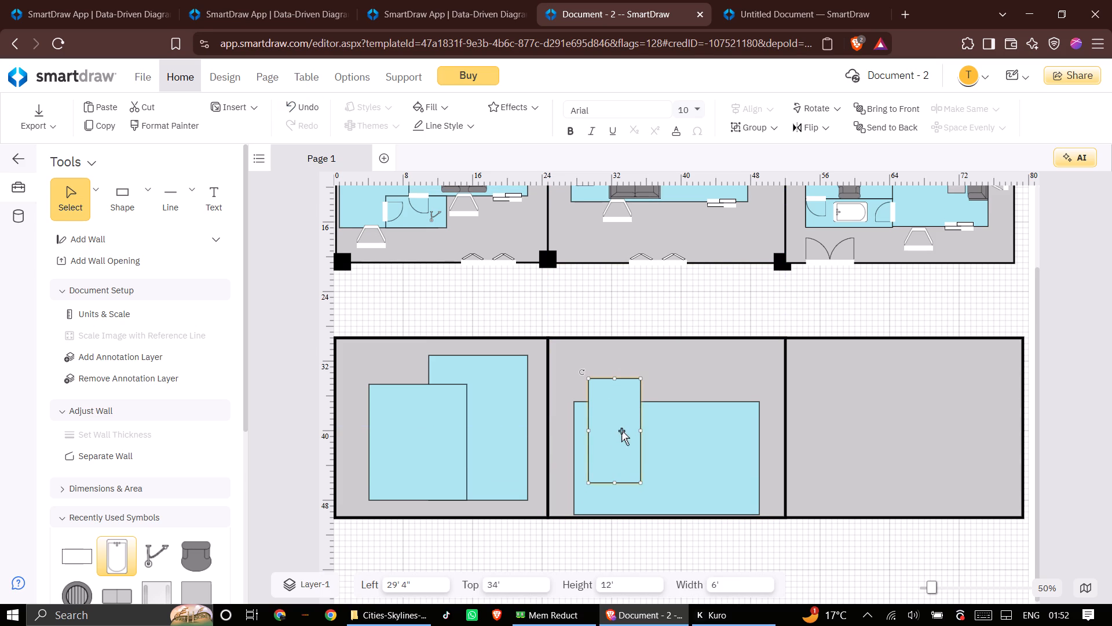
left_click_drag(589, 431, 557, 431)
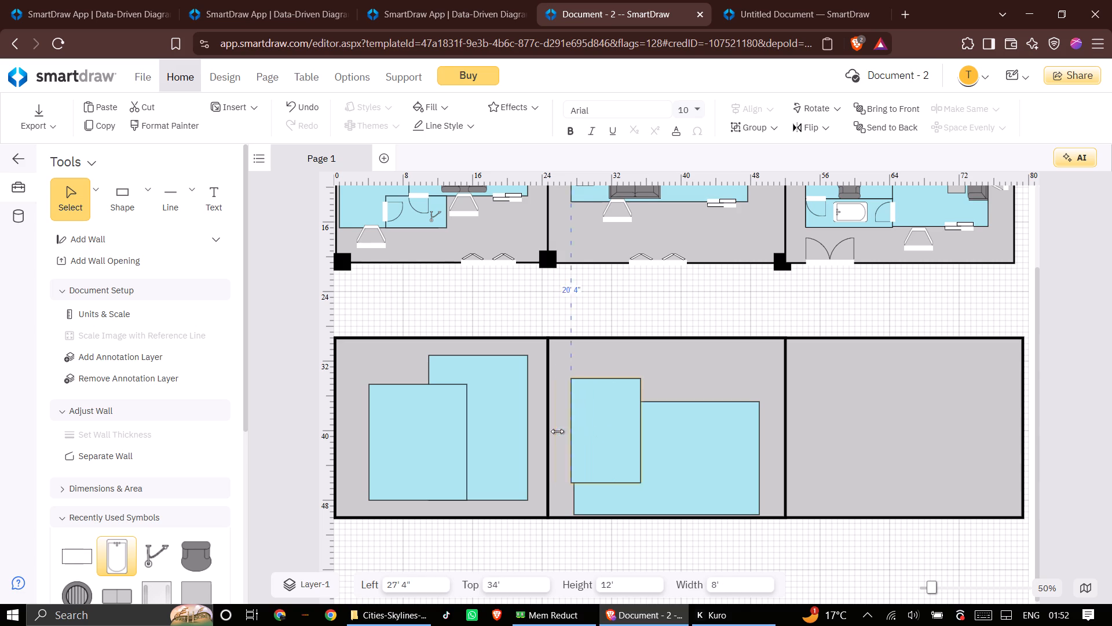
left_click_drag(557, 431, 561, 431)
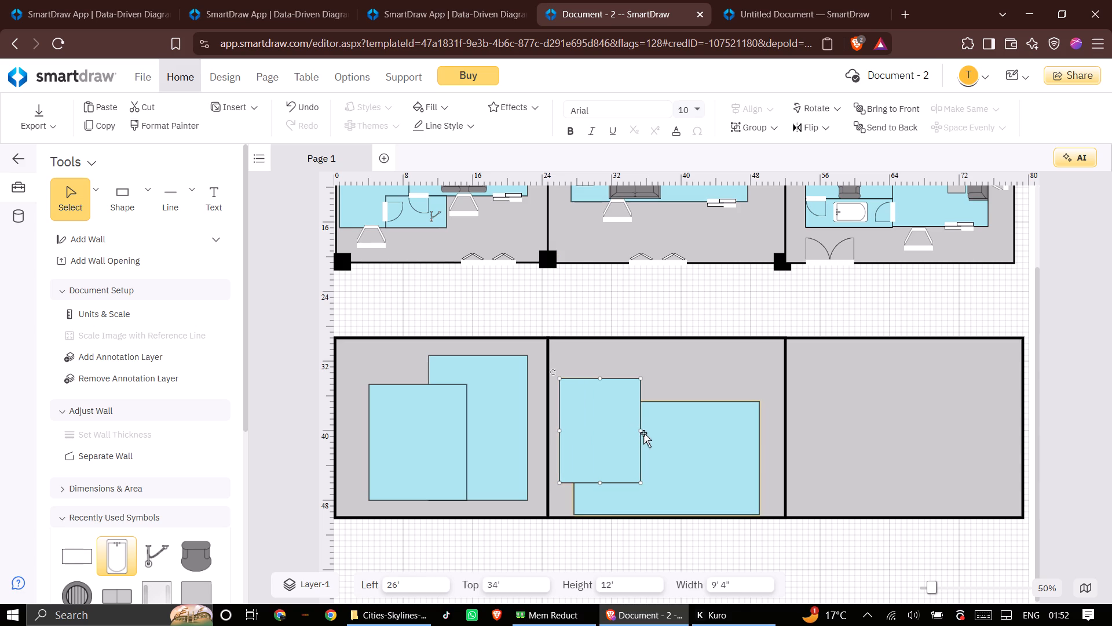
left_click_drag(639, 429, 691, 430)
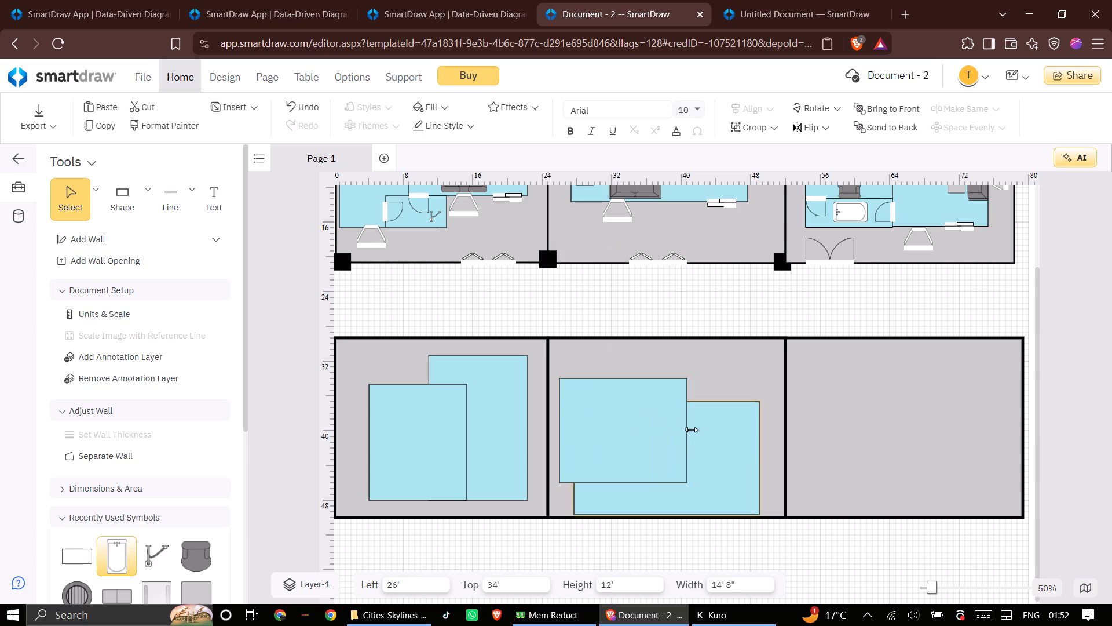
left_click_drag(691, 430, 675, 437)
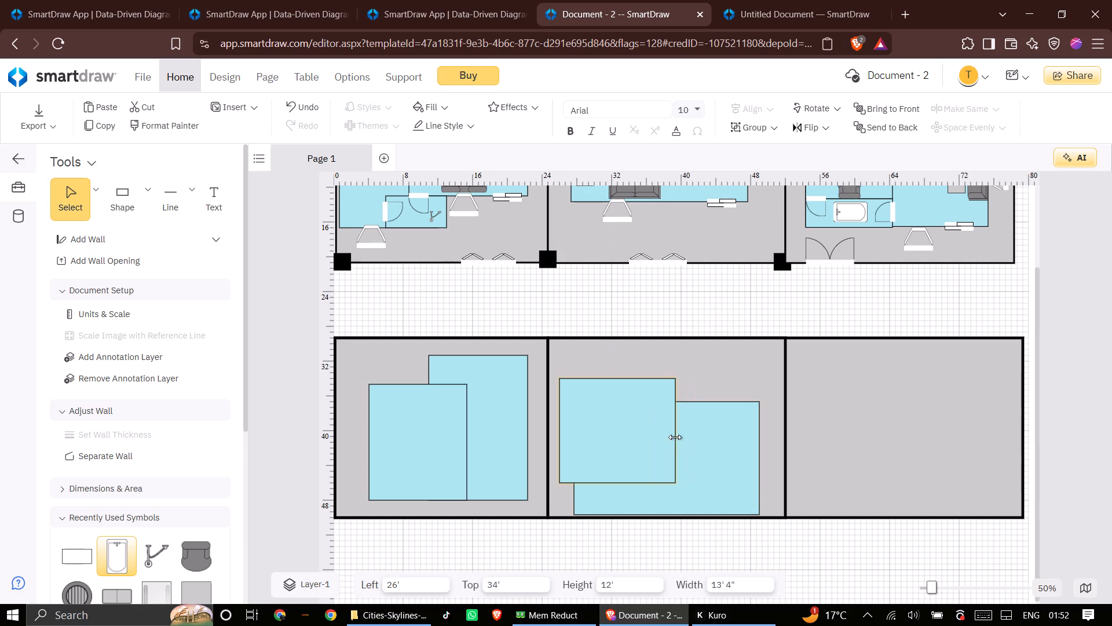
left_click_drag(675, 437, 674, 447)
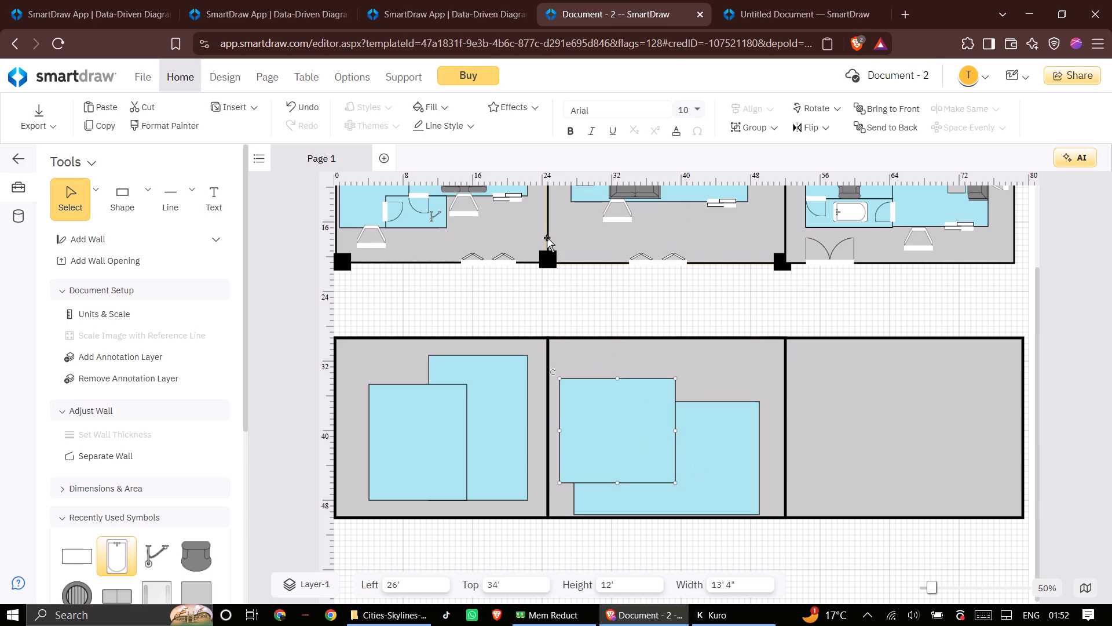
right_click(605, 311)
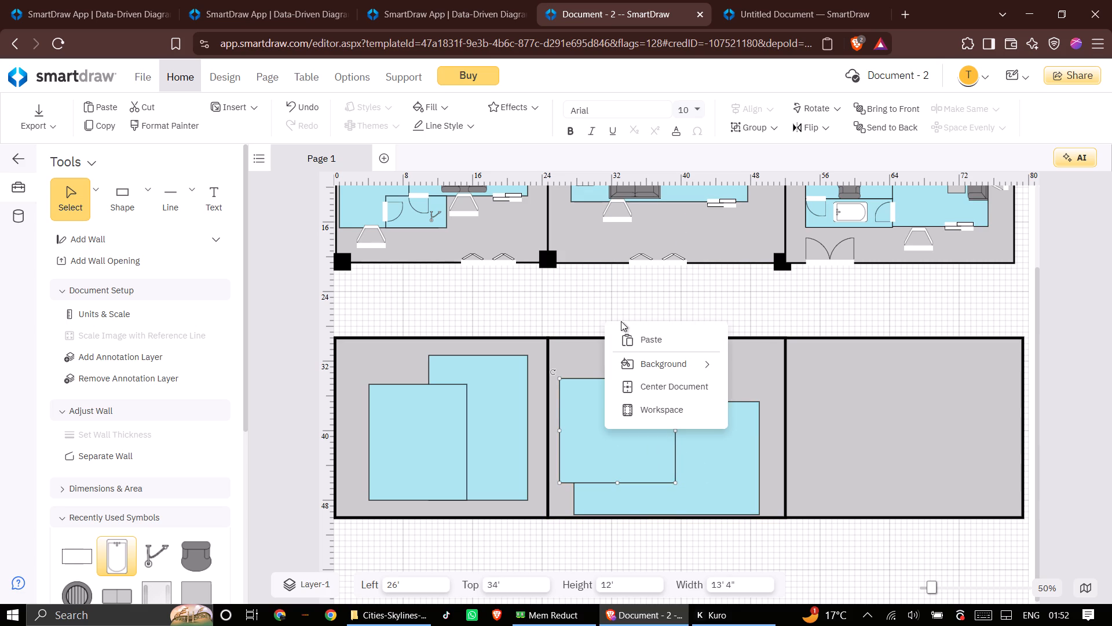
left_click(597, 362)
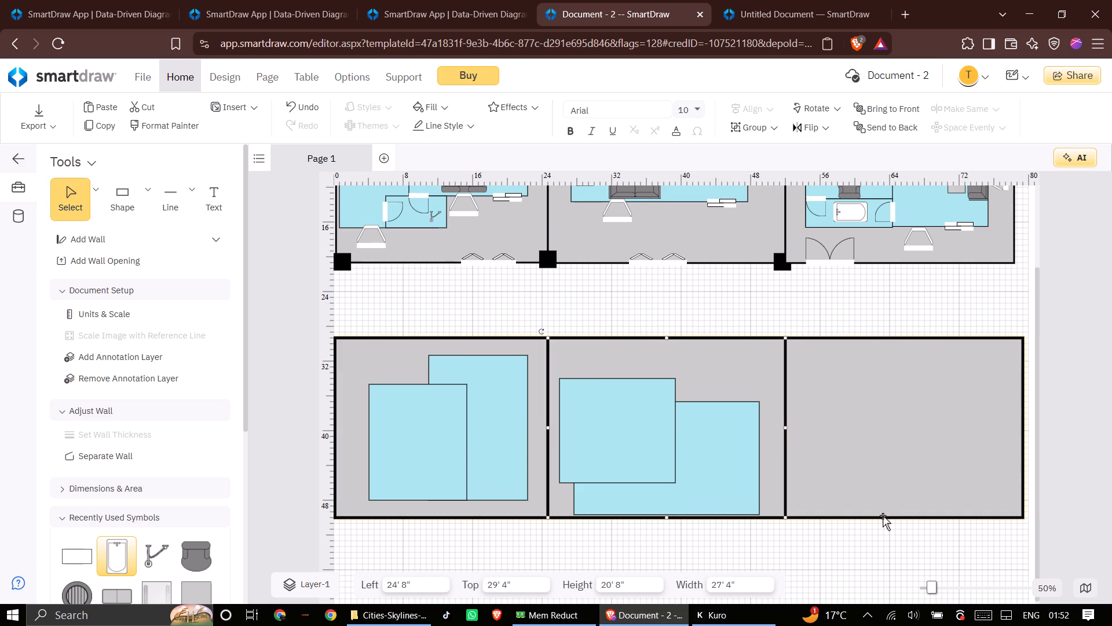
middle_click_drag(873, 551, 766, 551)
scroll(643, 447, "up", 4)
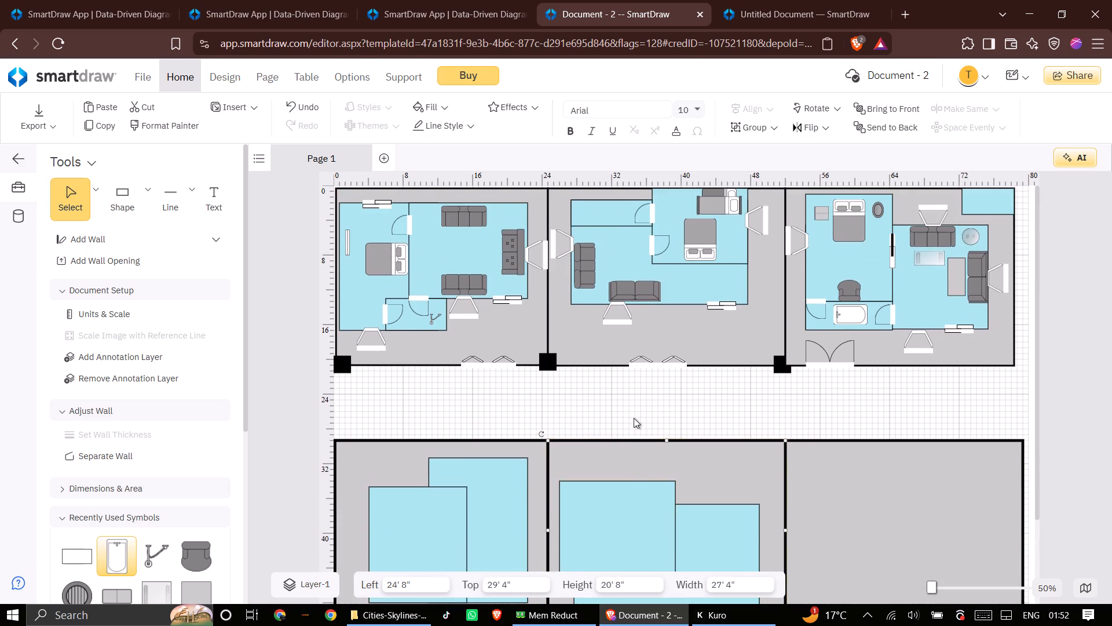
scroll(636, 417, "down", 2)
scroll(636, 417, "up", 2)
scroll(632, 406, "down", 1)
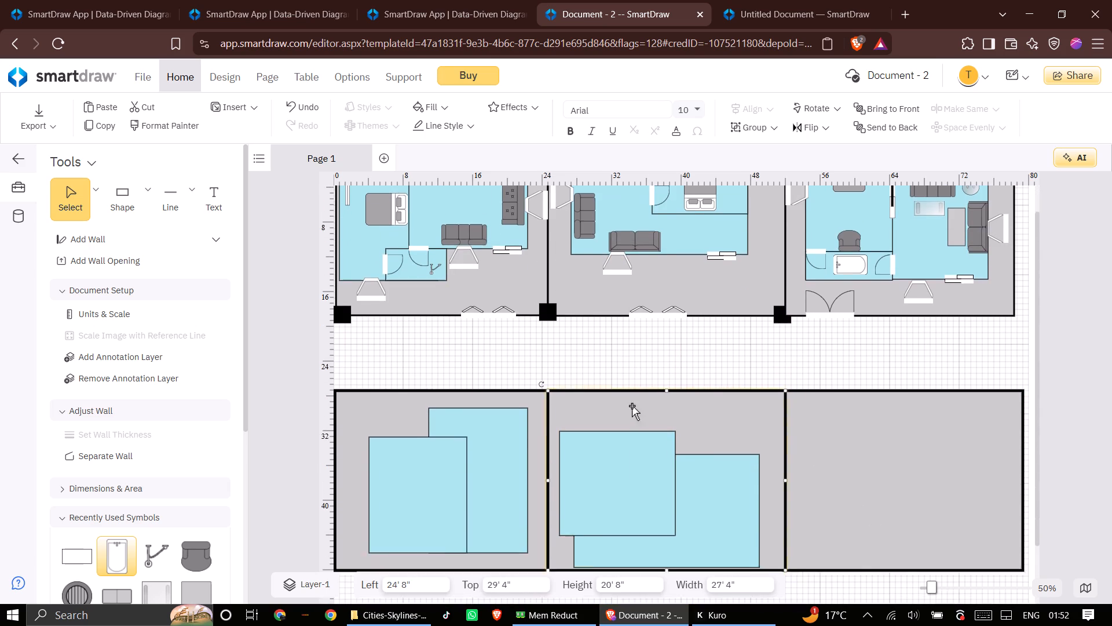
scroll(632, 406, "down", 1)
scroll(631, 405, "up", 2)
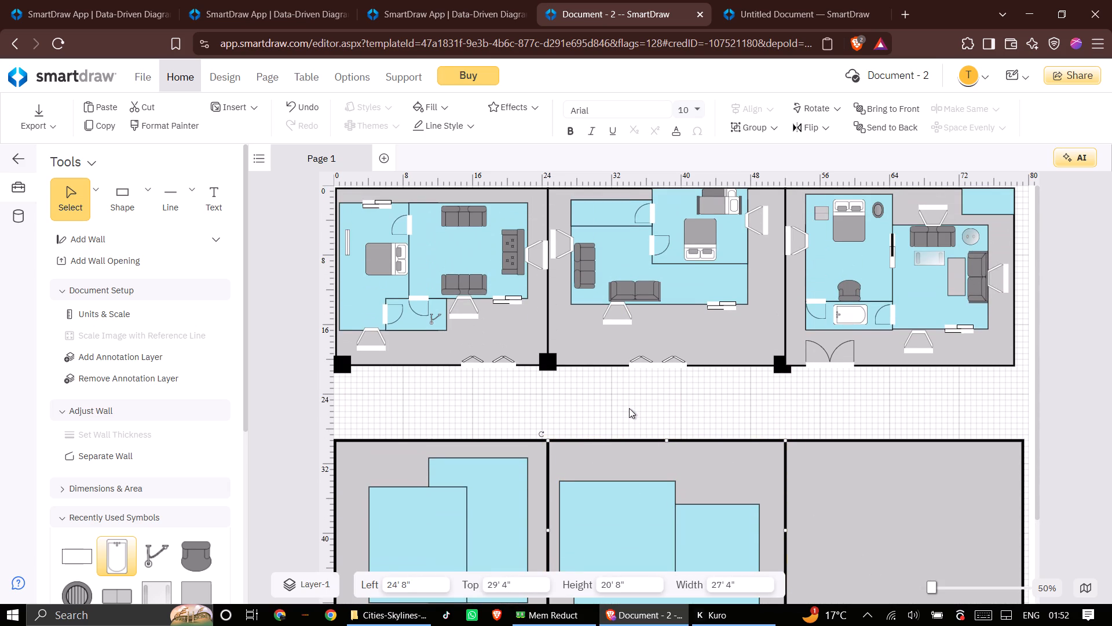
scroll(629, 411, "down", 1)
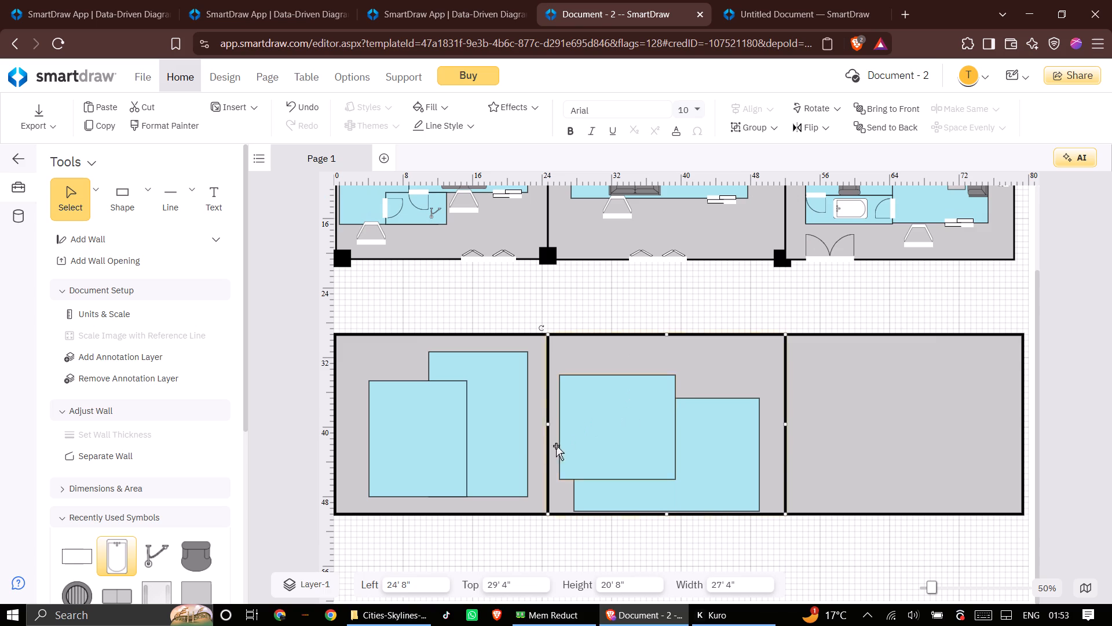
Add a light-blue rectangle in the third unit, about 11' 10" wide by 13' 4" high, at 34' top.
left_click(116, 203)
left_click(147, 203)
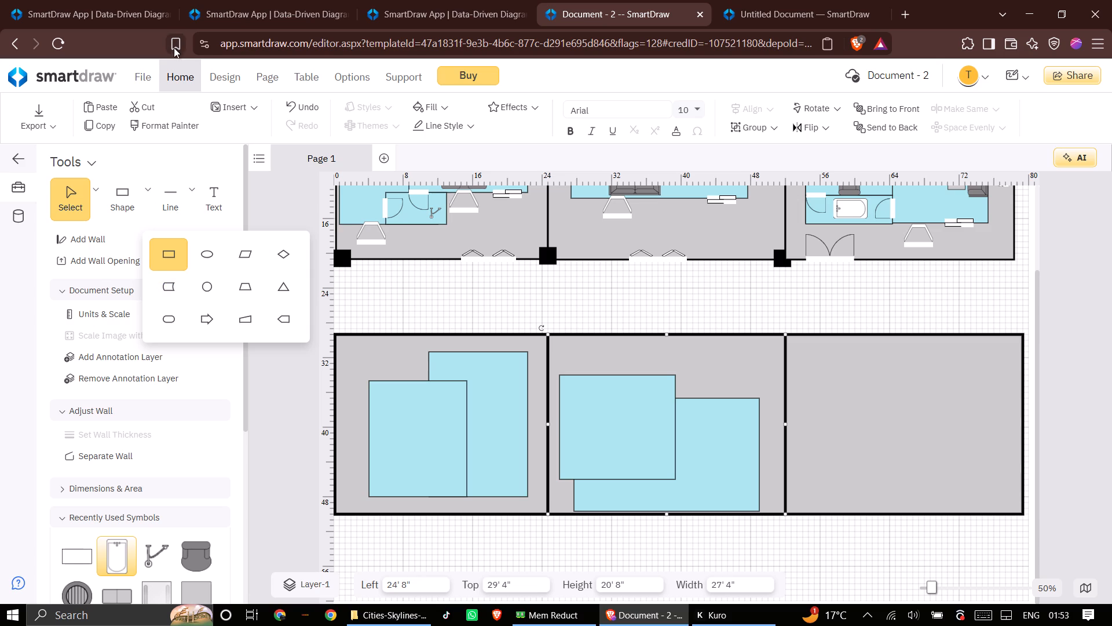
left_click(164, 257)
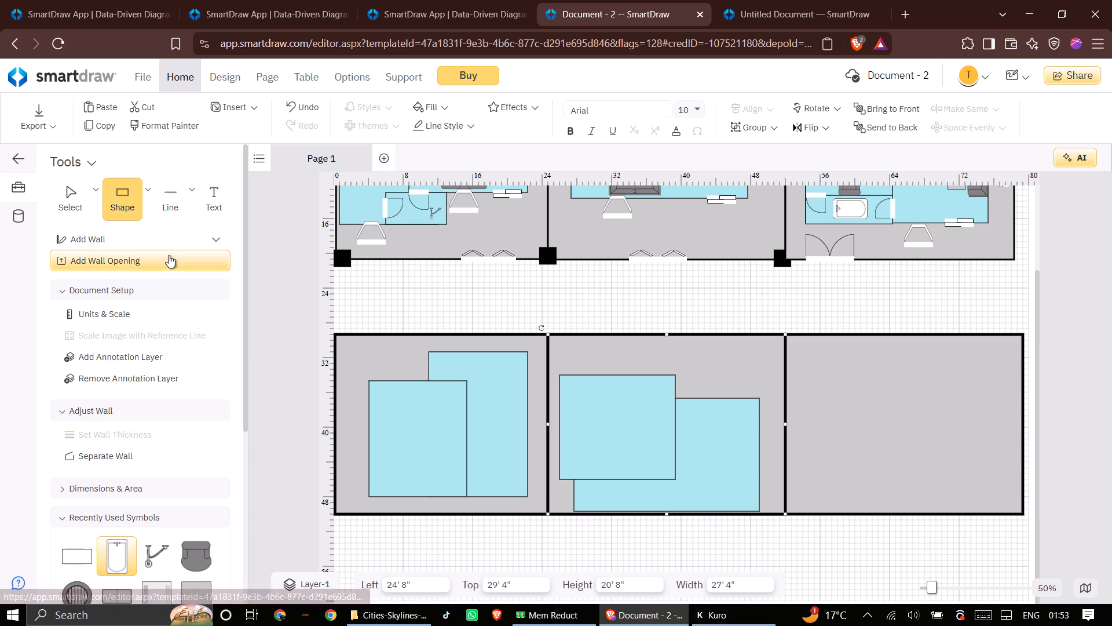
left_click(147, 194)
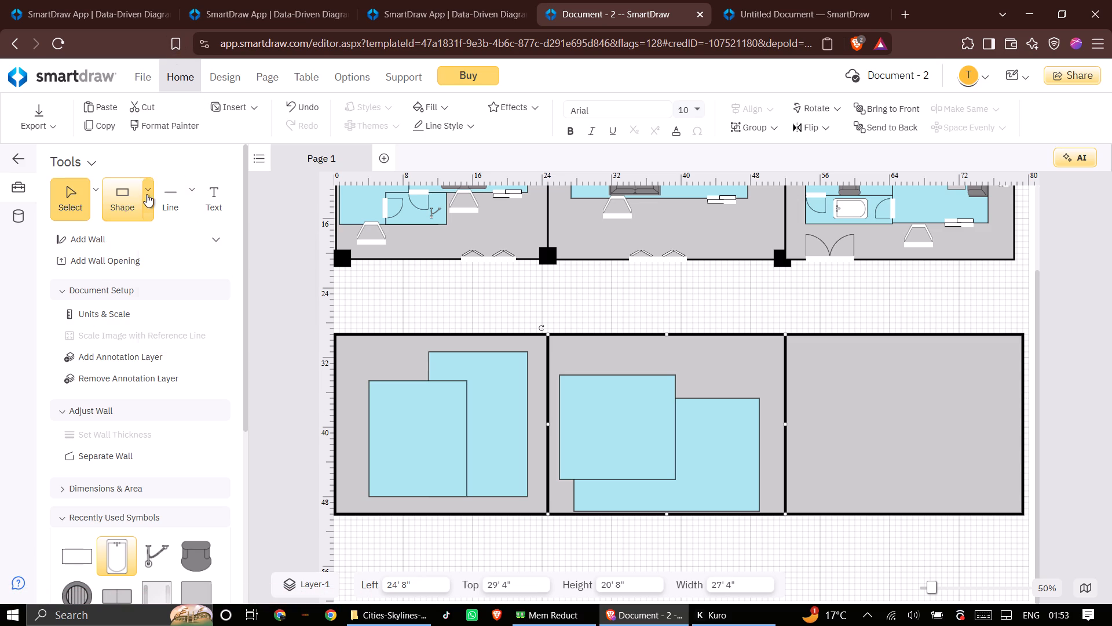
left_click(177, 250)
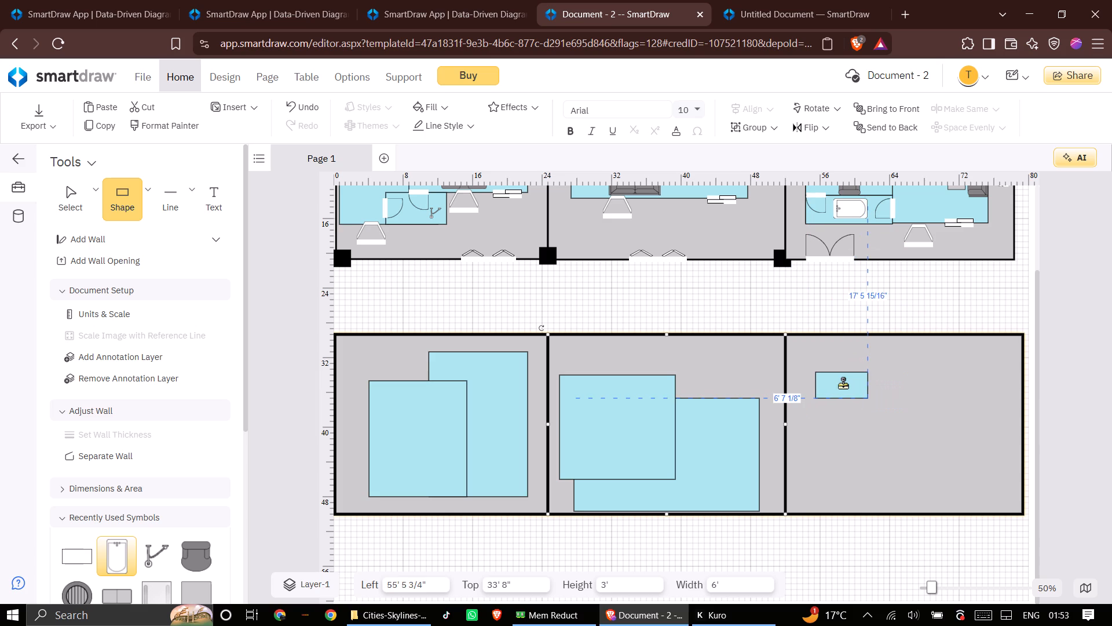
left_click(842, 388)
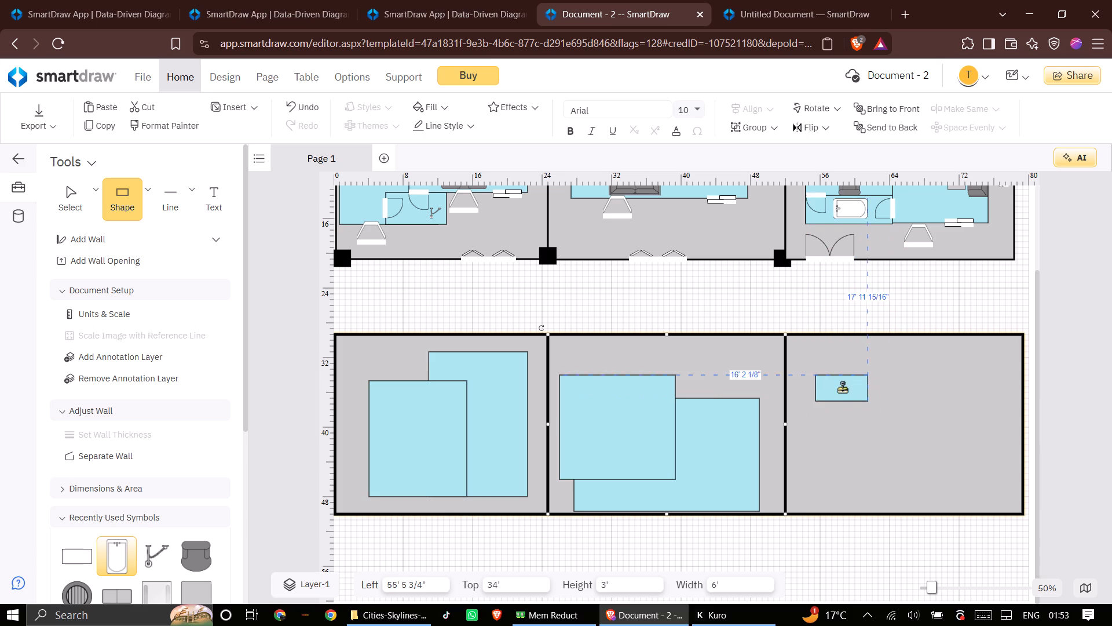
left_click_drag(869, 401, 872, 413)
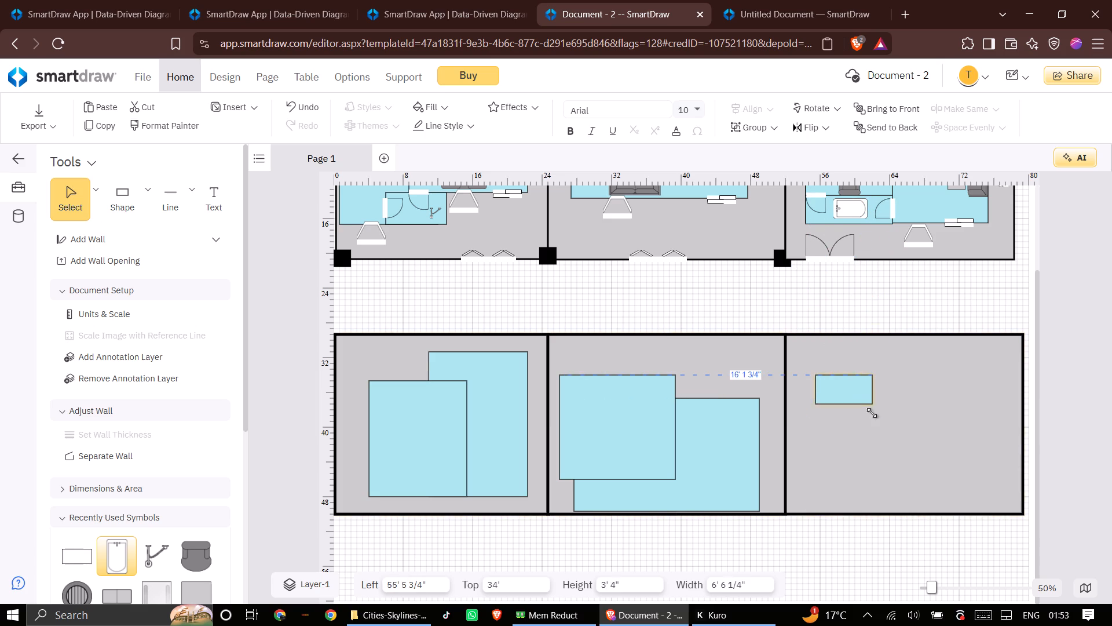
left_click_drag(872, 413, 917, 489)
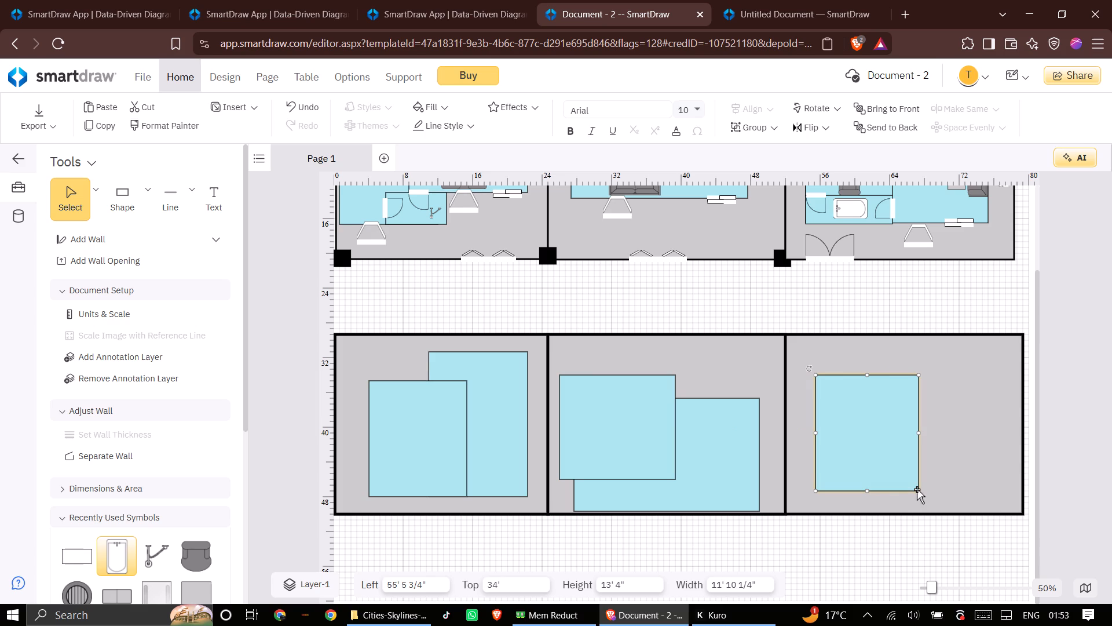
Move the third unit's light-blue rectangle close to the building's right end wall, at 34' 8" top.
left_click_drag(887, 432, 956, 424)
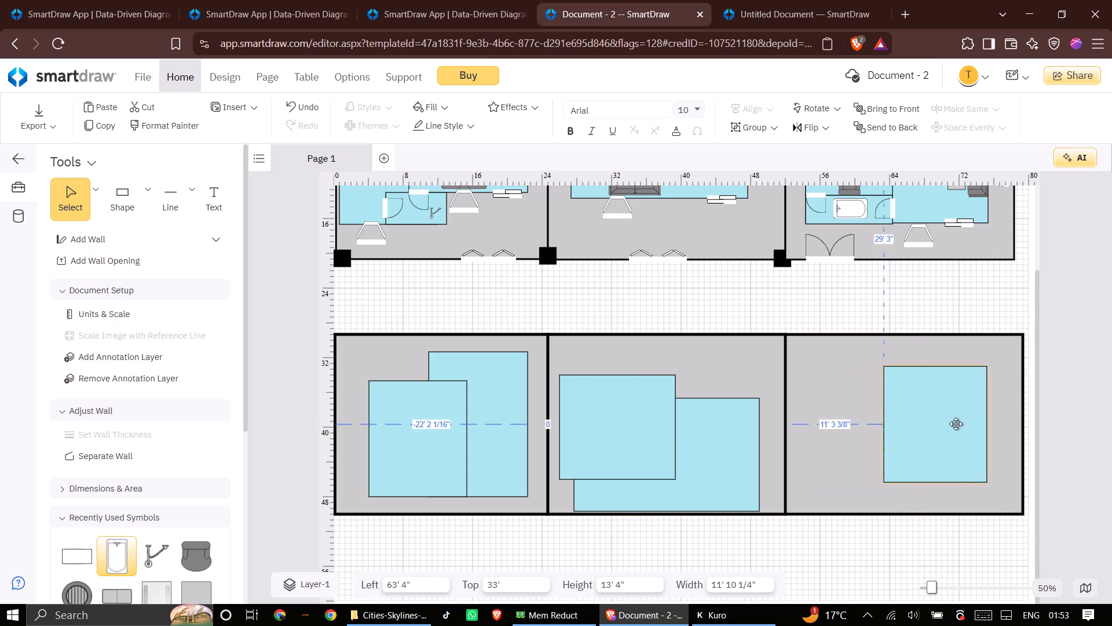
left_click_drag(956, 424, 977, 447)
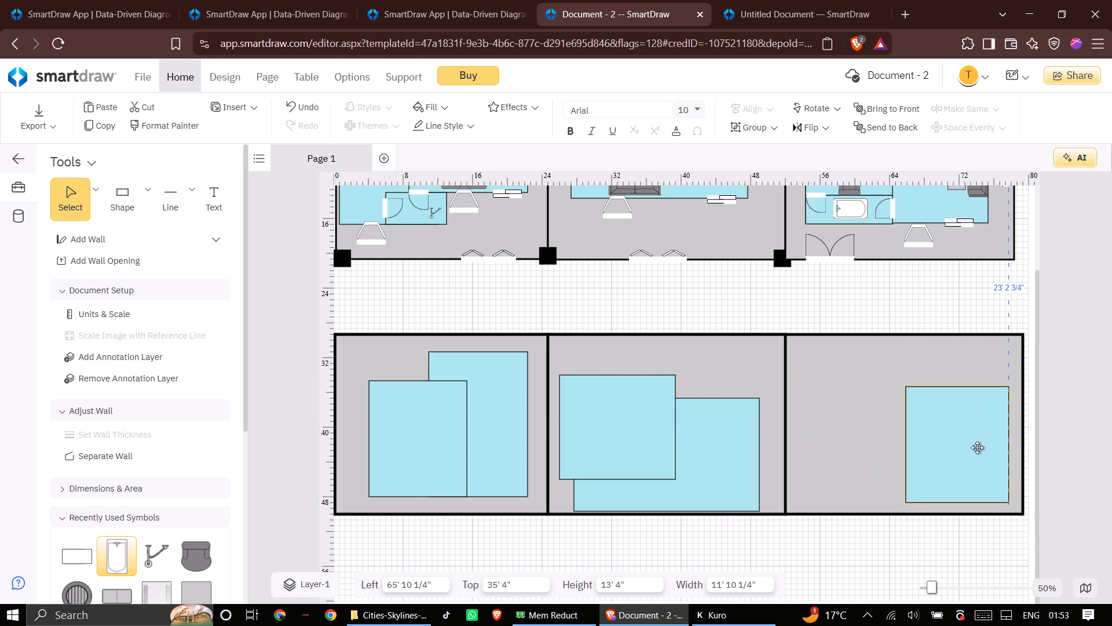
left_click_drag(977, 447, 971, 436)
Widen the third unit's rectangle toward the dividing wall to 22' 5 3/4", with its left edge at 54' 8 1/2".
left_click(898, 437)
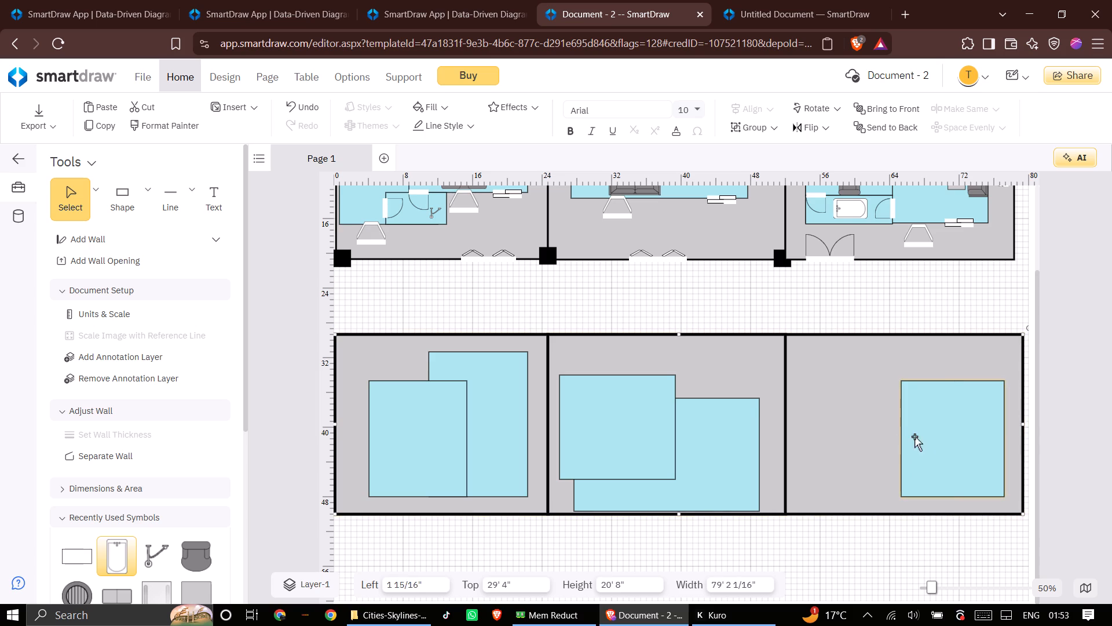
left_click(941, 431)
left_click_drag(902, 438, 869, 442)
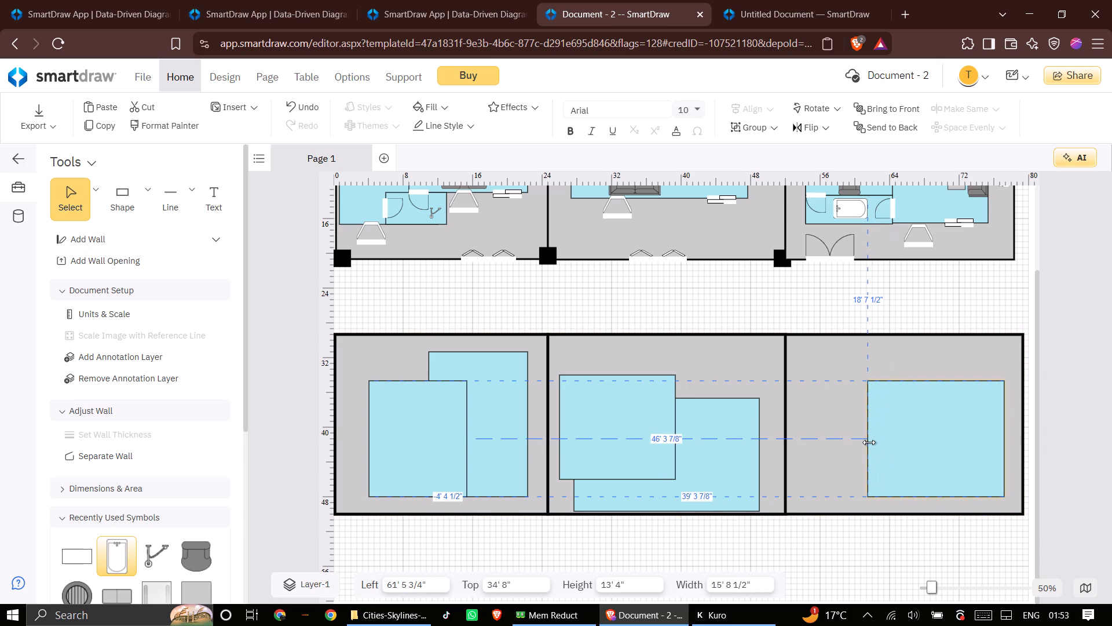
left_click_drag(869, 442, 803, 449)
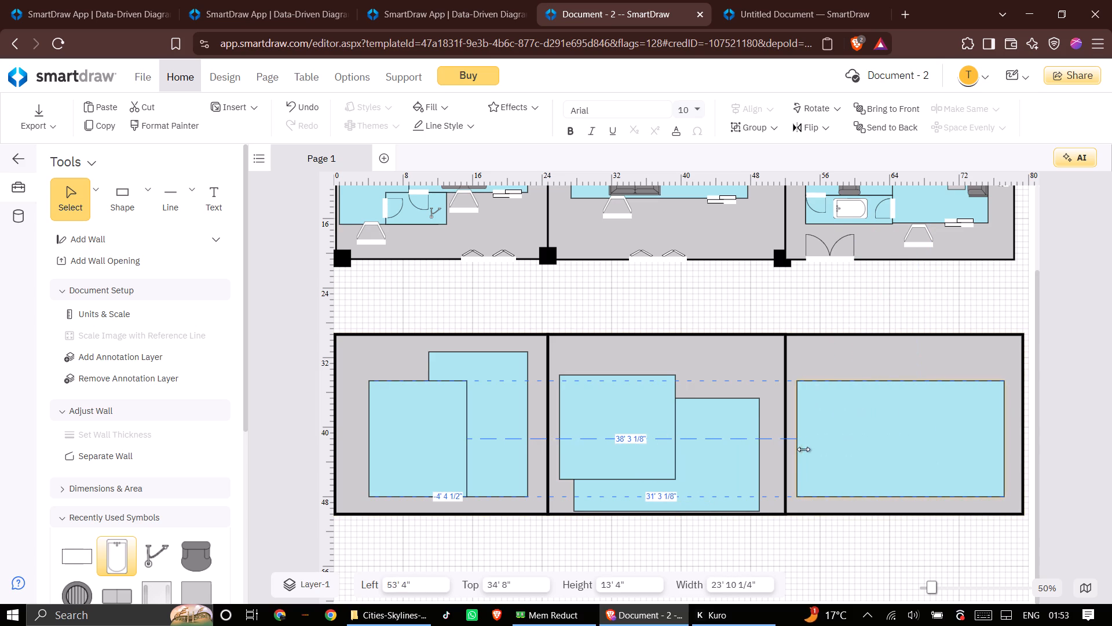
left_click_drag(803, 449, 810, 449)
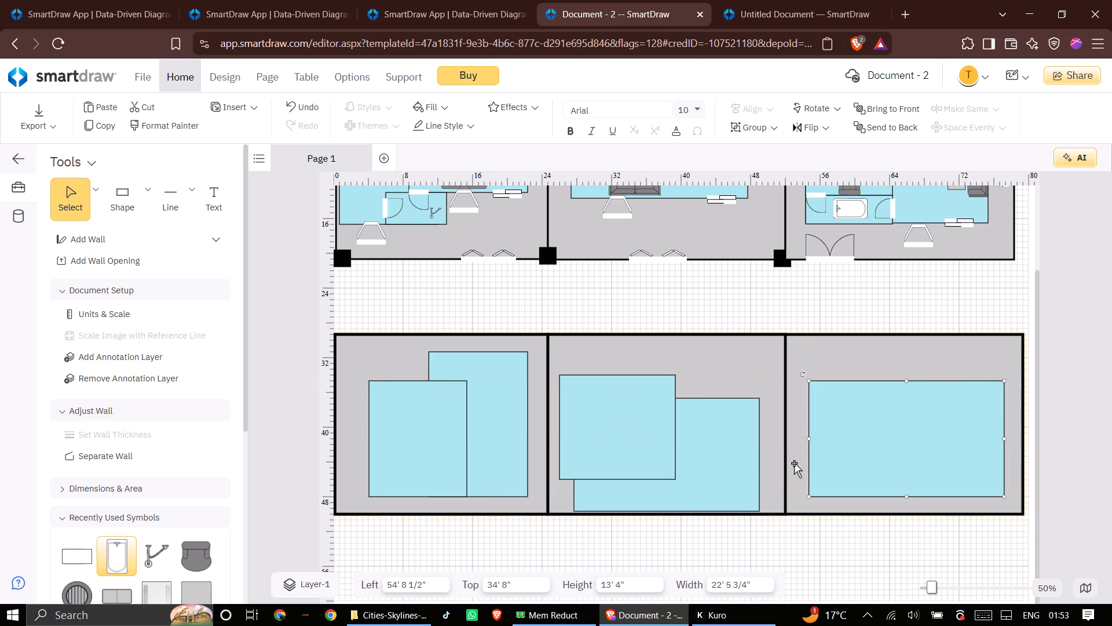
Add a 6' by 3' light-blue rectangle overlapping the upper edge of the third unit's large room, at 59' 4" left, 32' 8" top.
left_click(134, 183)
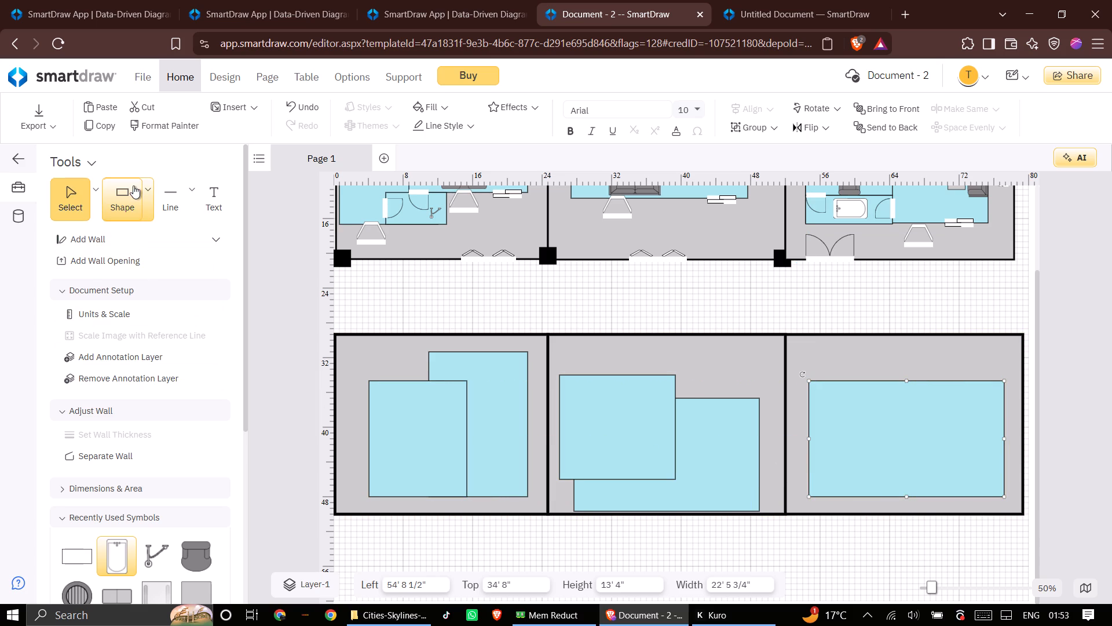
left_click(155, 195)
left_click(141, 195)
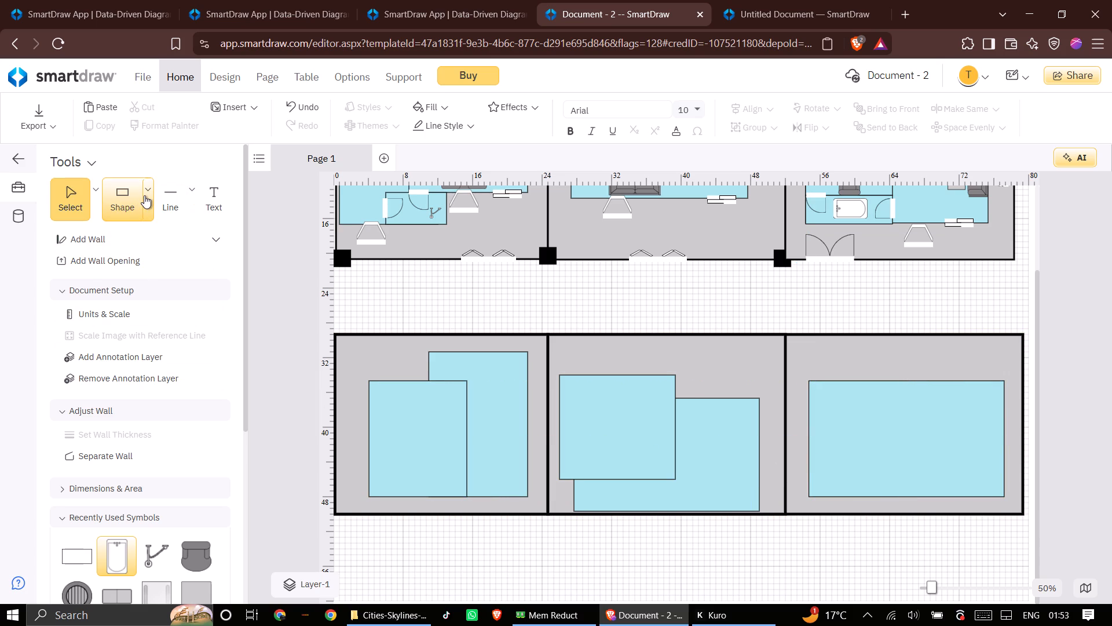
left_click(144, 195)
left_click(164, 265)
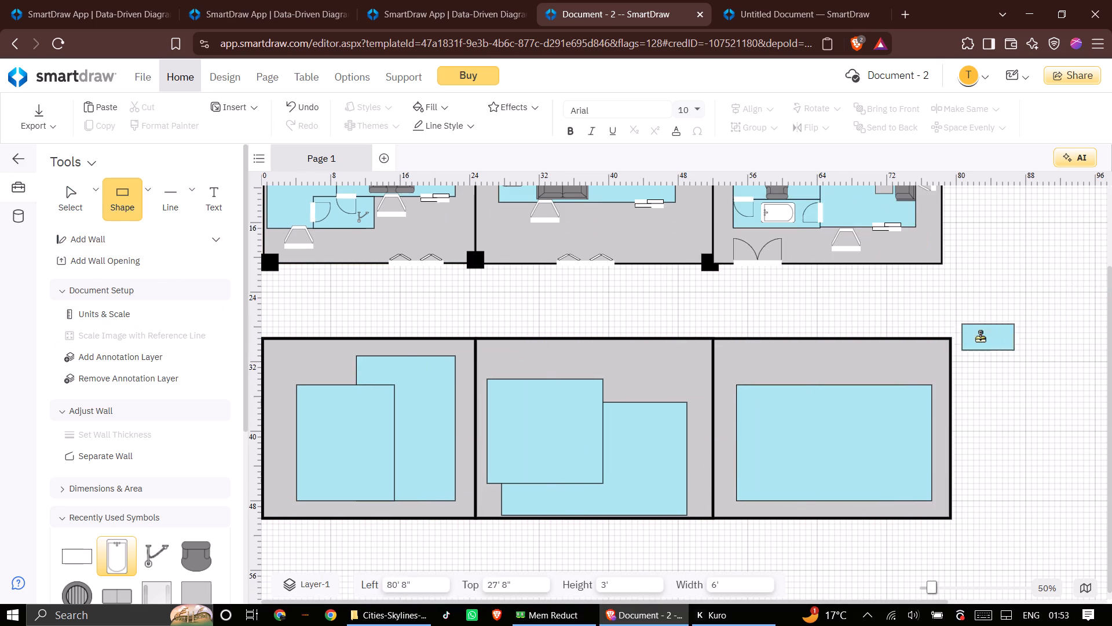
left_click(874, 381)
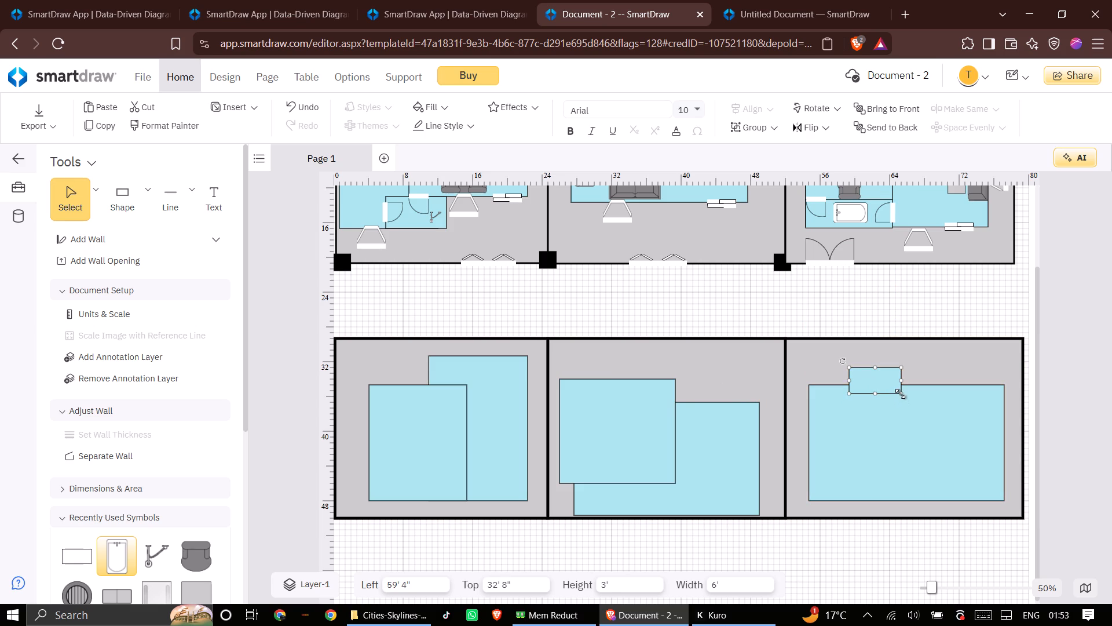
Enlarge the small light-blue rectangle in the third unit to 13' 4 1/2" wide by 10' high.
left_click_drag(900, 394, 965, 455)
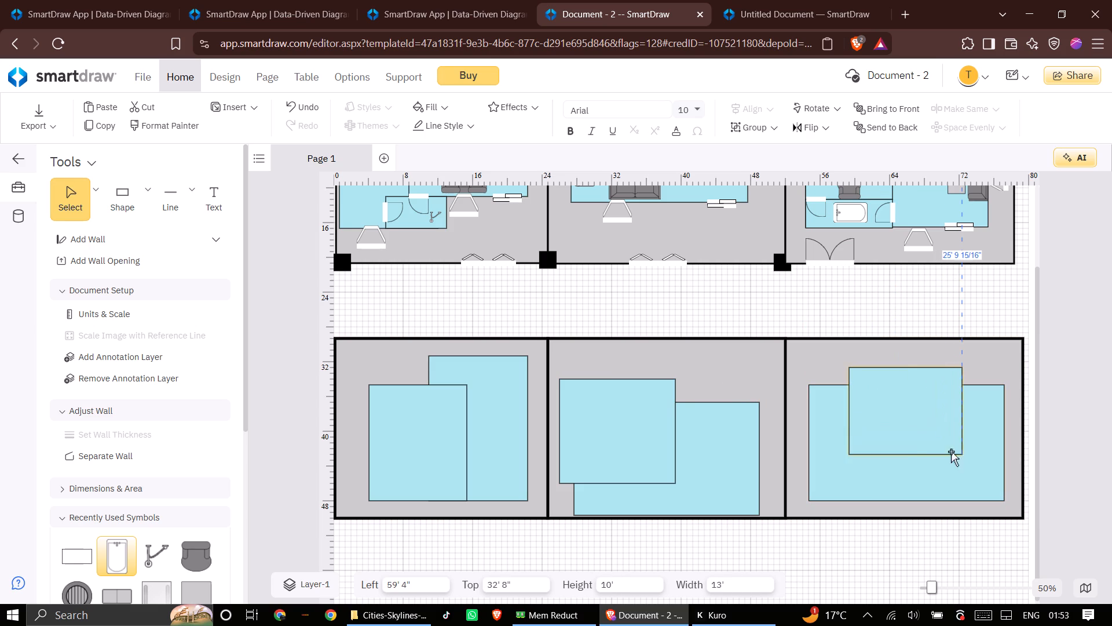
Move the third unit's smaller rectangle over the large room's upper right corner, at 63' 11 1/2" left, 32' 8" top.
left_click_drag(905, 434, 866, 417)
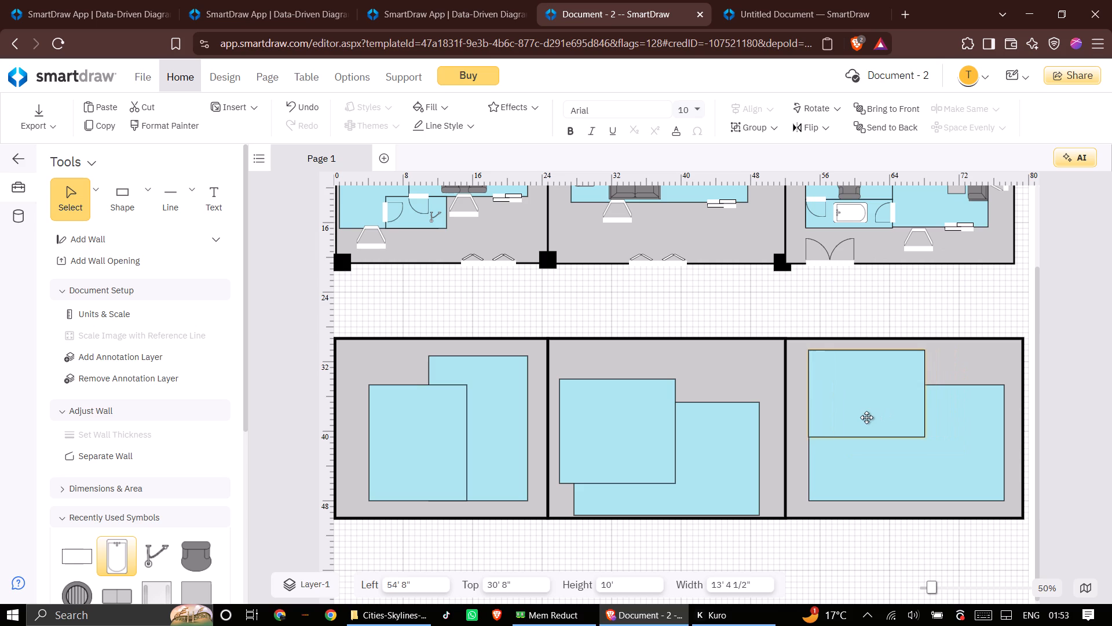
left_click_drag(866, 417, 862, 425)
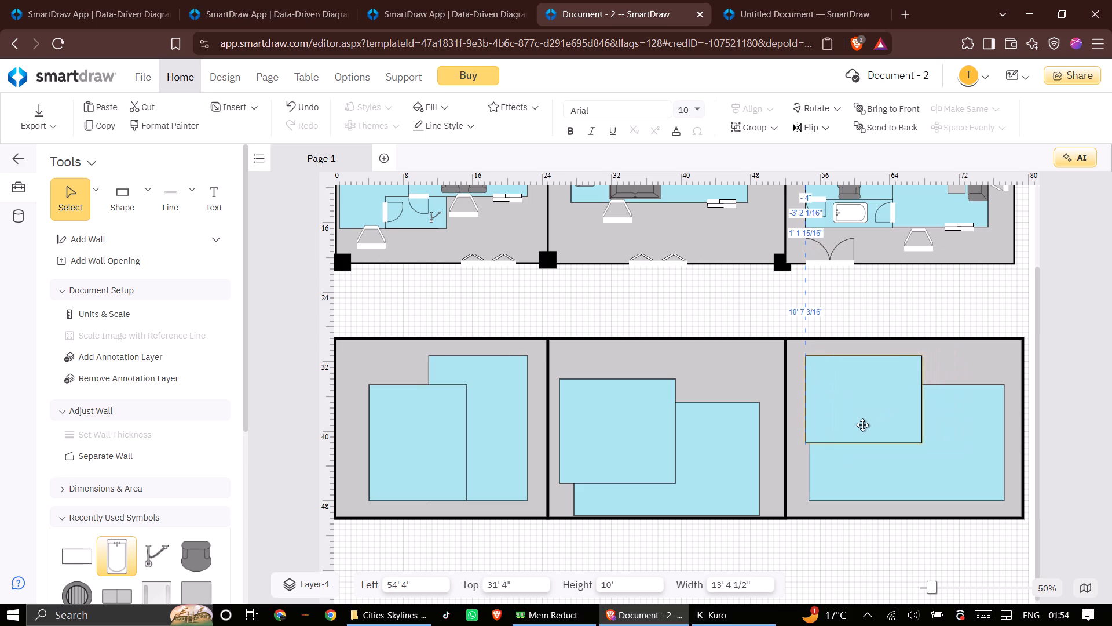
left_click_drag(862, 425, 861, 443)
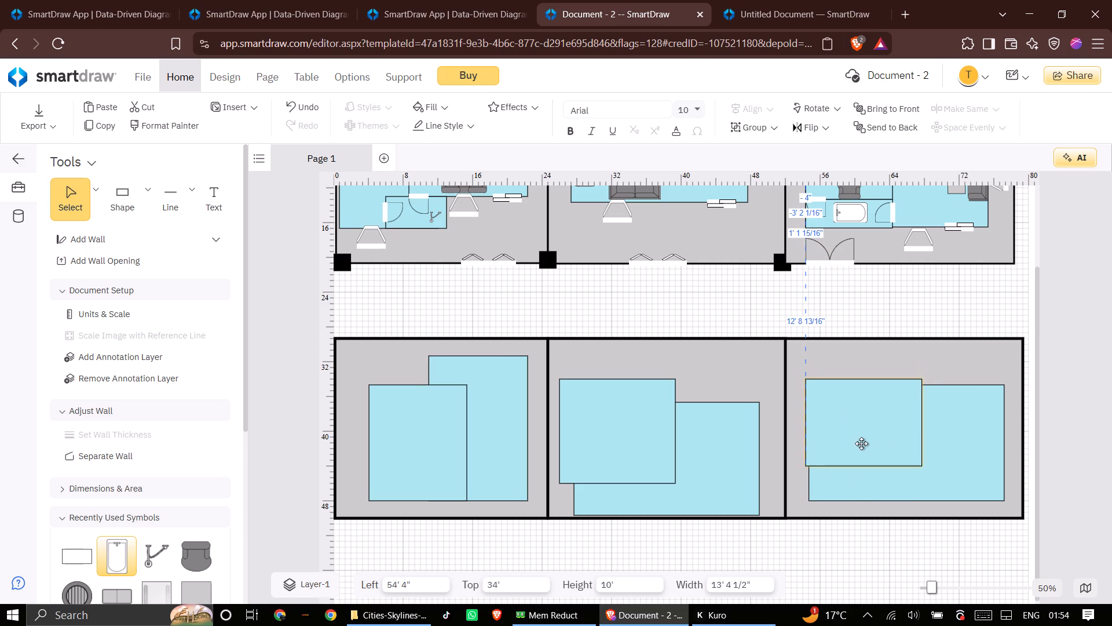
left_click_drag(861, 443, 868, 453)
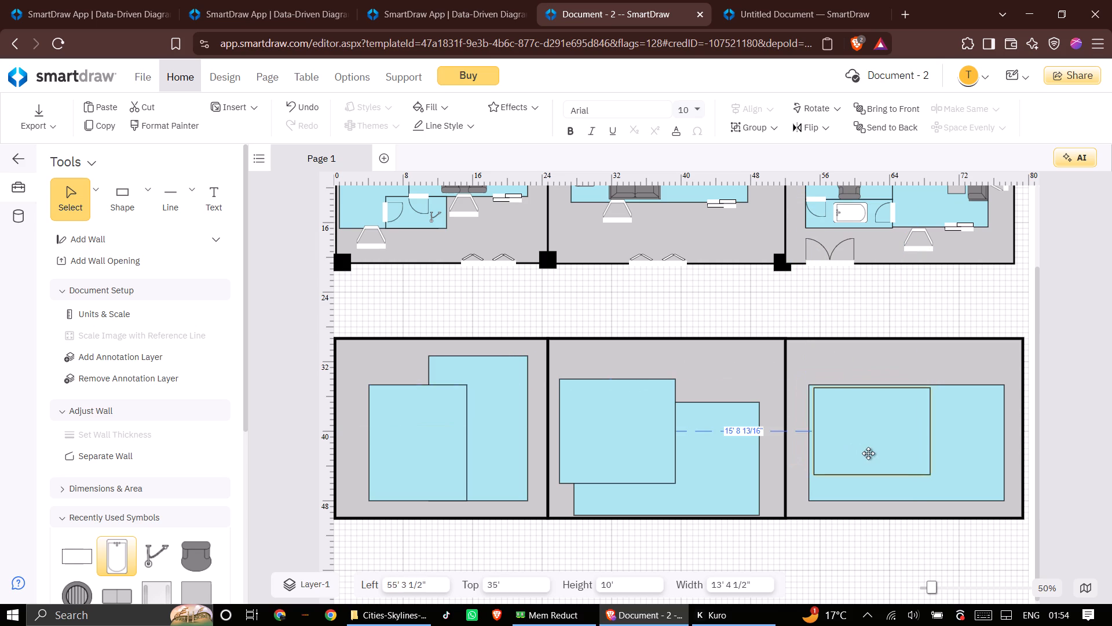
left_click_drag(868, 453, 866, 427)
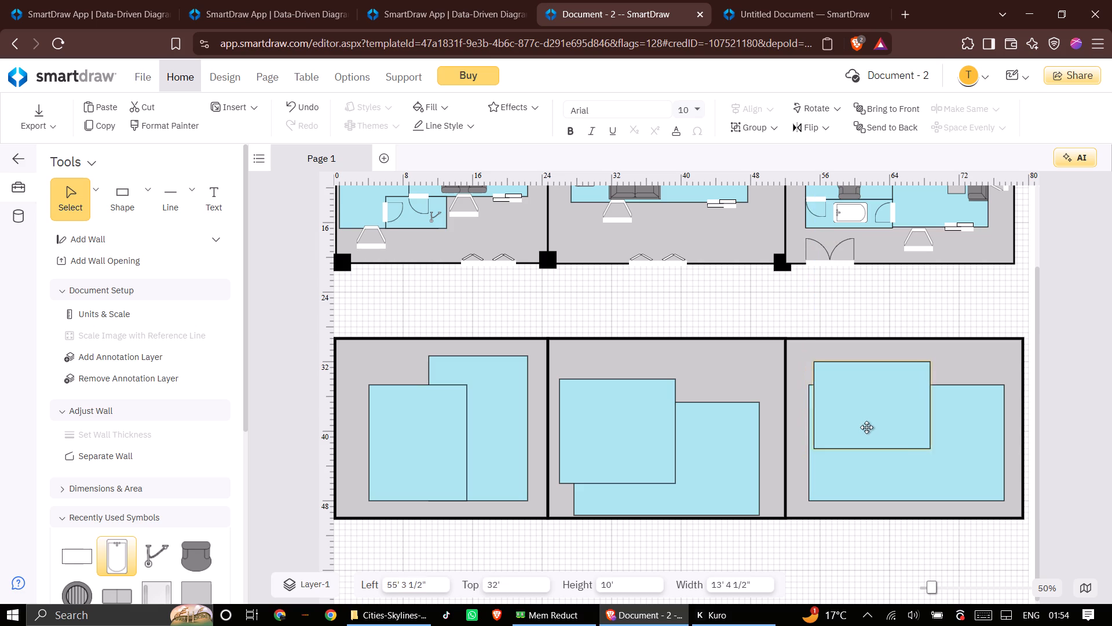
left_click_drag(866, 427, 939, 426)
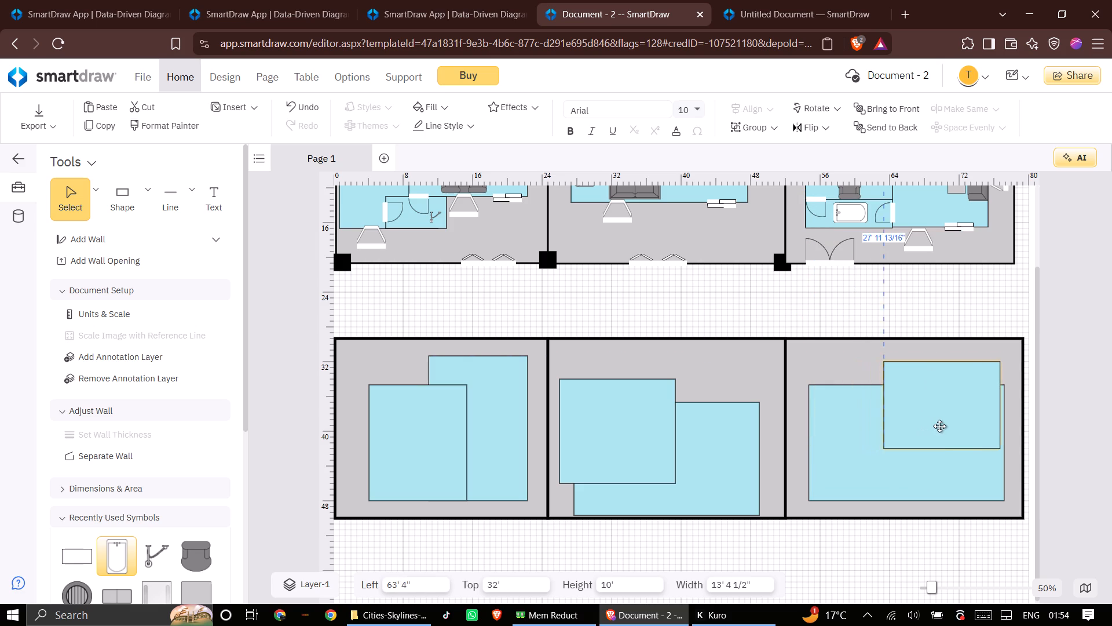
left_click_drag(939, 426, 945, 420)
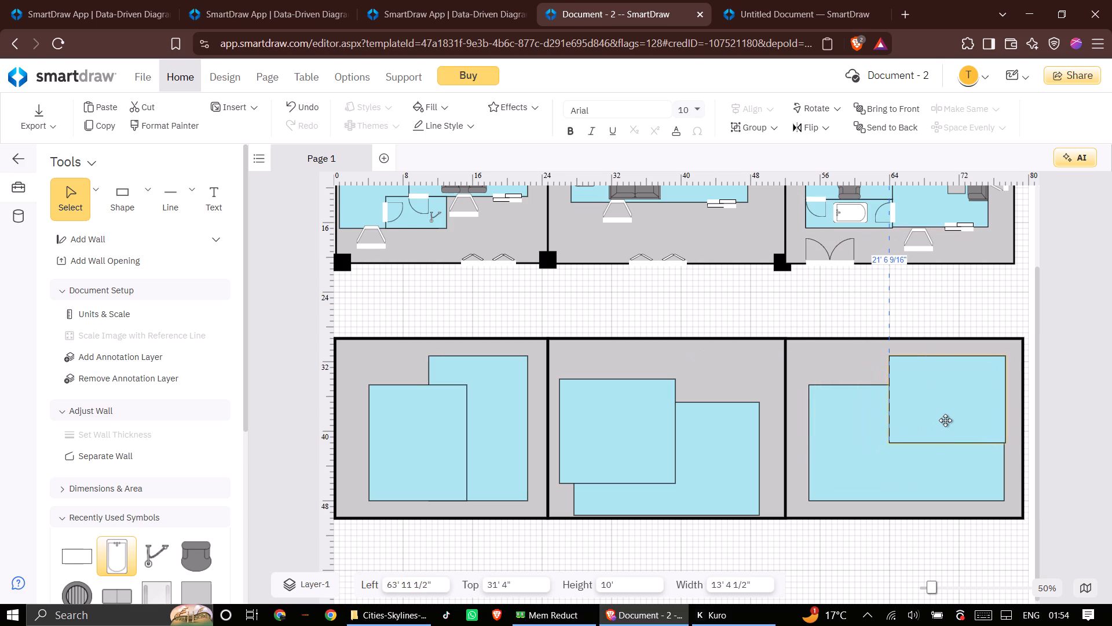
left_click_drag(945, 420, 943, 421)
left_click(938, 417)
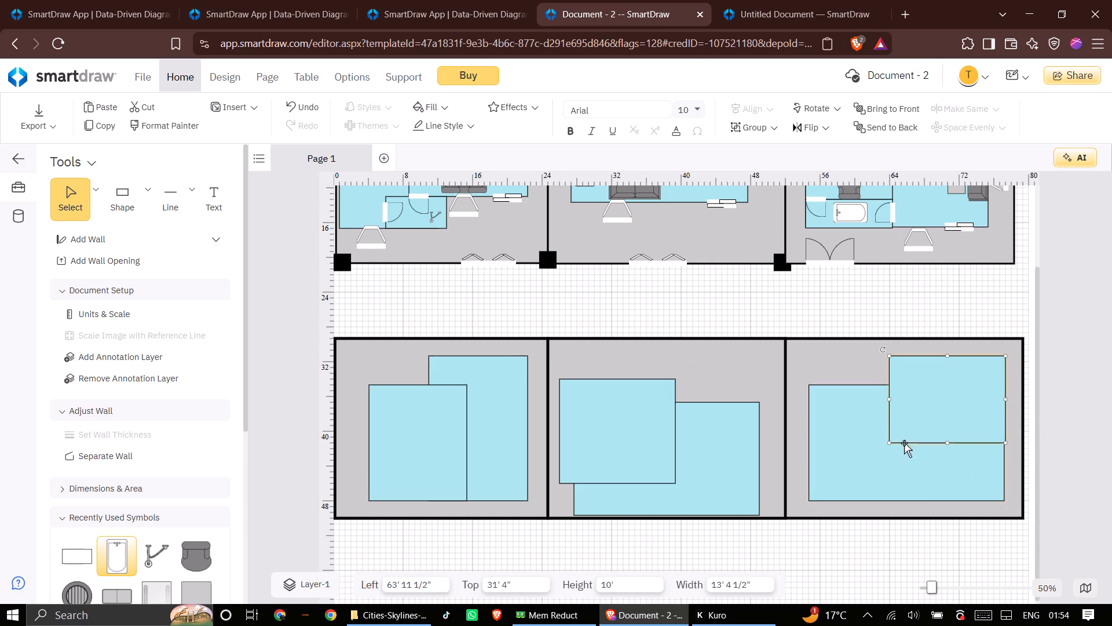
left_click_drag(941, 411, 915, 424)
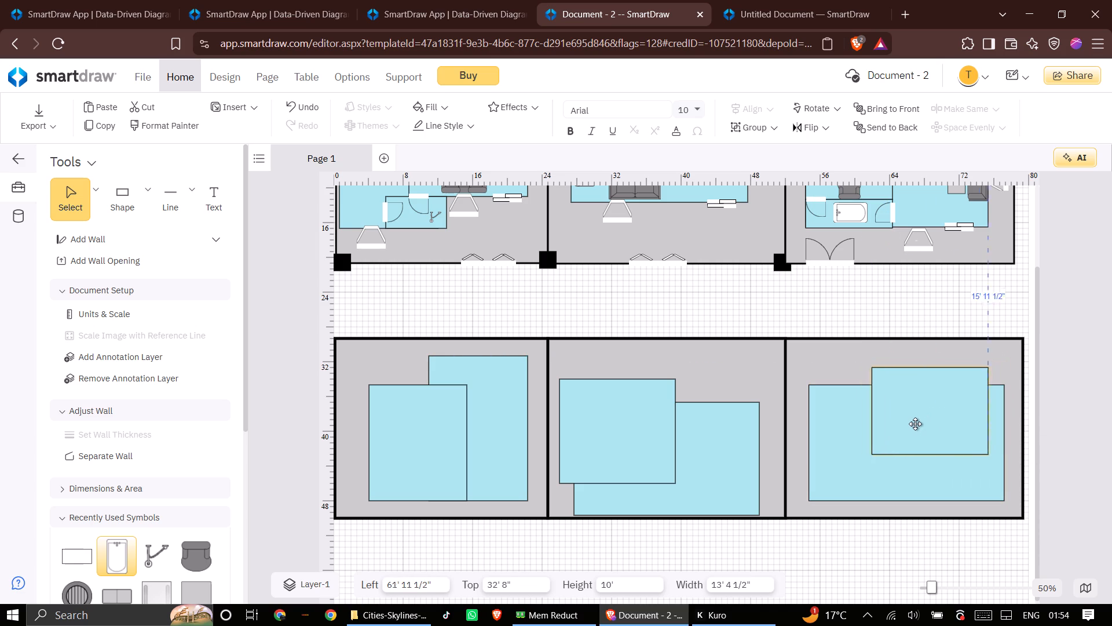
left_click_drag(915, 424, 897, 416)
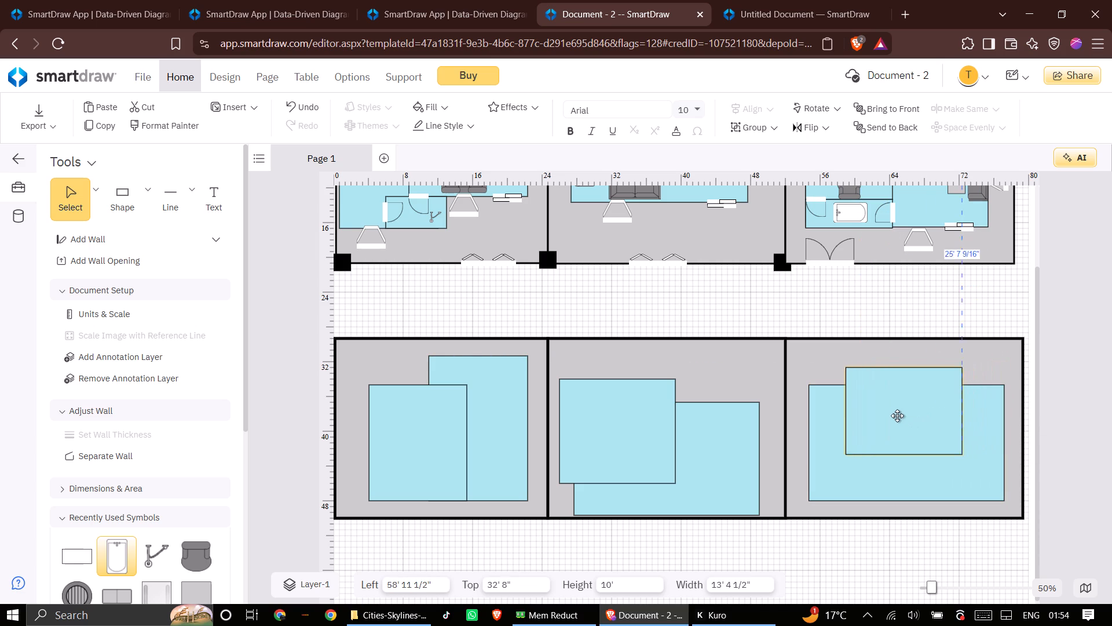
left_click_drag(897, 416, 911, 405)
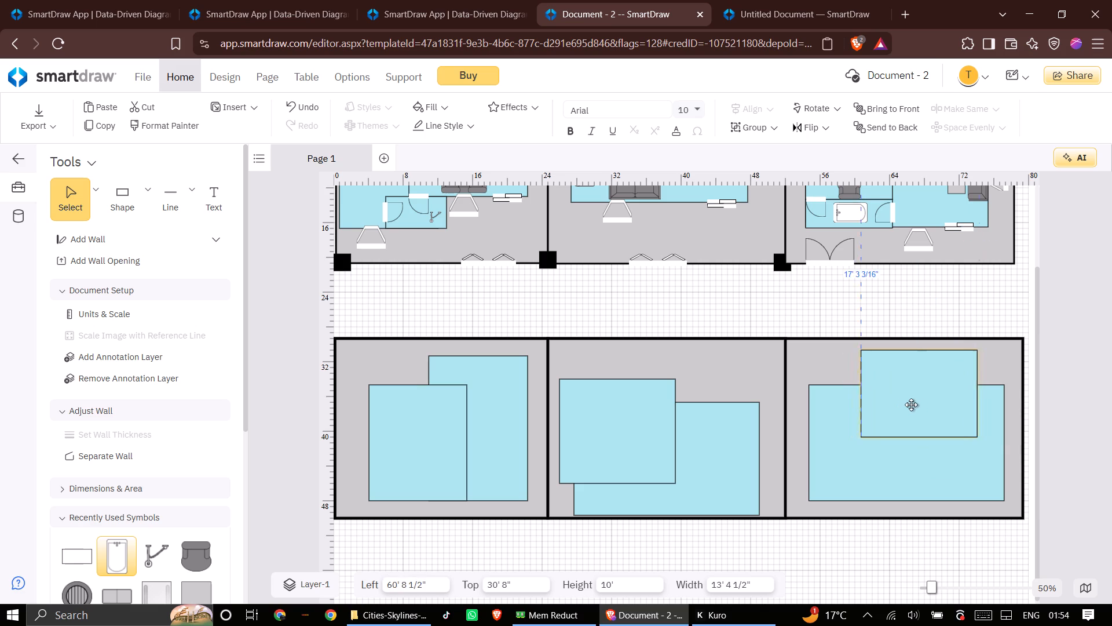
left_click_drag(911, 405, 943, 424)
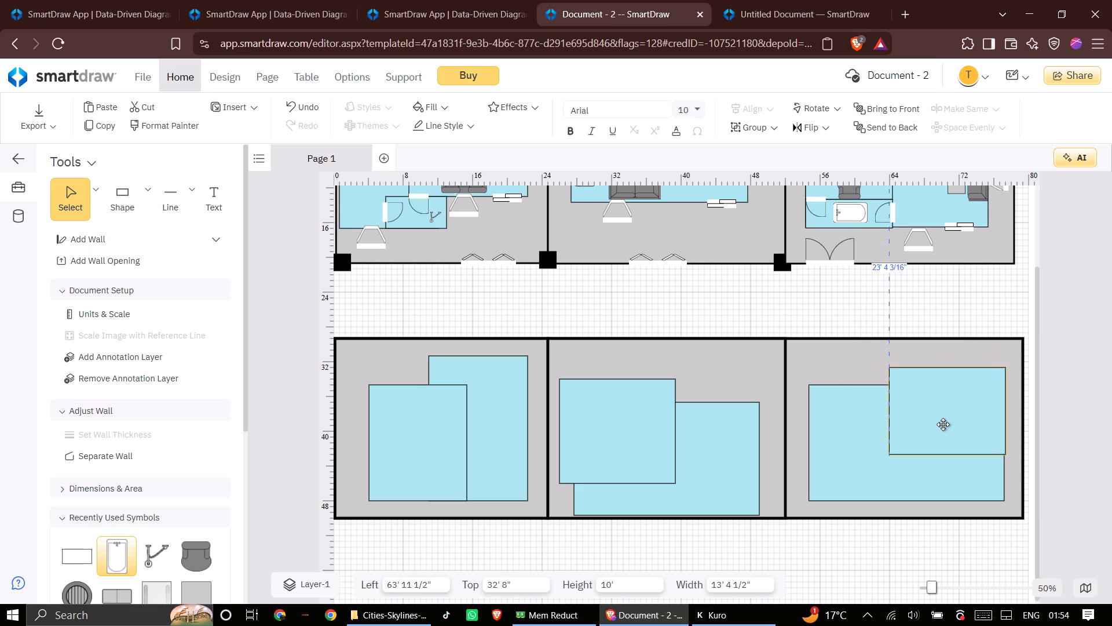
left_click_drag(943, 424, 941, 424)
Activate the Shape tool for drawing another shape.
left_click(824, 436)
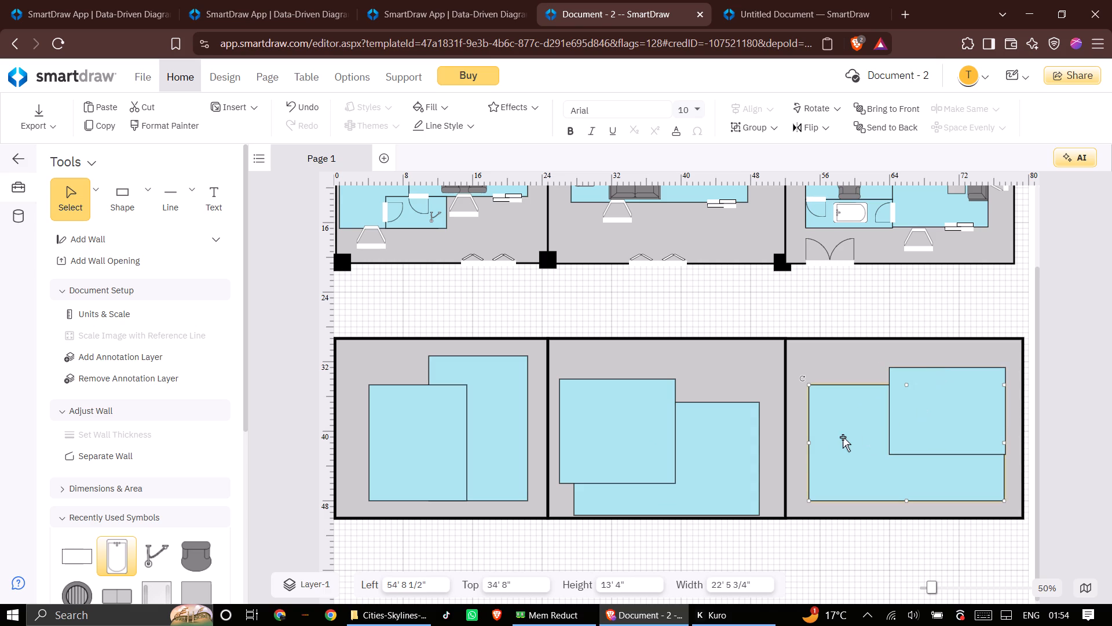
left_click(843, 437)
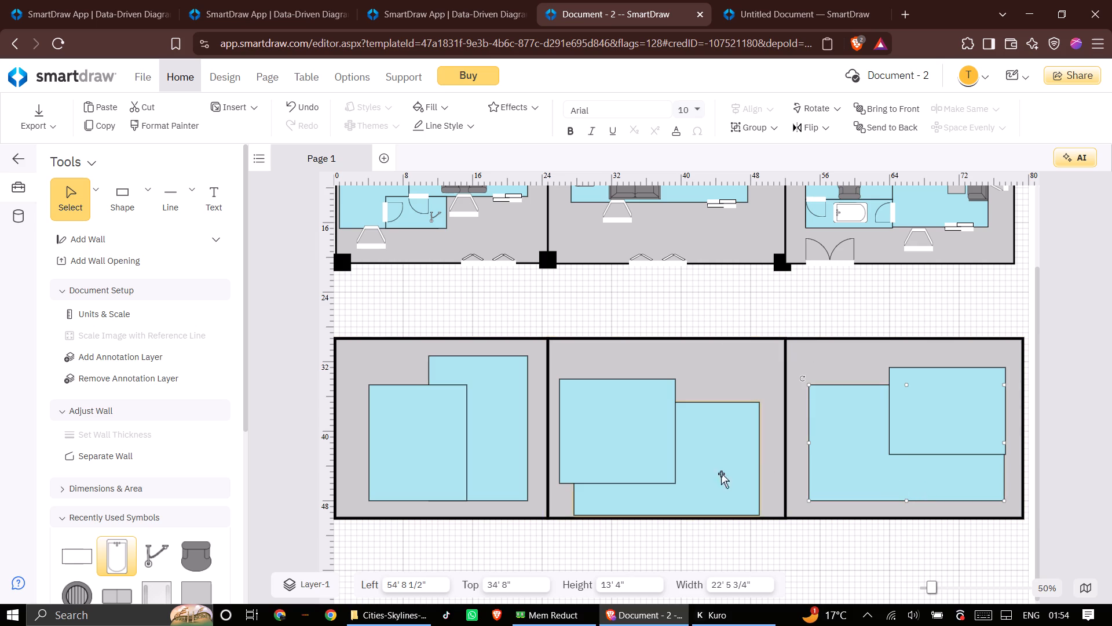
left_click(122, 187)
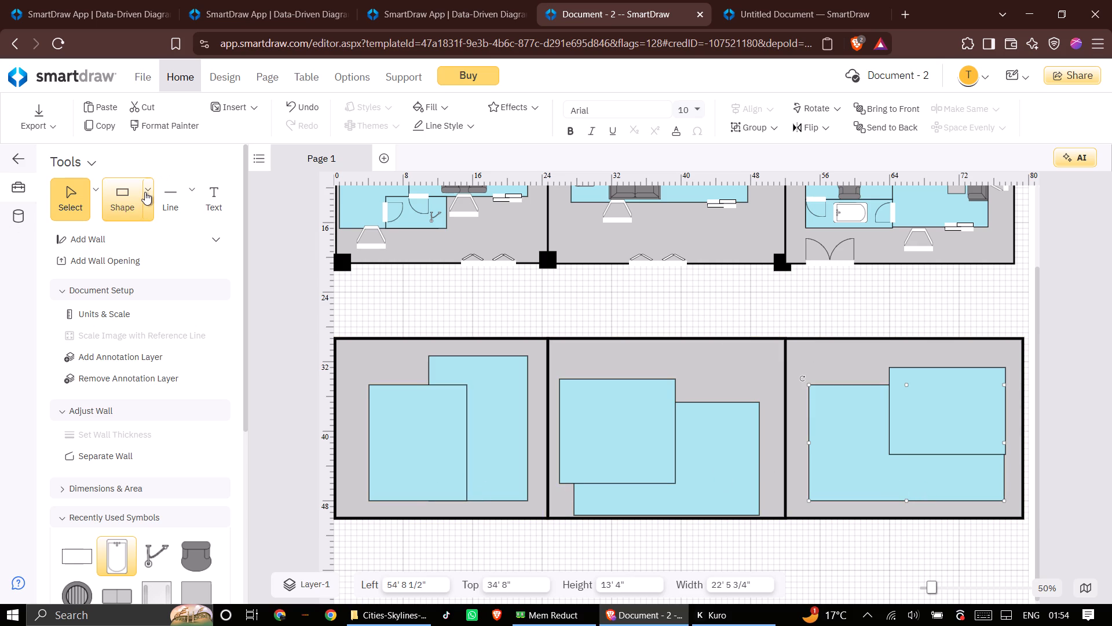
left_click(145, 192)
left_click(151, 256)
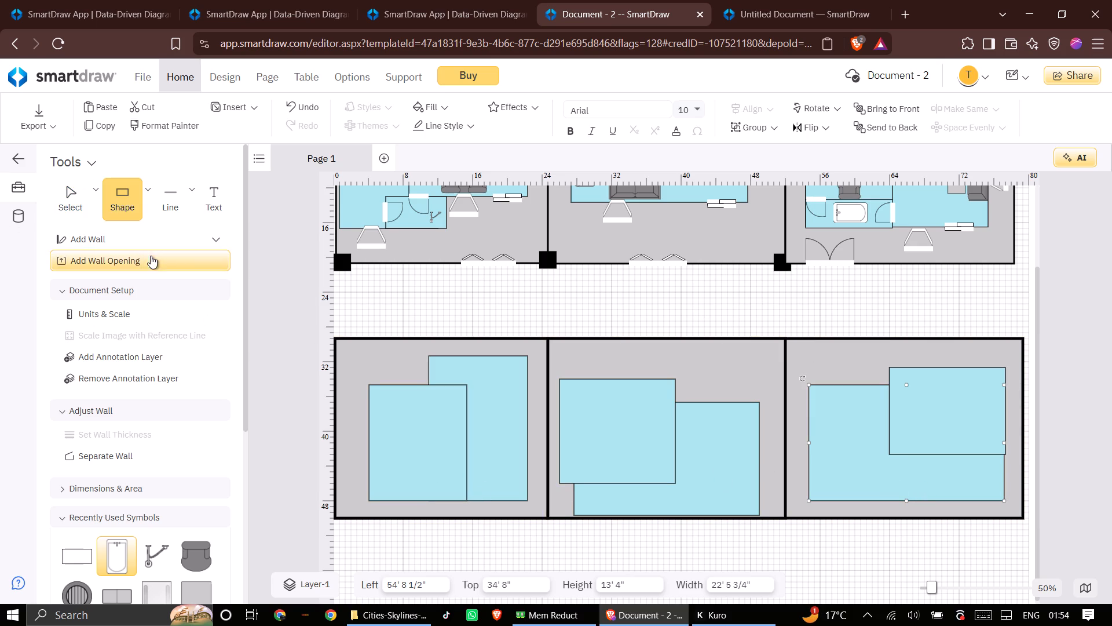